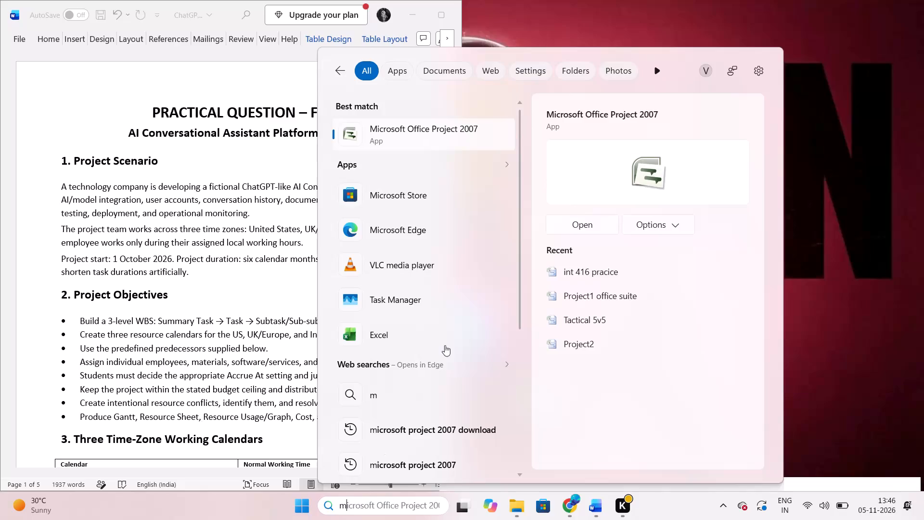
Open Microsoft Office Project 2007 and tile its window side by side with the practical question document.
{"action": "left_click", "coordinate": [585, 222]}
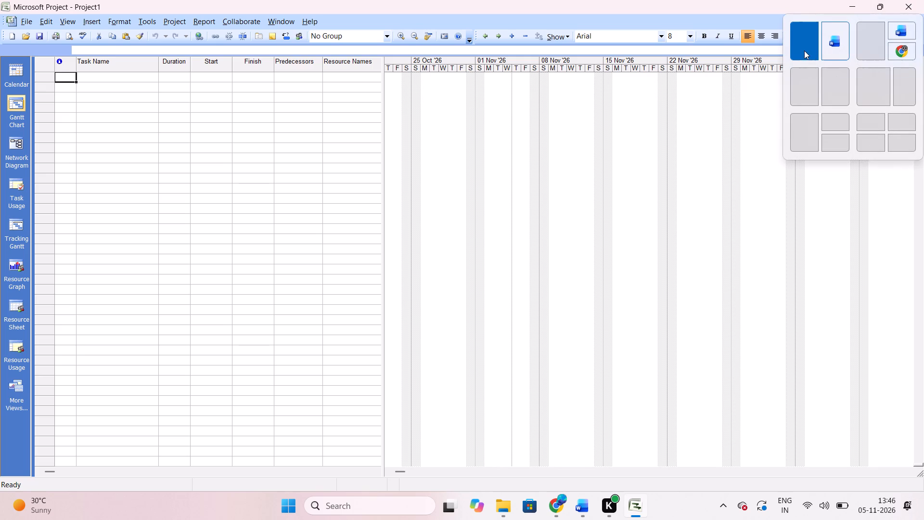
{"action": "left_click", "coordinate": [804, 51]}
{"action": "scroll", "coordinate": [615, 255], "scroll_direction": "left", "scroll_amount": 1}
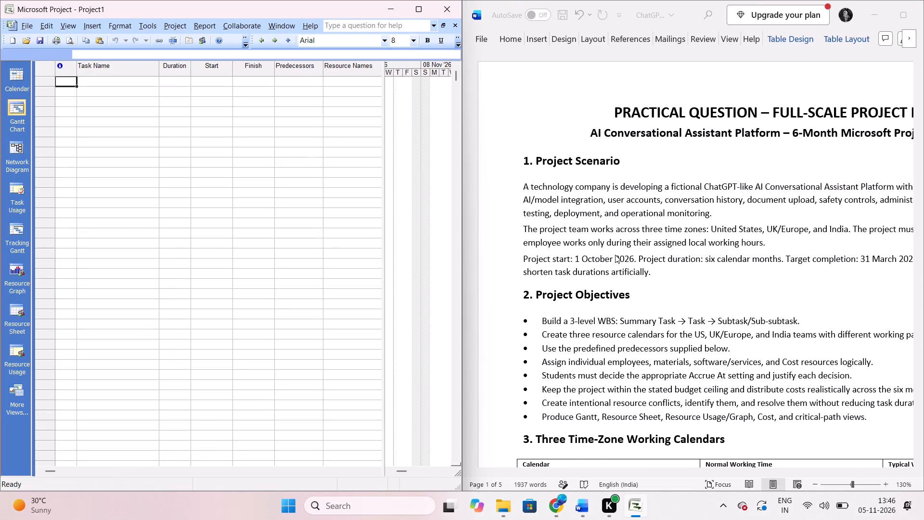
{"action": "scroll", "coordinate": [615, 255], "scroll_direction": "left", "scroll_amount": 1}
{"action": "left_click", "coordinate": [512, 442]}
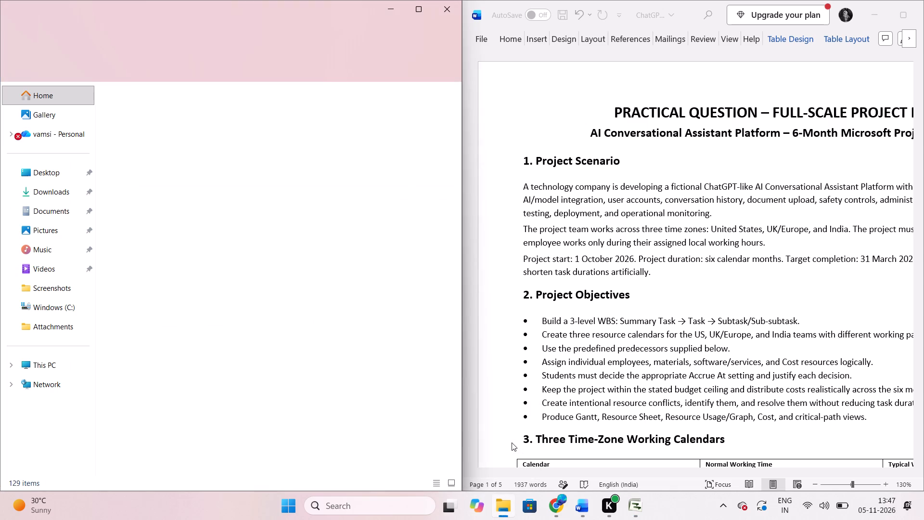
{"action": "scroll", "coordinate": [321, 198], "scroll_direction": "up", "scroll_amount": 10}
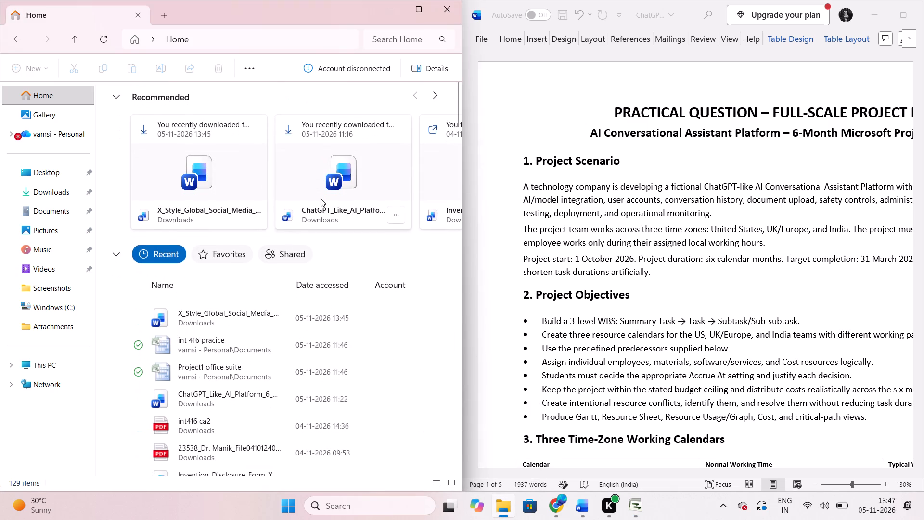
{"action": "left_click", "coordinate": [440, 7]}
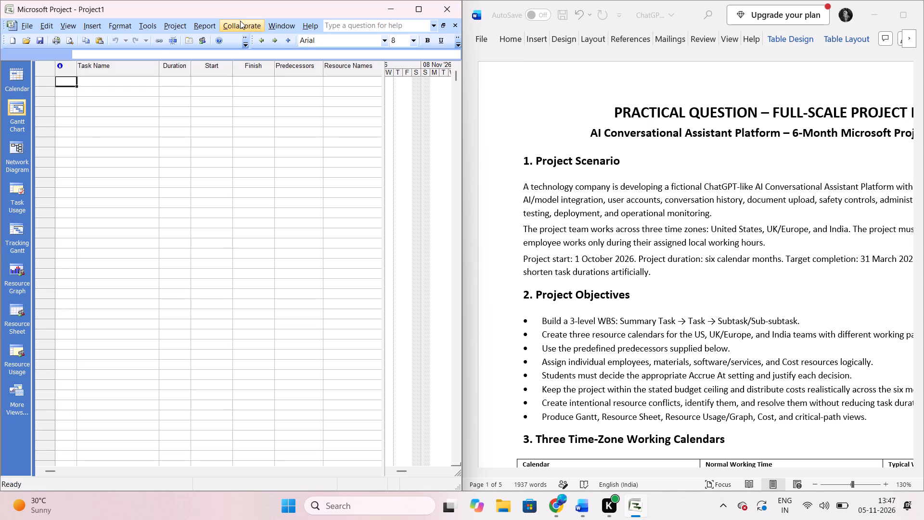
Create a new blank project.
{"action": "left_click", "coordinate": [33, 29]}
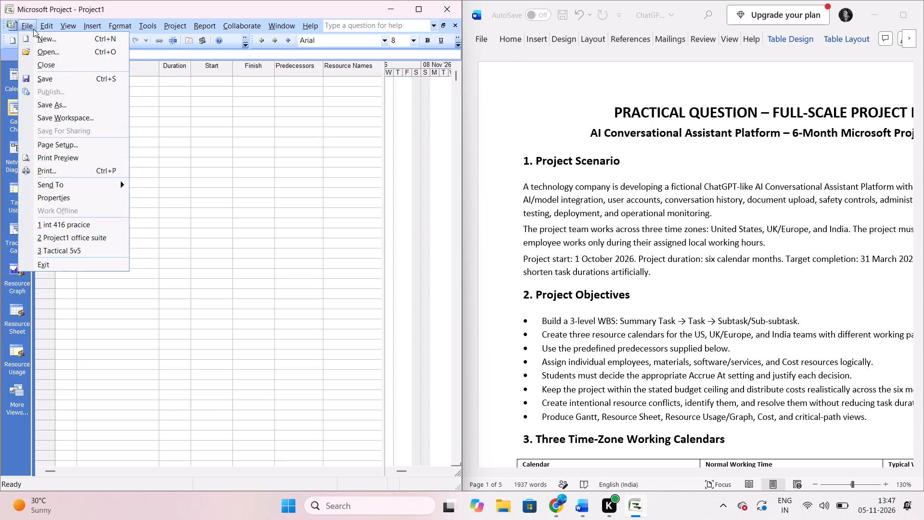
{"action": "left_click", "coordinate": [51, 39]}
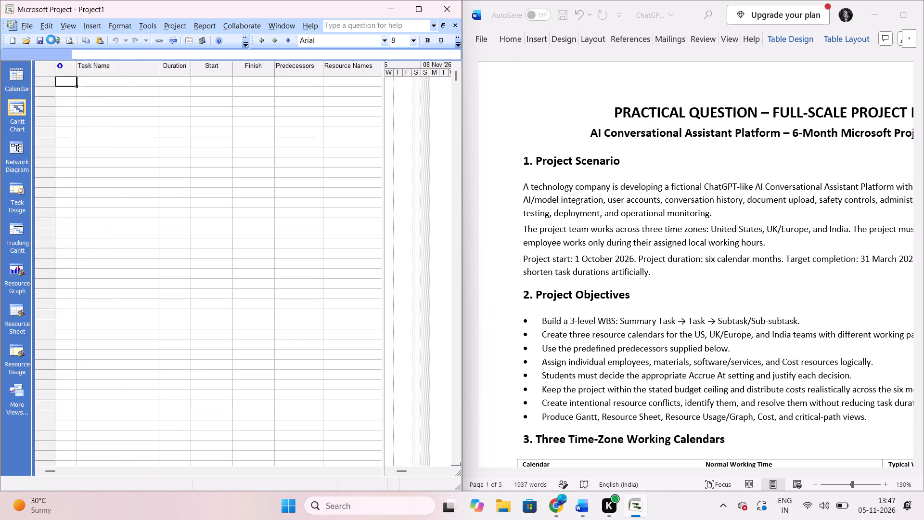
{"action": "left_click", "coordinate": [36, 97]}
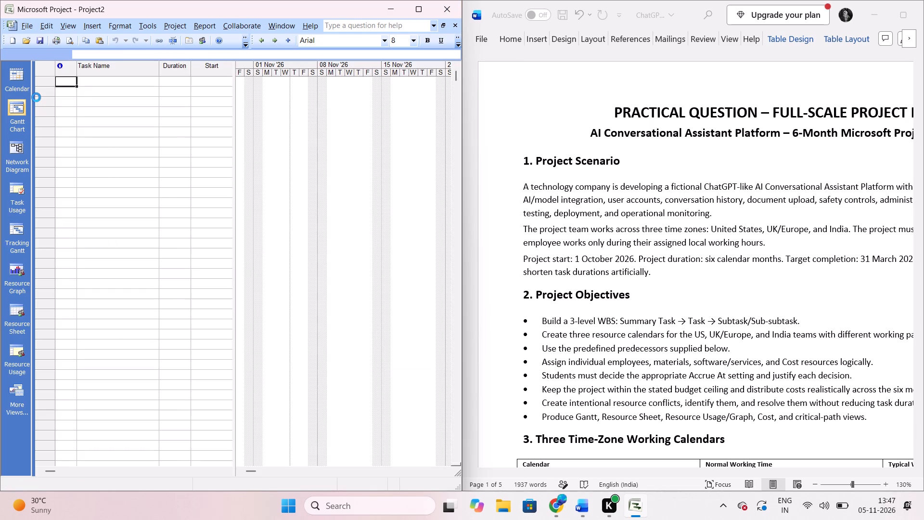
Save the new project in the Documents folder under the name practical 1.
{"action": "left_click", "coordinate": [29, 27]}
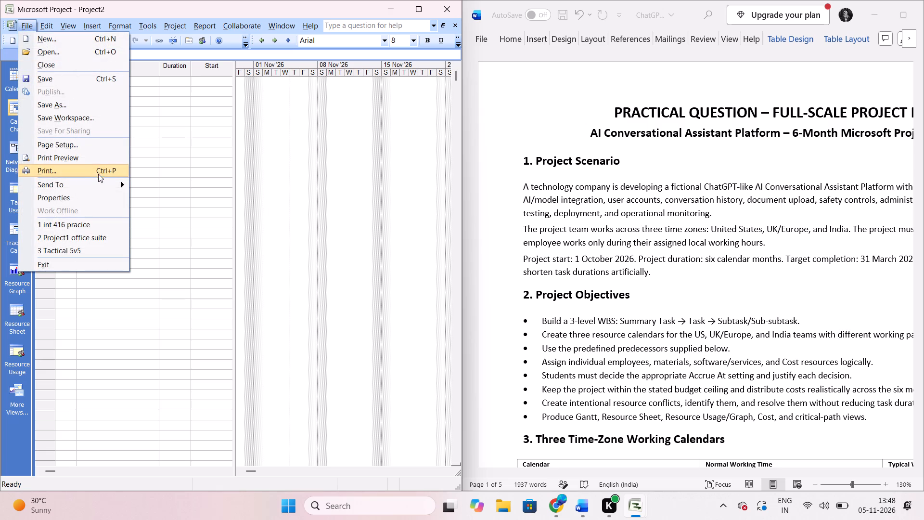
{"action": "left_click", "coordinate": [86, 105]}
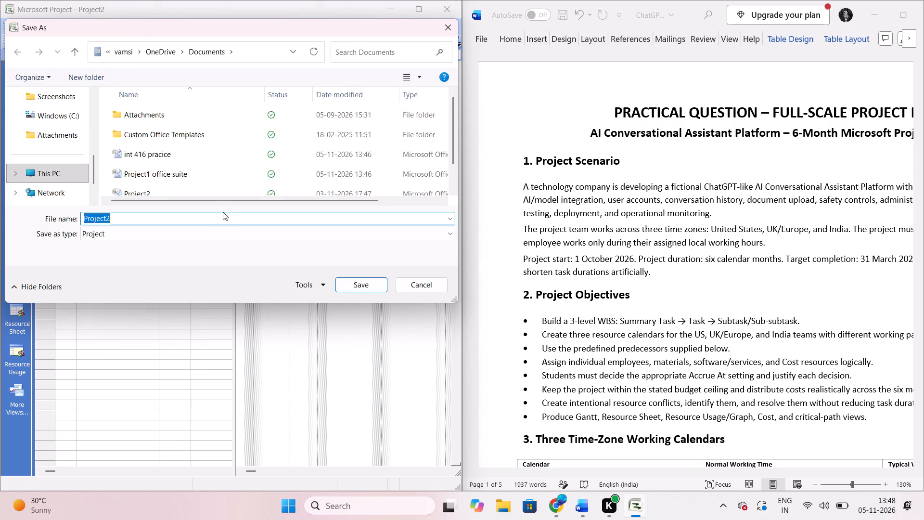
{"action": "key", "text": "BackSpace"}
{"action": "type", "text": "practical 1"}
{"action": "key", "text": "Return"}
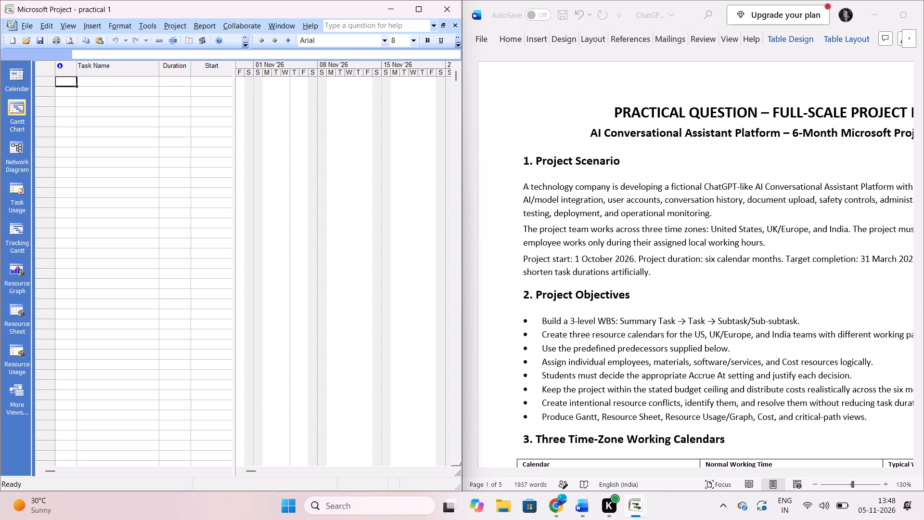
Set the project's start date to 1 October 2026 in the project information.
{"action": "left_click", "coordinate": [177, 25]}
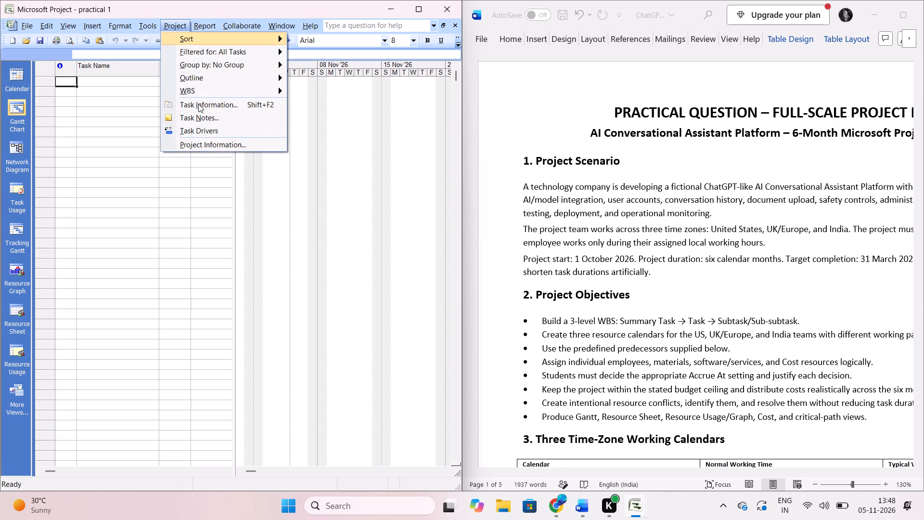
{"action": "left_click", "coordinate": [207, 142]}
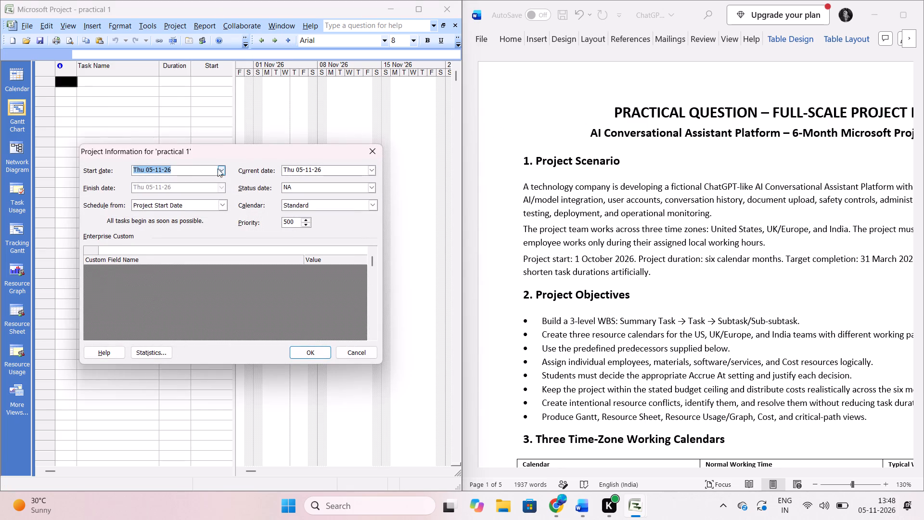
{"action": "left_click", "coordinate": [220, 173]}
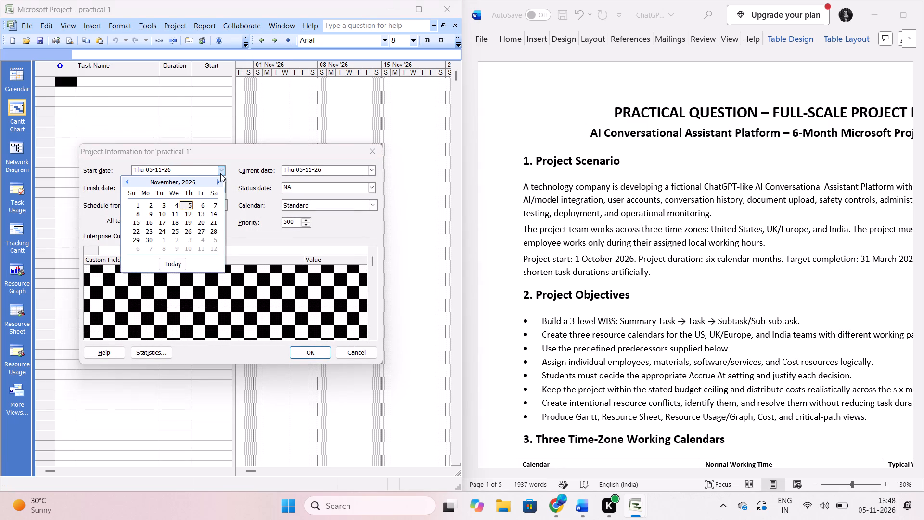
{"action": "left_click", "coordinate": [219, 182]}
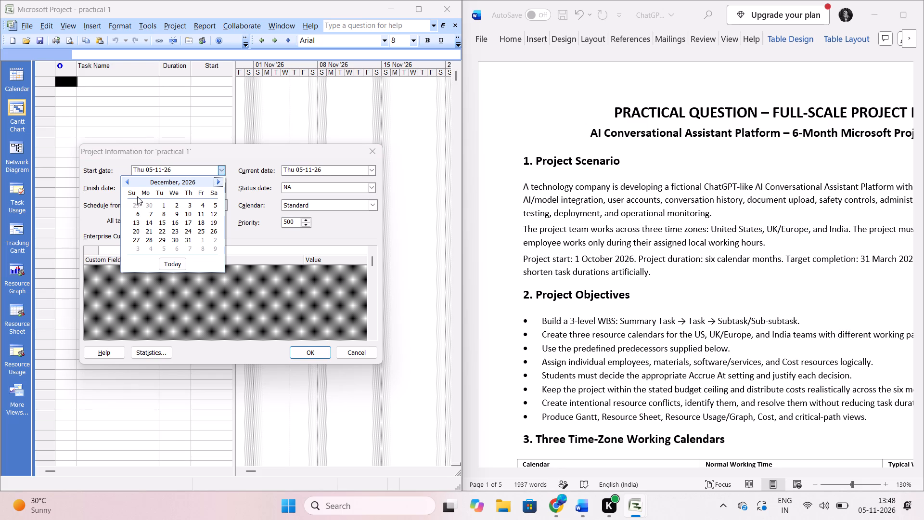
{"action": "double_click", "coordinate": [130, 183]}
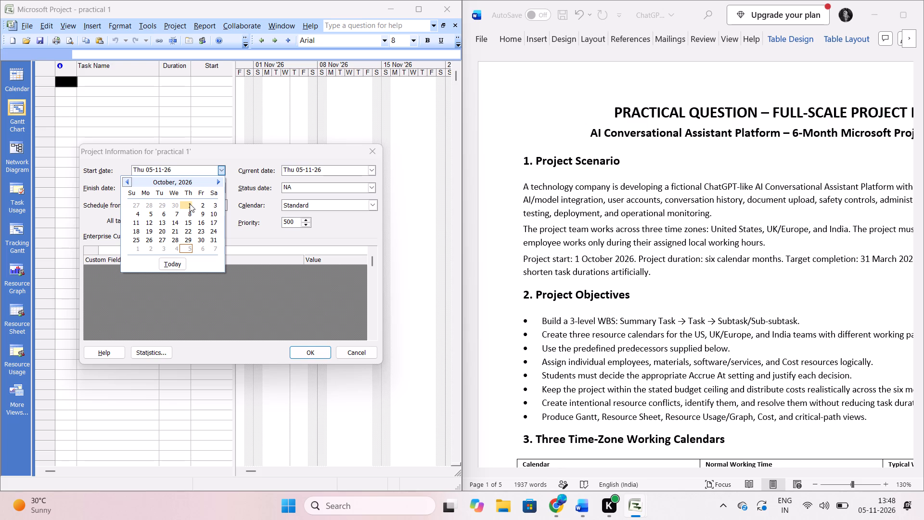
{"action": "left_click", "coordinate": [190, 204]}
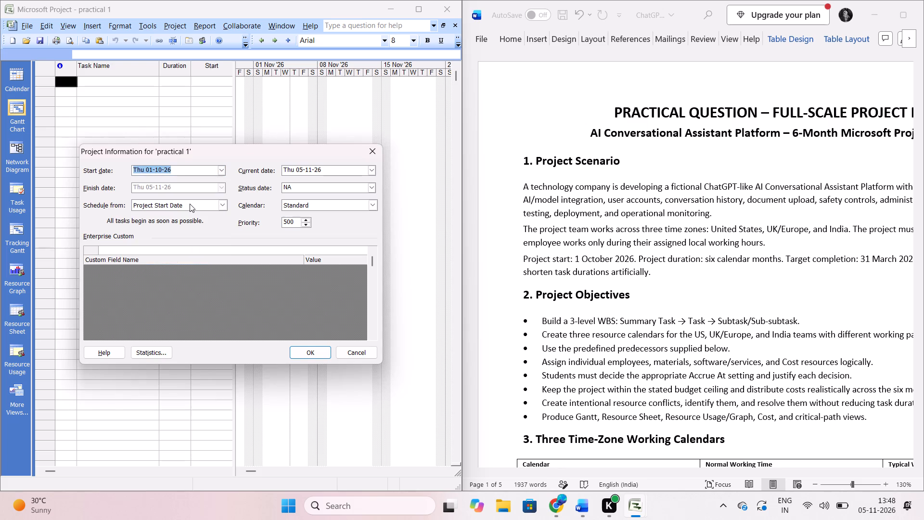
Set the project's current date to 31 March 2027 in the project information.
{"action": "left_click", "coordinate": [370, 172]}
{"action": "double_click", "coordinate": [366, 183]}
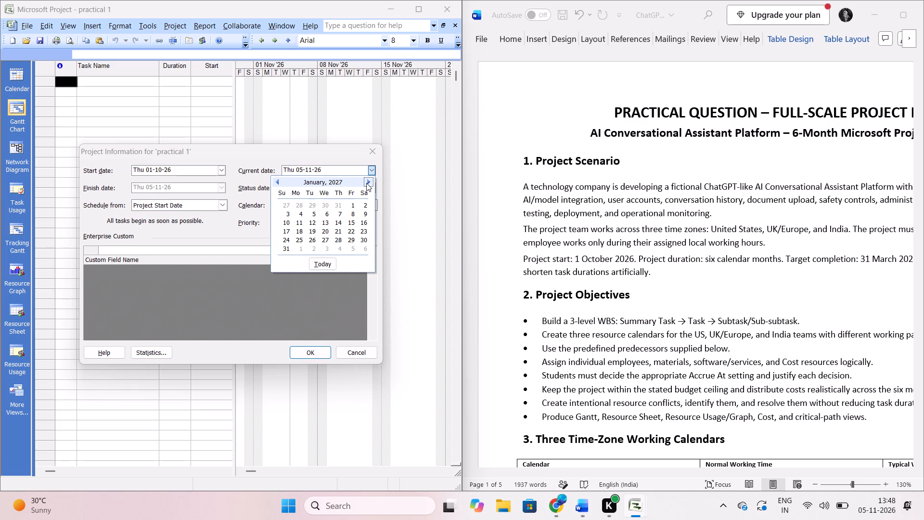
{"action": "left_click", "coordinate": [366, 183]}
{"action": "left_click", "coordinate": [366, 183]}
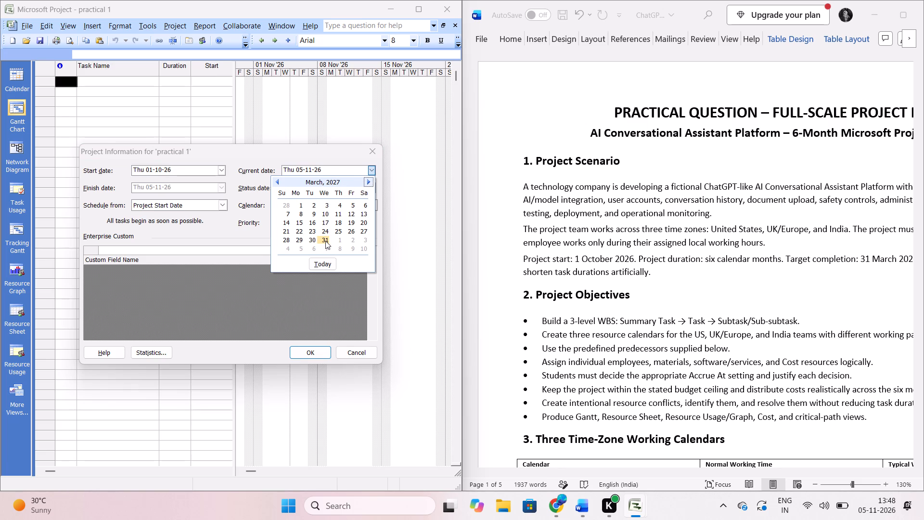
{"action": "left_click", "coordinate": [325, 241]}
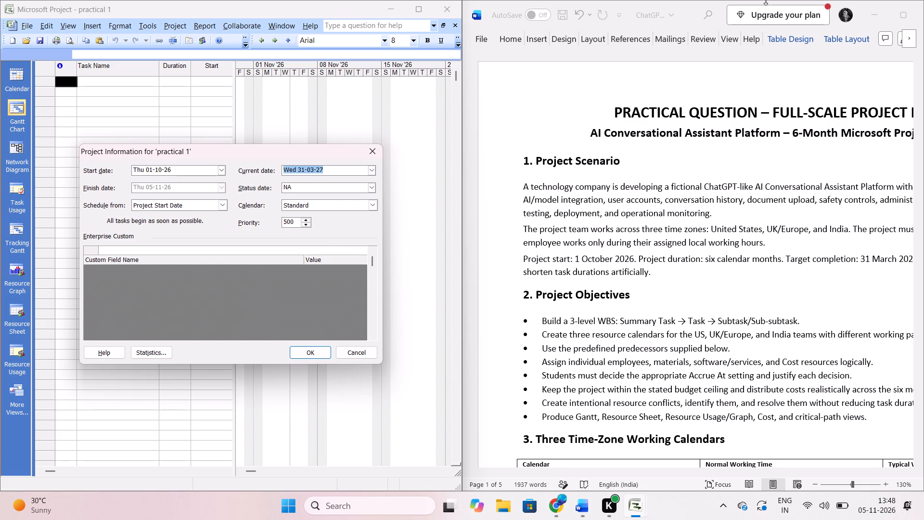
Look further down the AI Conversational Assistant Platform exercise document and close it.
{"action": "scroll", "coordinate": [788, 165], "scroll_direction": "down", "scroll_amount": 3}
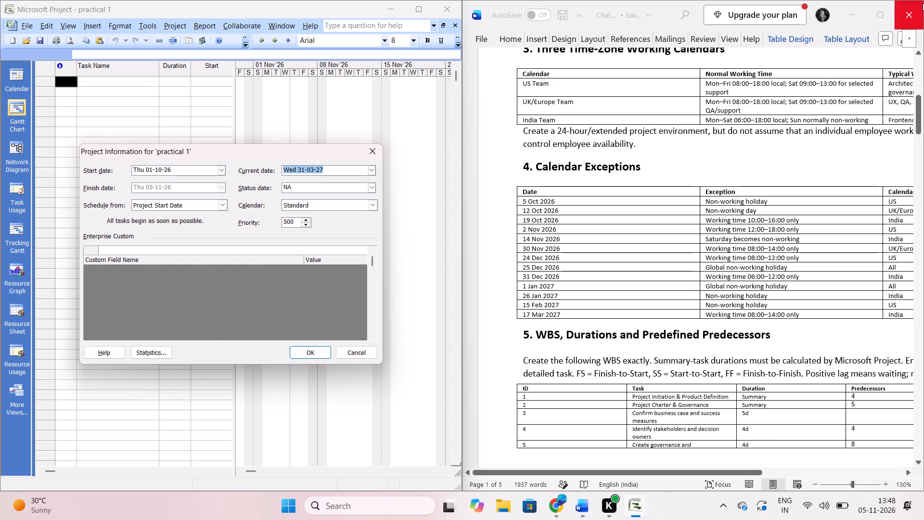
{"action": "left_click", "coordinate": [921, 3]}
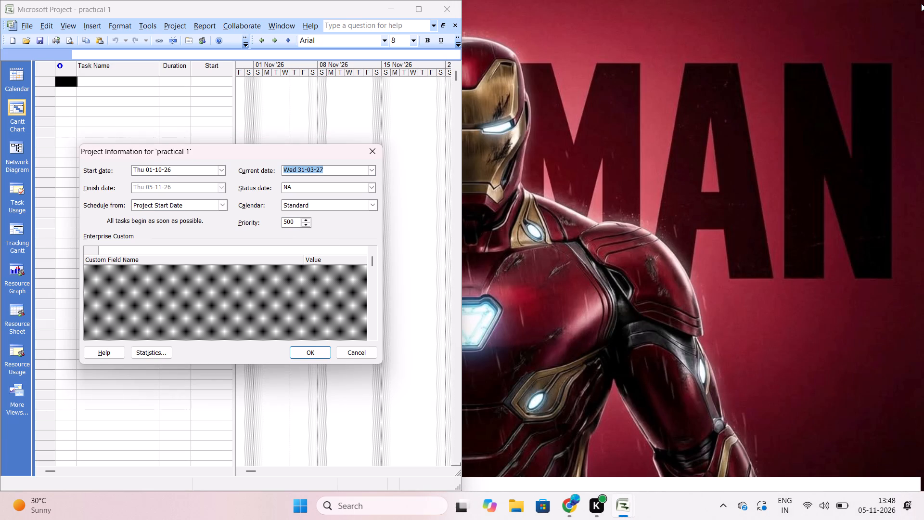
Open the X_Style_Global_Social_Media 7-month exercise document from Downloads in Word and tile it to half the screen, choosing practical 1 for the other half.
{"action": "double_click", "coordinate": [514, 501]}
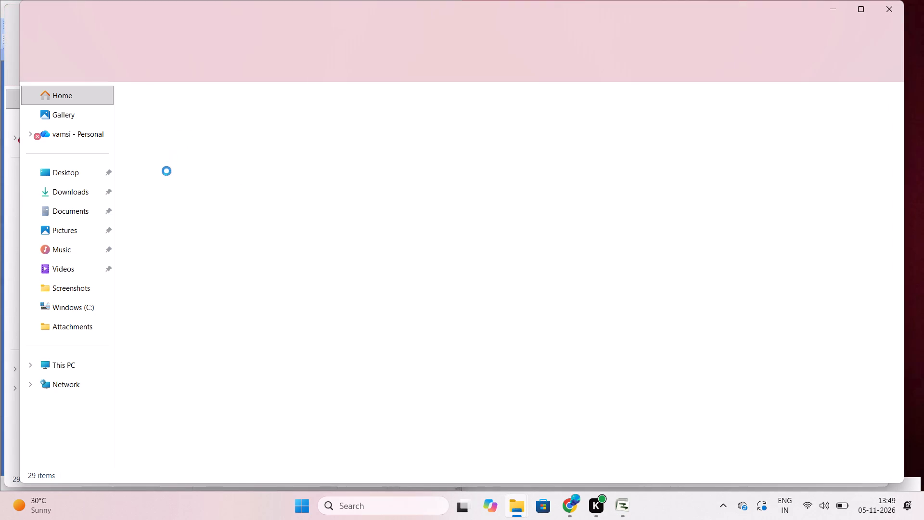
{"action": "left_click", "coordinate": [81, 190]}
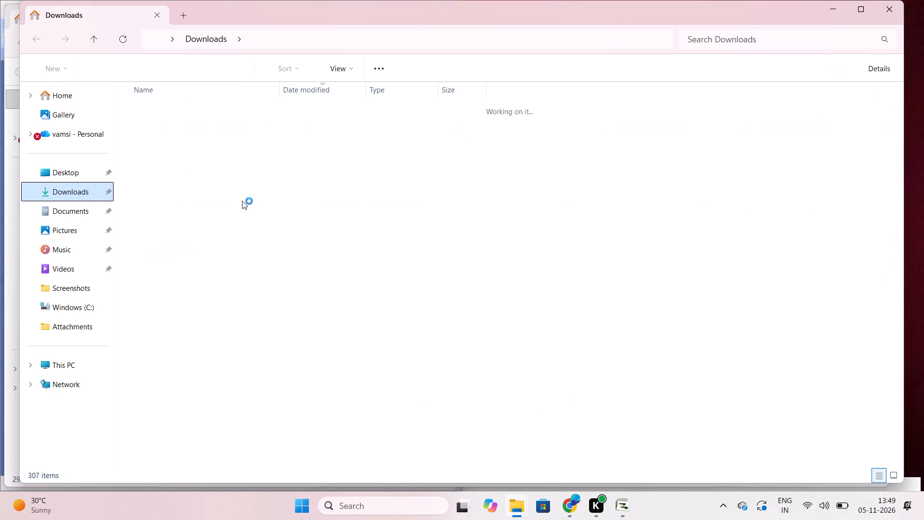
{"action": "double_click", "coordinate": [174, 120]}
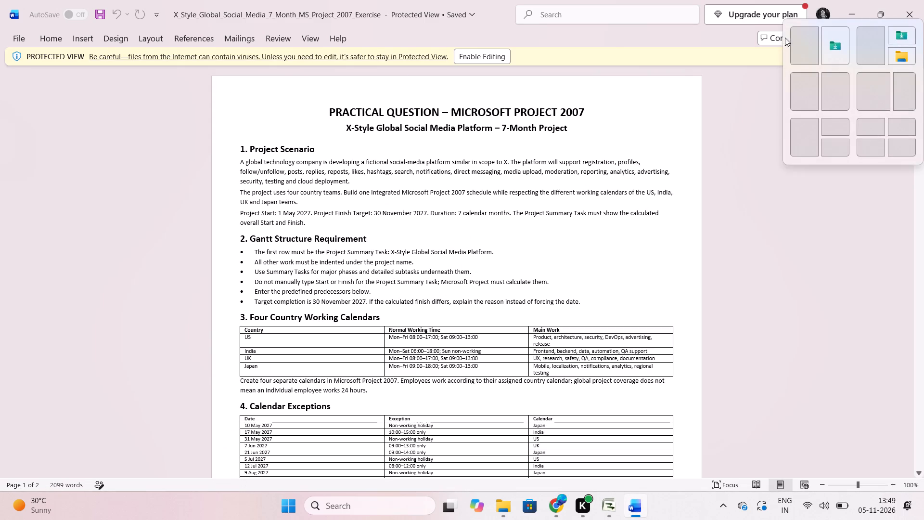
{"action": "left_click", "coordinate": [804, 73]}
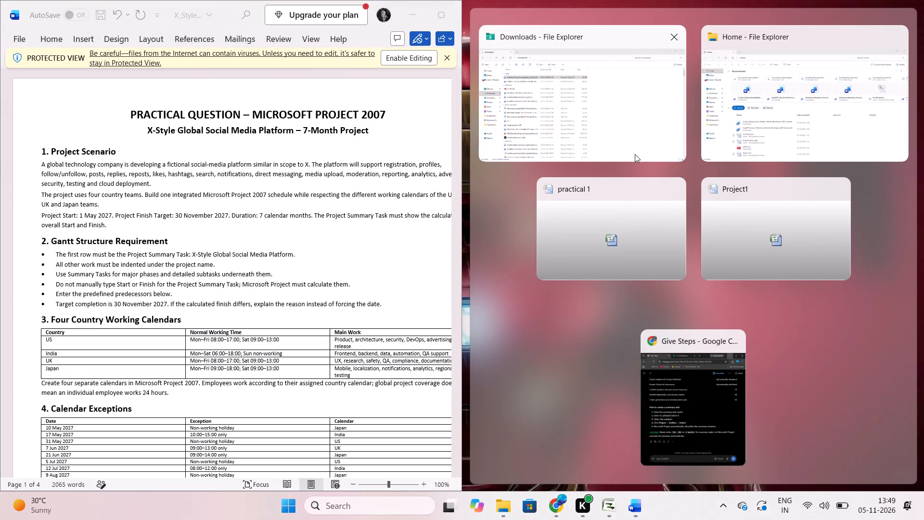
{"action": "left_click", "coordinate": [626, 240]}
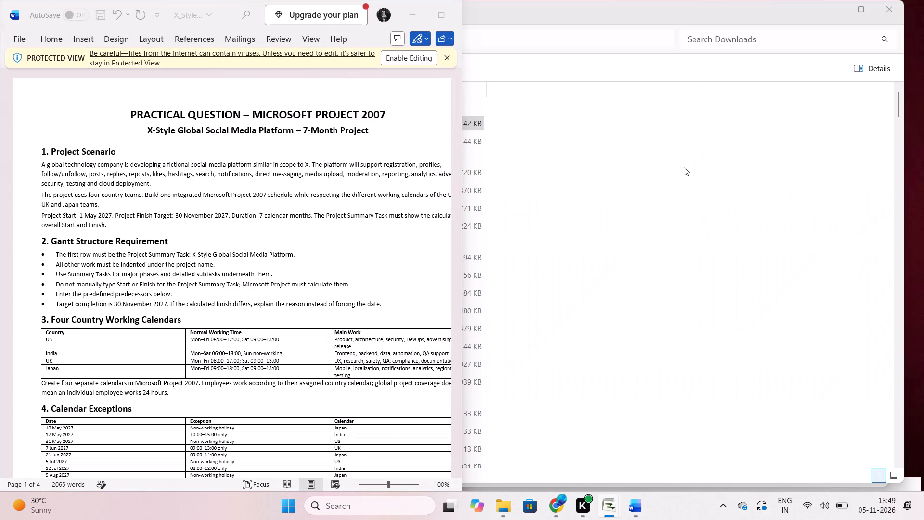
Close both open File Explorer windows.
{"action": "left_click", "coordinate": [892, 9]}
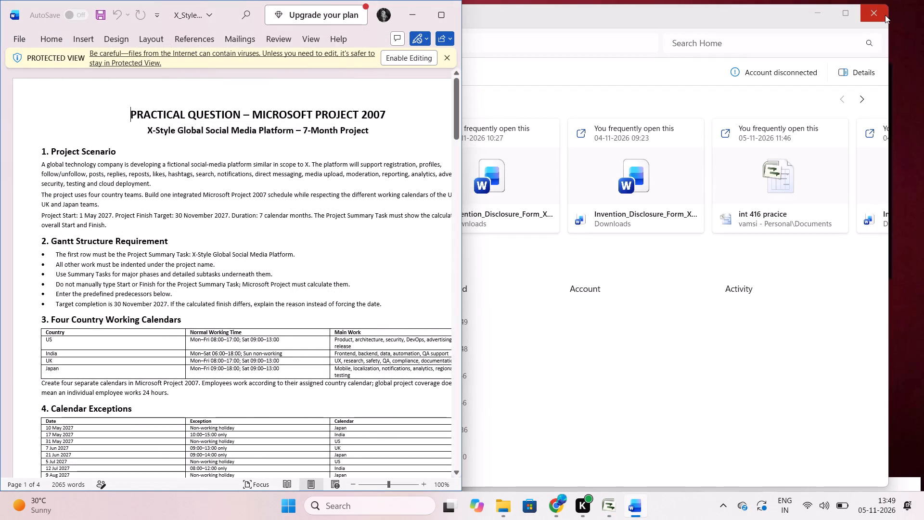
{"action": "left_click", "coordinate": [885, 15]}
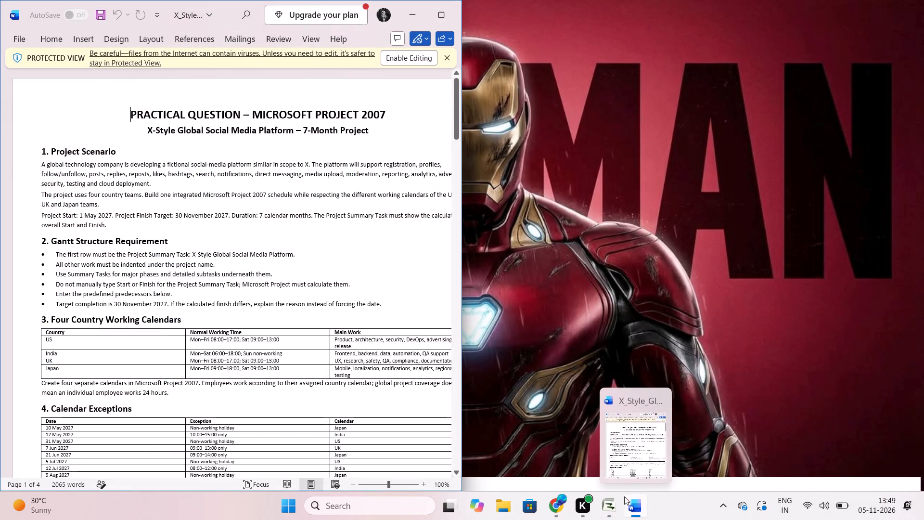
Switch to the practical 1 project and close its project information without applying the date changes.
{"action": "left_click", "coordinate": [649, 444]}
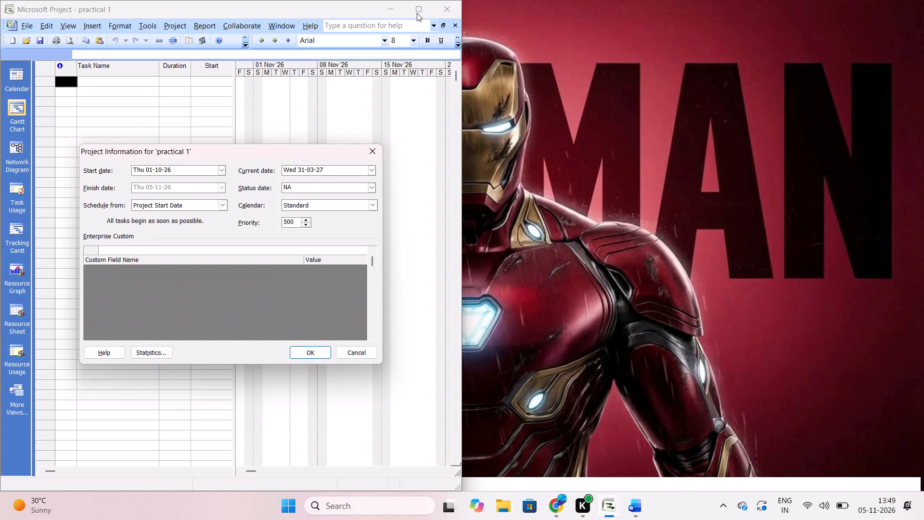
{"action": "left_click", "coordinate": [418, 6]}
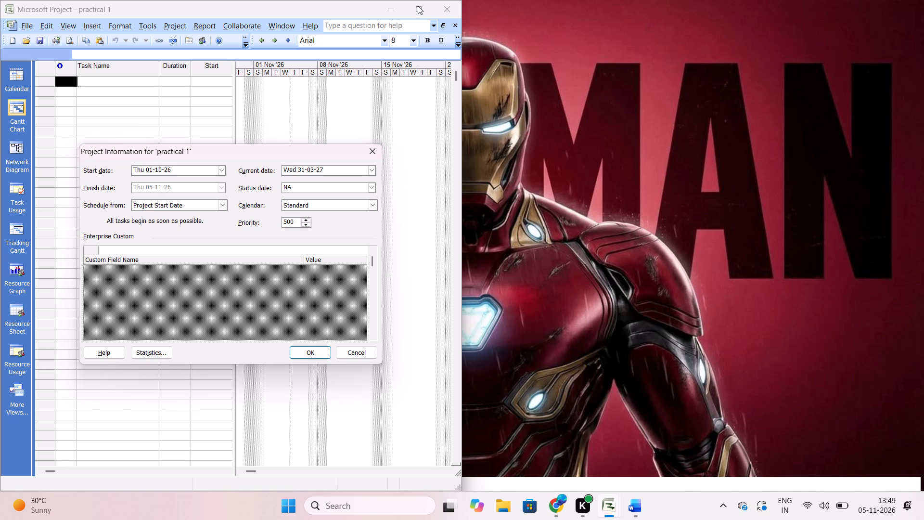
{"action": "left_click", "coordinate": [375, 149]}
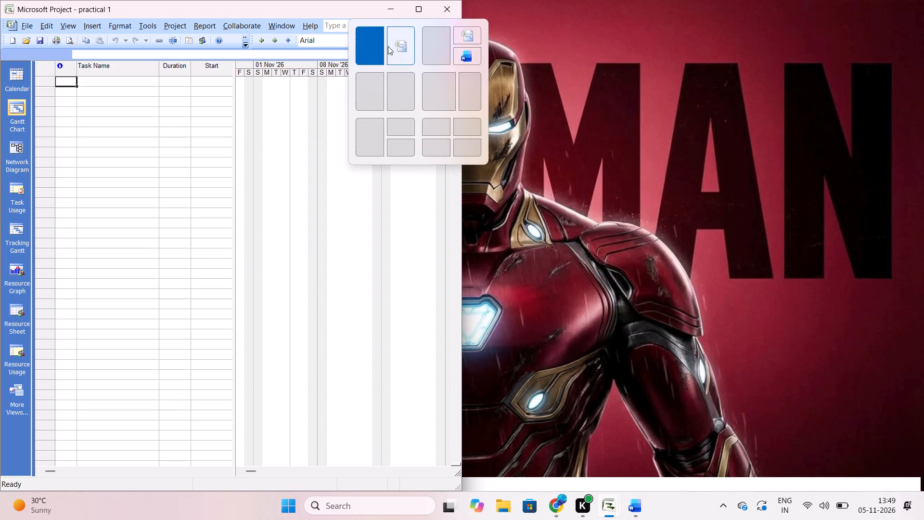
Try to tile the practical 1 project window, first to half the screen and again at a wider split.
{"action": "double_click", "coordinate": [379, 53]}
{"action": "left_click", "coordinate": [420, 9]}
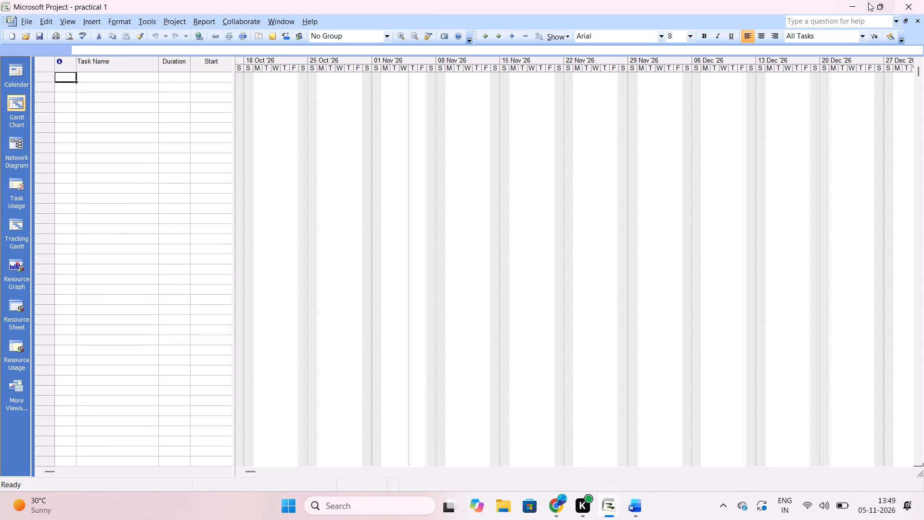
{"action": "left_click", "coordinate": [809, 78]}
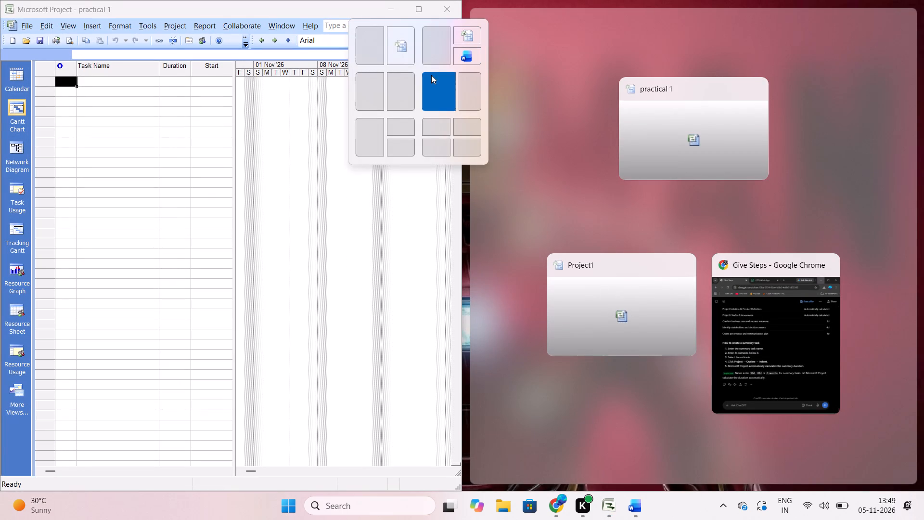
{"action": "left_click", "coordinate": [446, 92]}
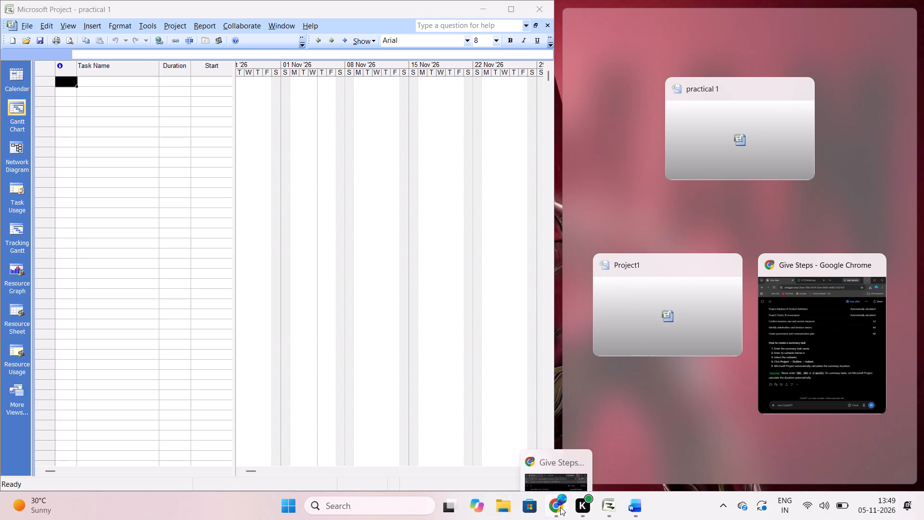
{"action": "left_click", "coordinate": [773, 381]}
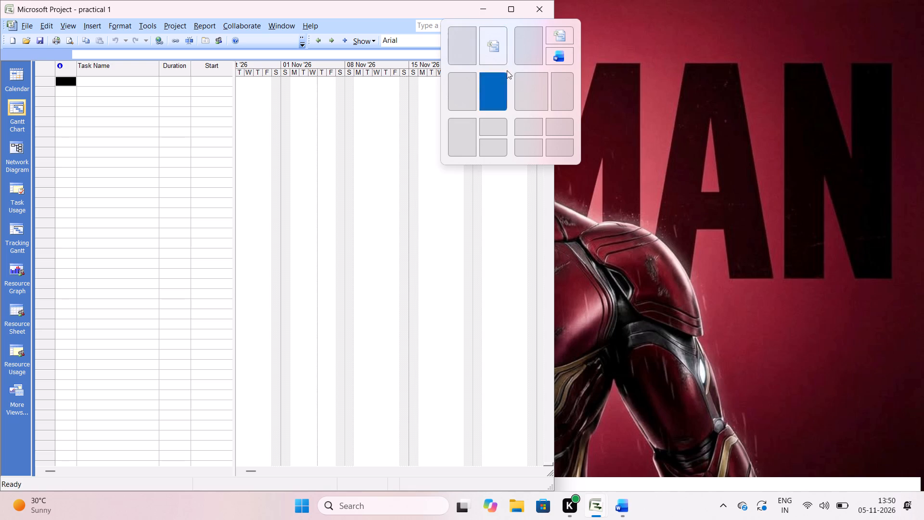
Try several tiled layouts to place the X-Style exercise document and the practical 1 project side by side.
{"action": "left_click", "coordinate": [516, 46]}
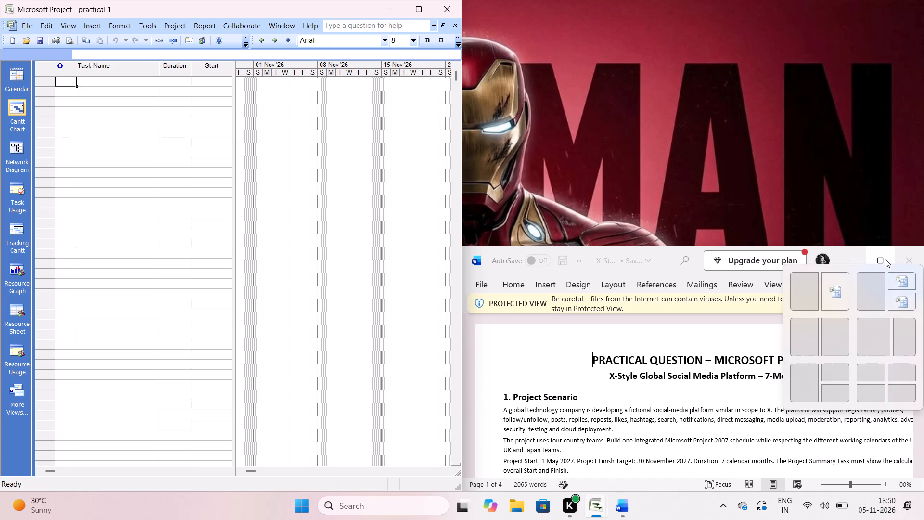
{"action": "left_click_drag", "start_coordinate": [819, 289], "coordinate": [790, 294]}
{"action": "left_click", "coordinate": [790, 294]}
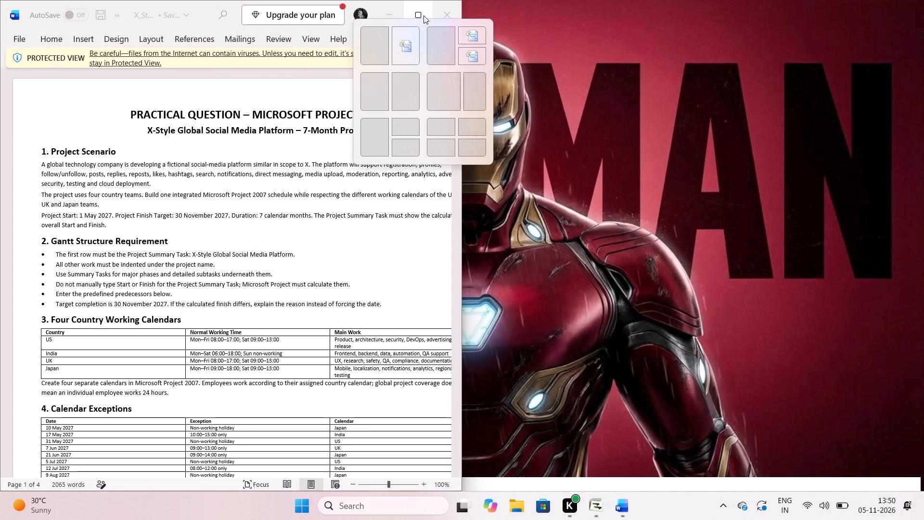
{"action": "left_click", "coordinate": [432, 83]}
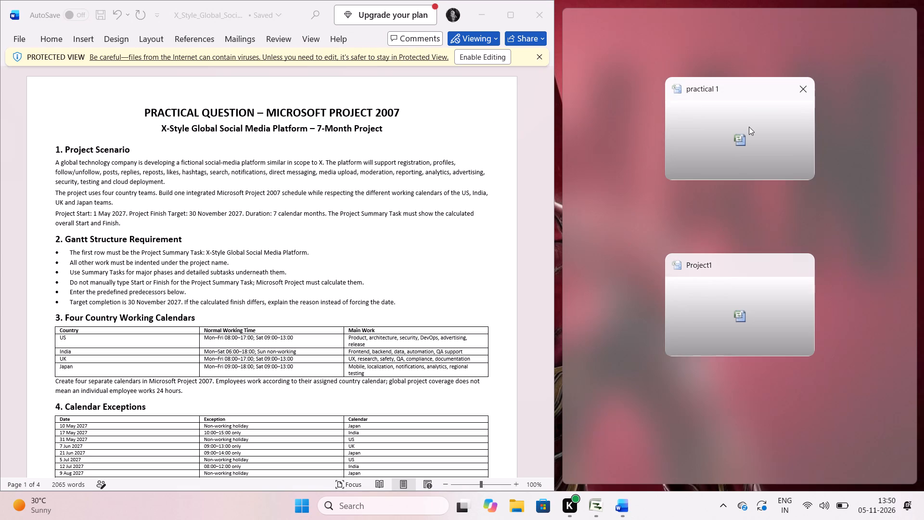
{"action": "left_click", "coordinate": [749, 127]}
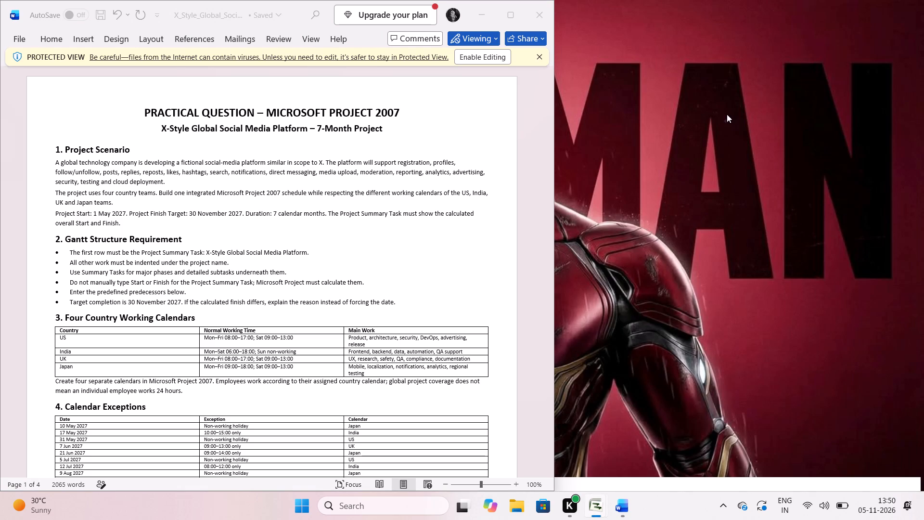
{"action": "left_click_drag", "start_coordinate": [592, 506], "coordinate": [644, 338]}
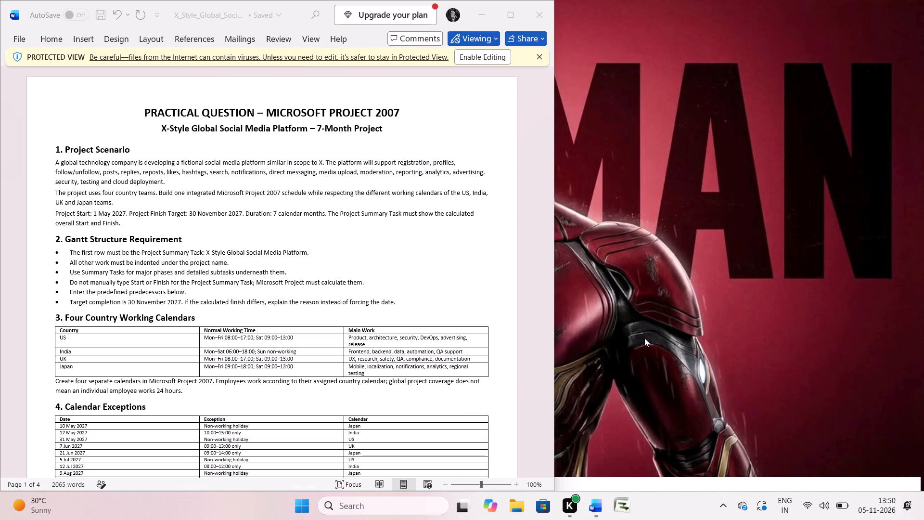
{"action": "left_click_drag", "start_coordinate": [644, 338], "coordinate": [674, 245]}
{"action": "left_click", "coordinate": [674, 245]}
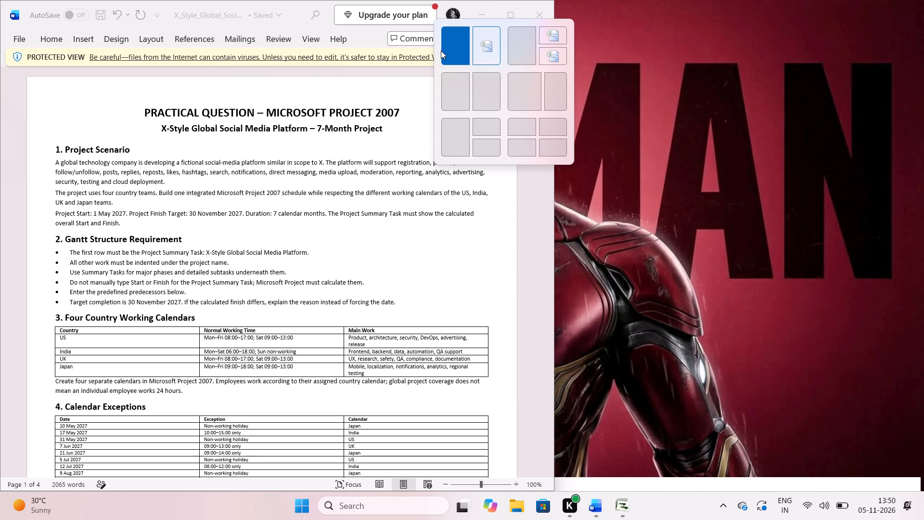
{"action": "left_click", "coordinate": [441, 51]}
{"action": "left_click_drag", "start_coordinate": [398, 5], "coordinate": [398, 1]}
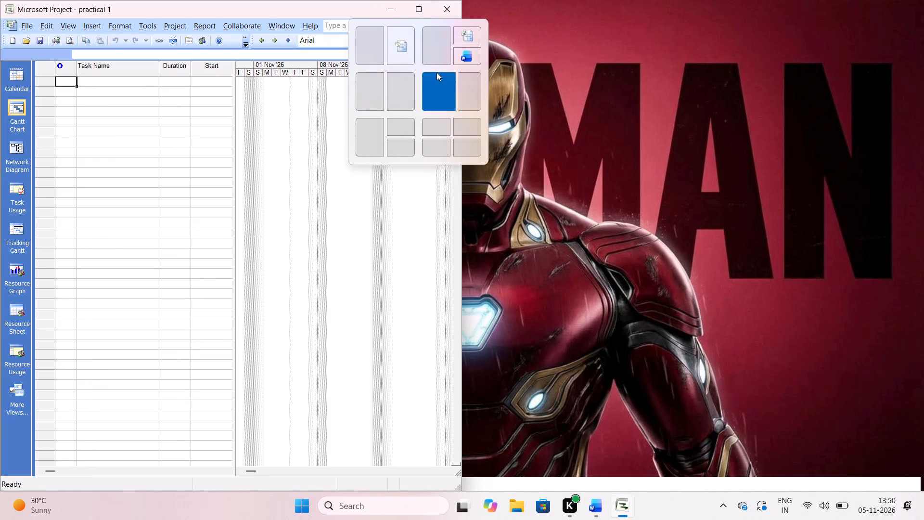
Tile practical 1 to half the screen and stretch the X-Style exercise document to full height beside it.
{"action": "left_click", "coordinate": [448, 41]}
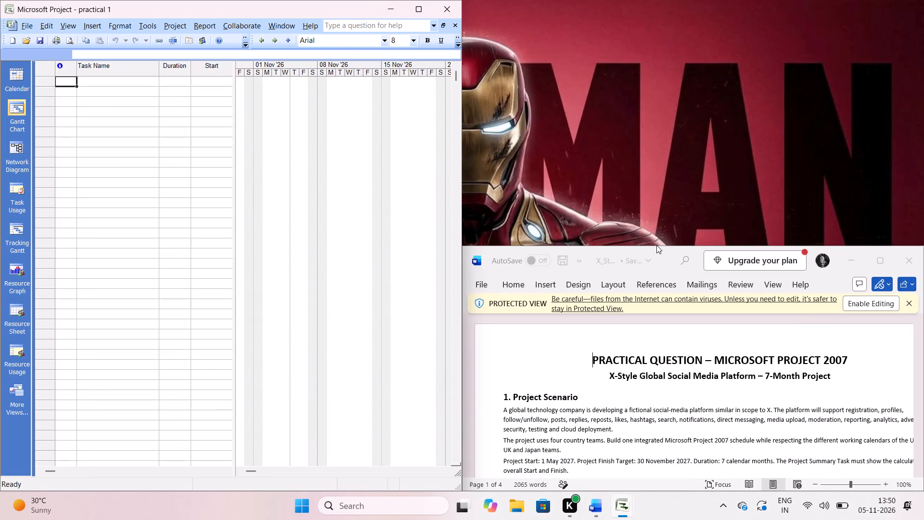
{"action": "left_click_drag", "start_coordinate": [664, 246], "coordinate": [632, 59]}
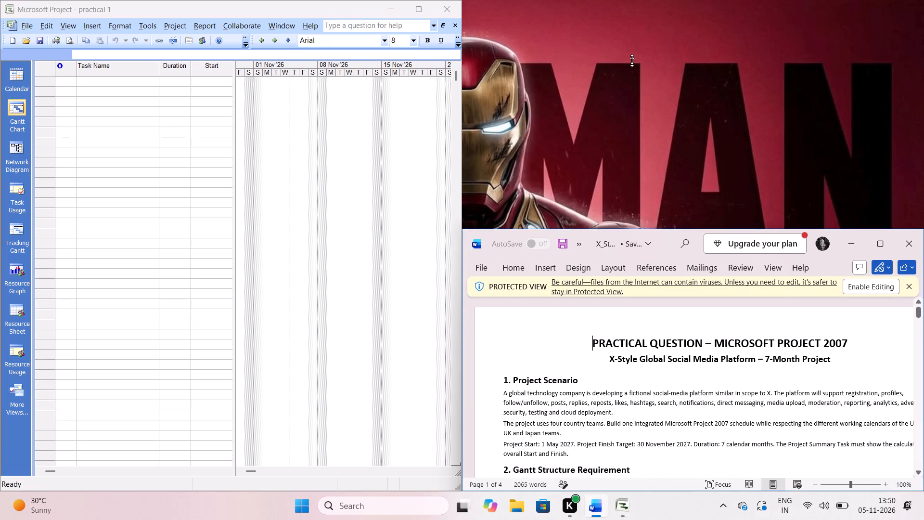
{"action": "left_click_drag", "start_coordinate": [632, 59], "coordinate": [632, 0]}
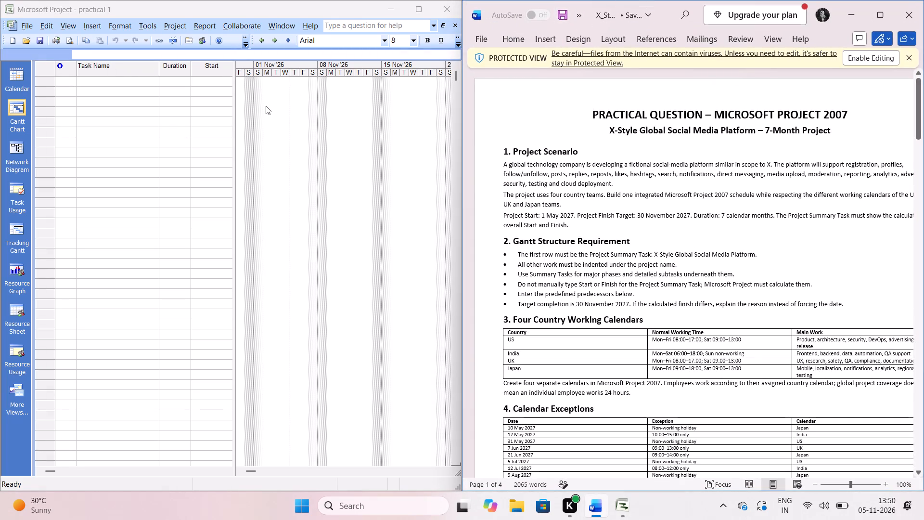
{"action": "left_click", "coordinate": [266, 106]}
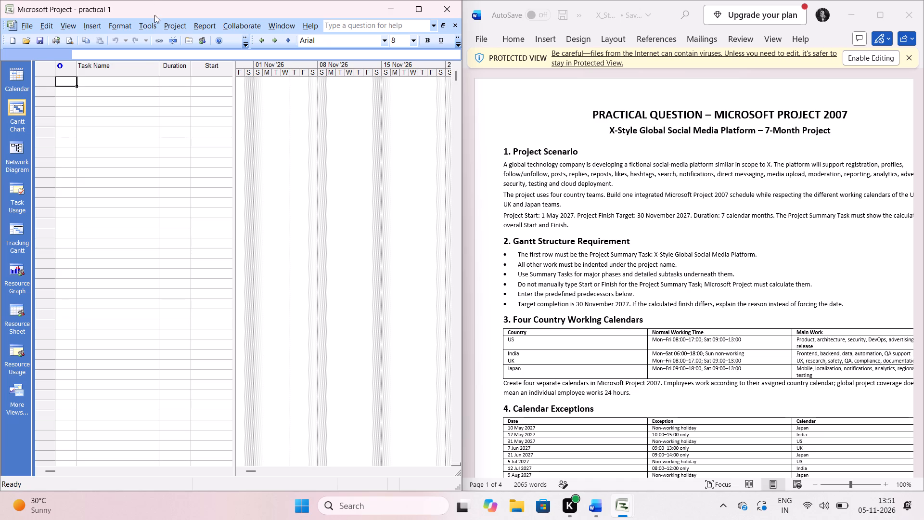
Open the project information of practical 1 and set the start date to 1 May 2027.
{"action": "left_click", "coordinate": [168, 31]}
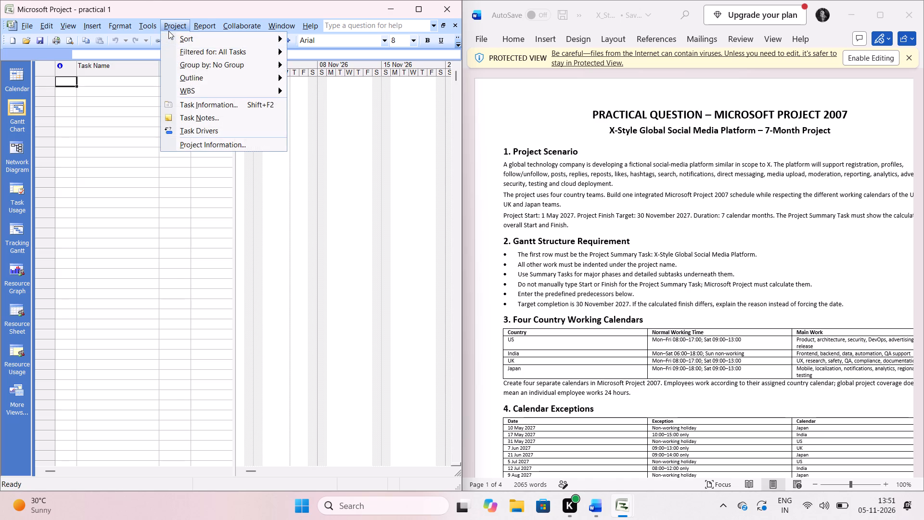
{"action": "left_click", "coordinate": [195, 148]}
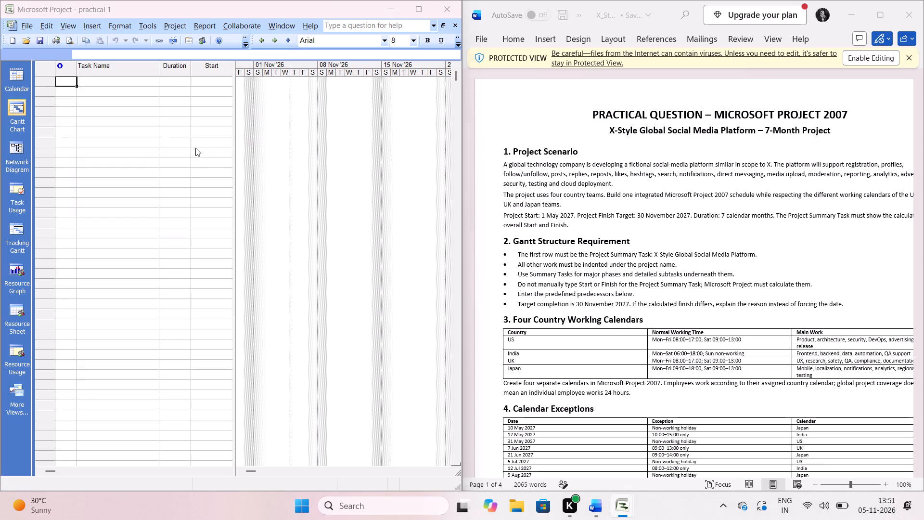
{"action": "left_click", "coordinate": [221, 175]}
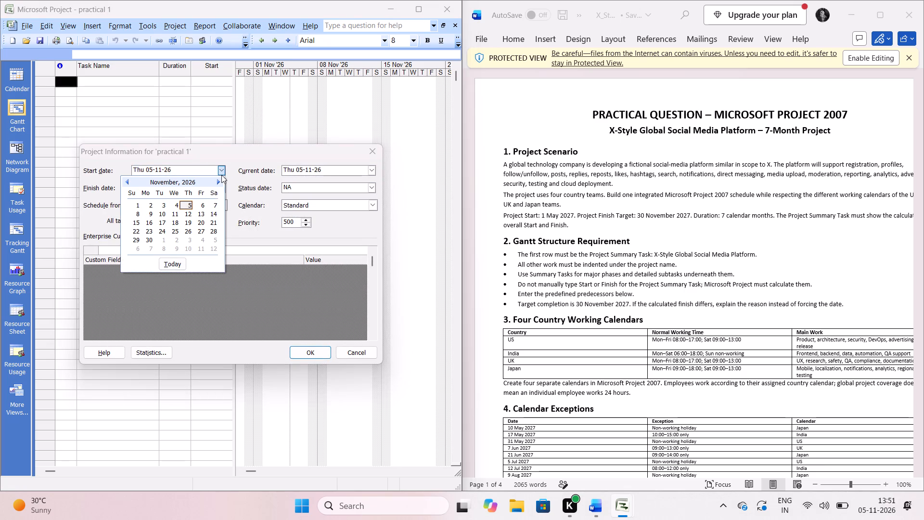
{"action": "triple_click", "coordinate": [217, 179]}
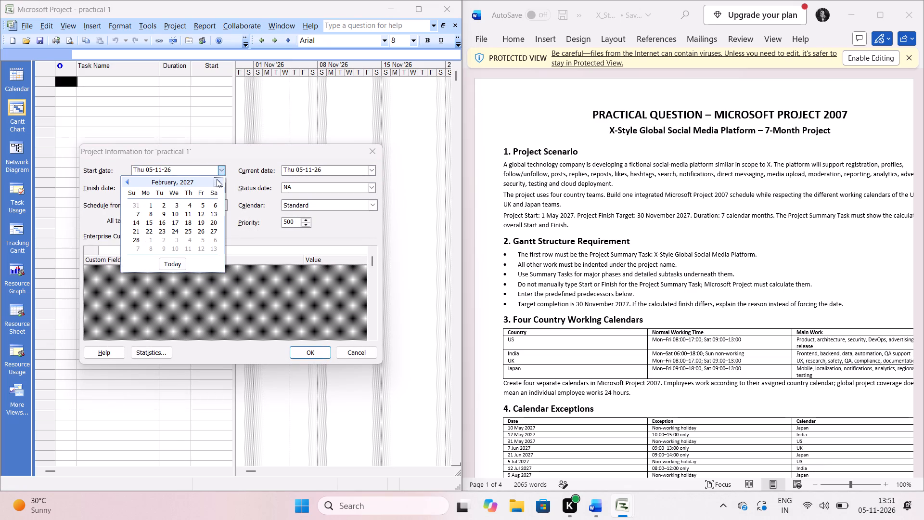
{"action": "double_click", "coordinate": [217, 179]}
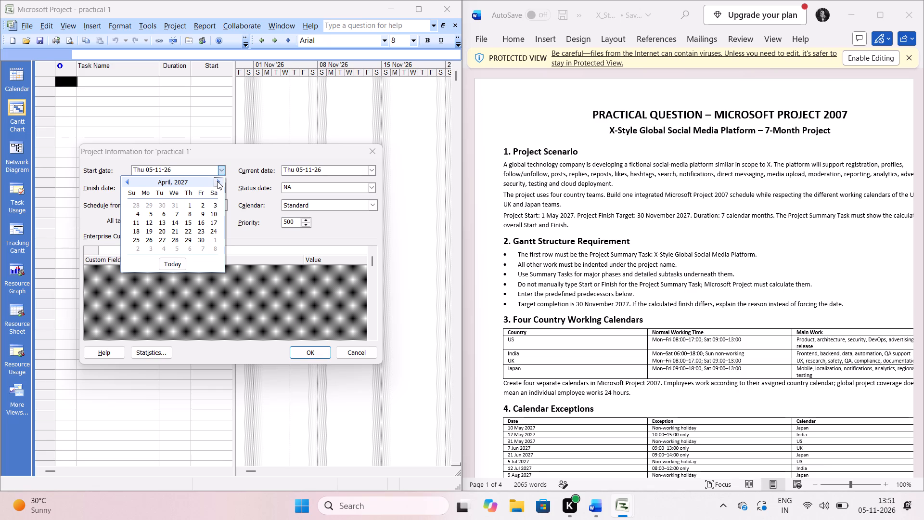
{"action": "left_click", "coordinate": [218, 182]}
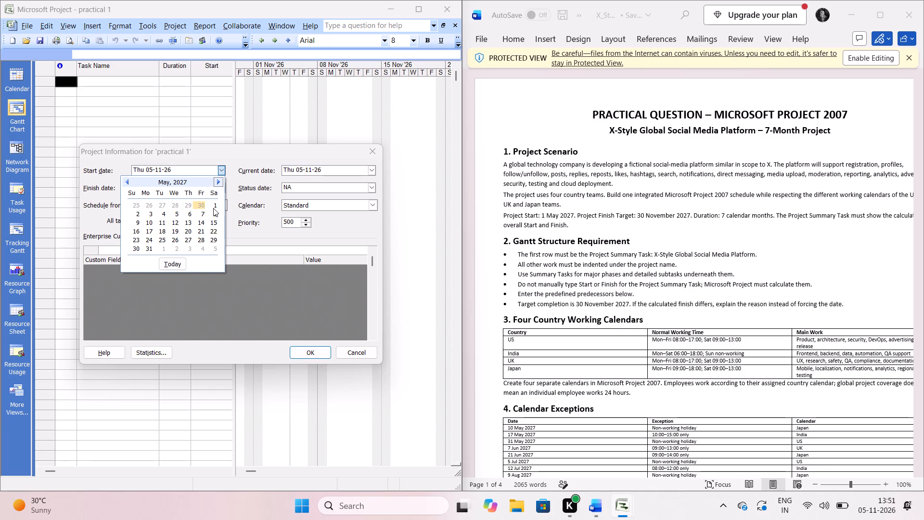
{"action": "left_click", "coordinate": [213, 208]}
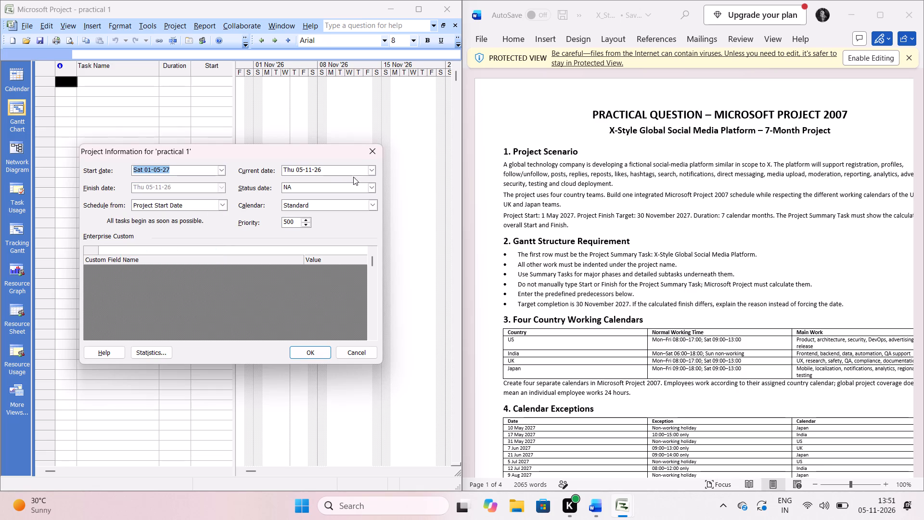
Set the current date to 30 November 2027, keep the Standard calendar, and apply the project information.
{"action": "left_click", "coordinate": [374, 173]}
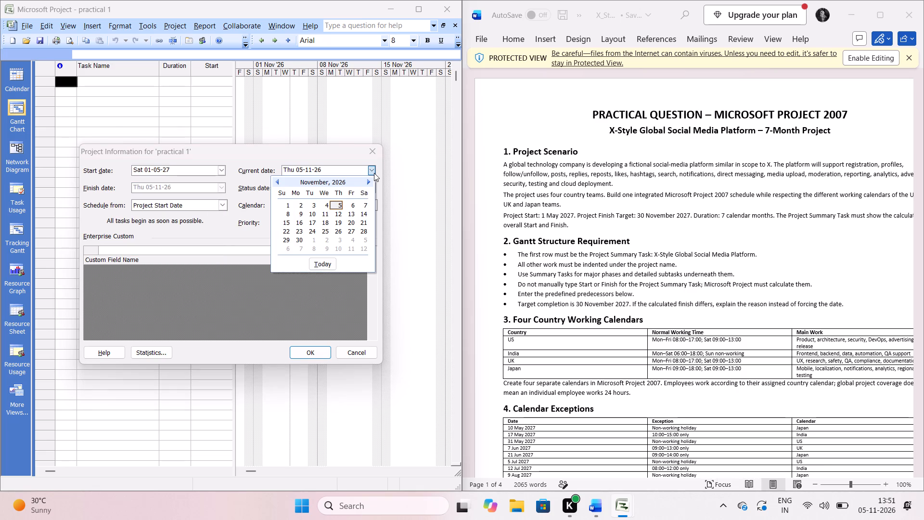
{"action": "triple_click", "coordinate": [368, 183]}
{"action": "triple_click", "coordinate": [368, 183]}
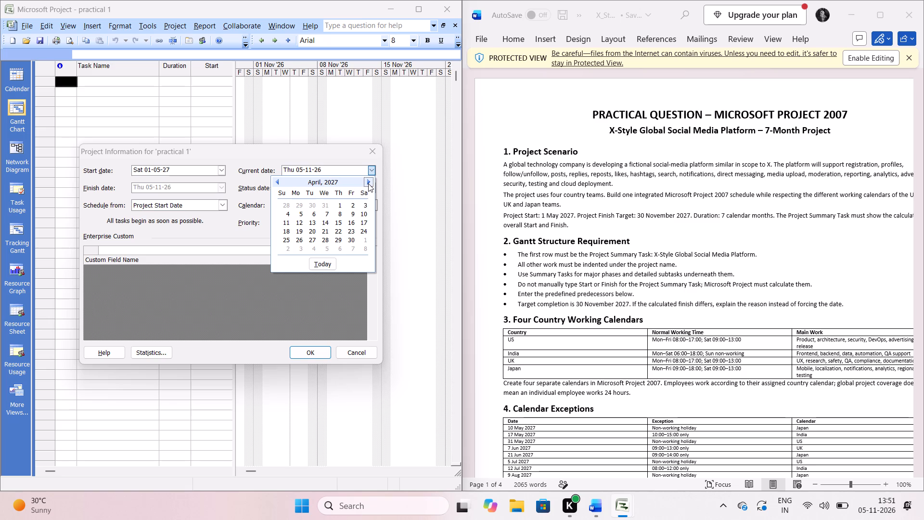
{"action": "triple_click", "coordinate": [368, 183]}
{"action": "triple_click", "coordinate": [368, 183]}
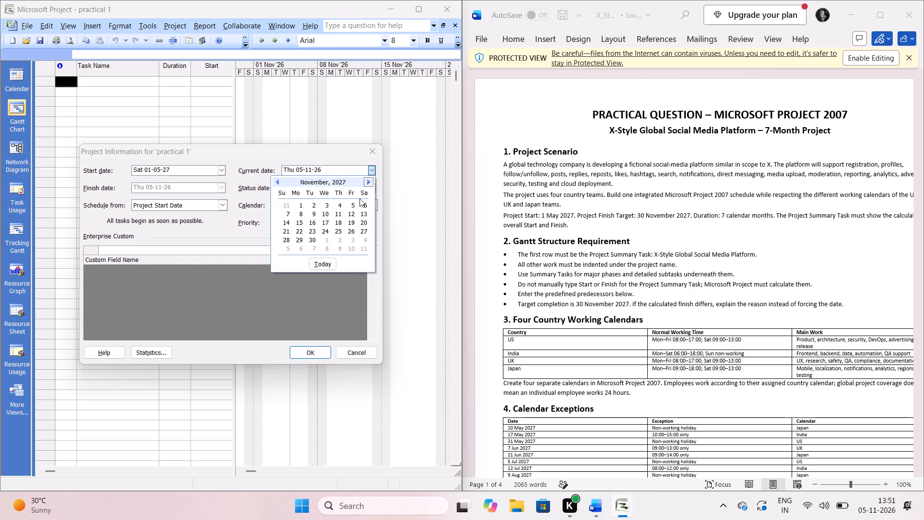
{"action": "left_click", "coordinate": [316, 238]}
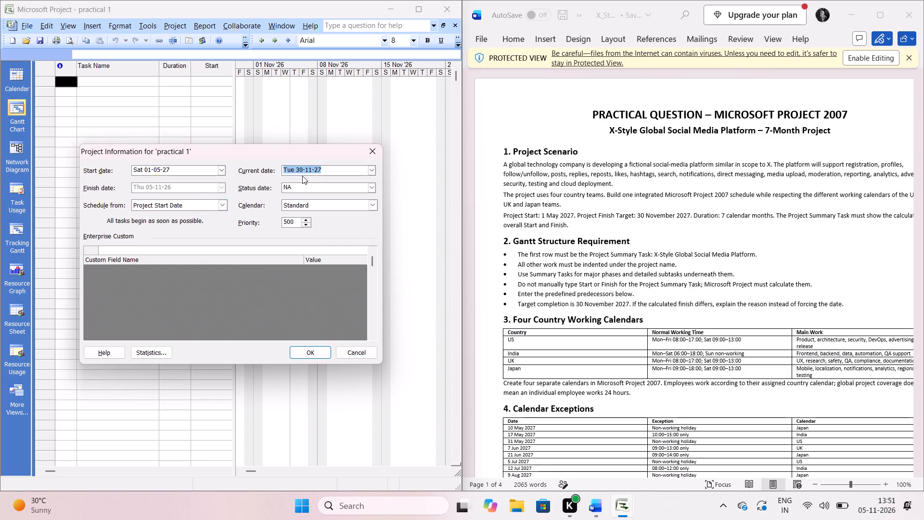
{"action": "left_click", "coordinate": [330, 202]}
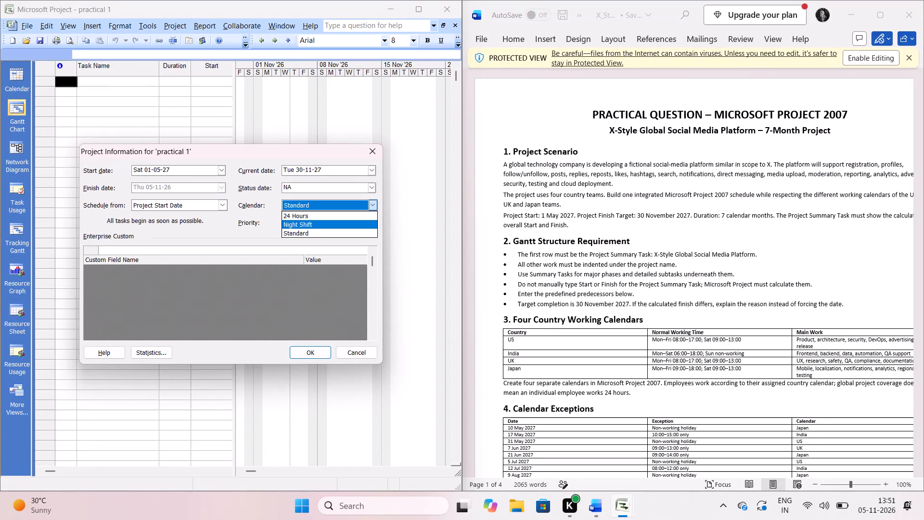
{"action": "scroll", "coordinate": [801, 208], "scroll_direction": "left", "scroll_amount": 1}
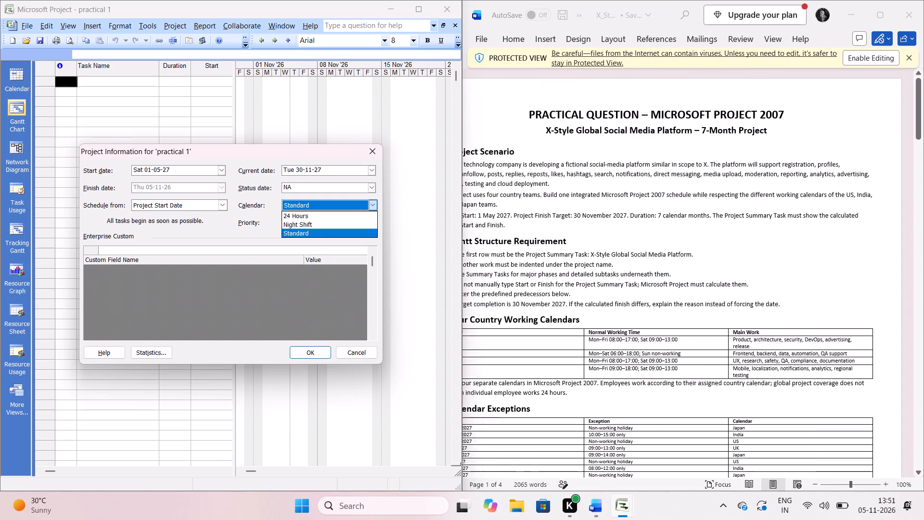
{"action": "scroll", "coordinate": [801, 208], "scroll_direction": "left", "scroll_amount": 1}
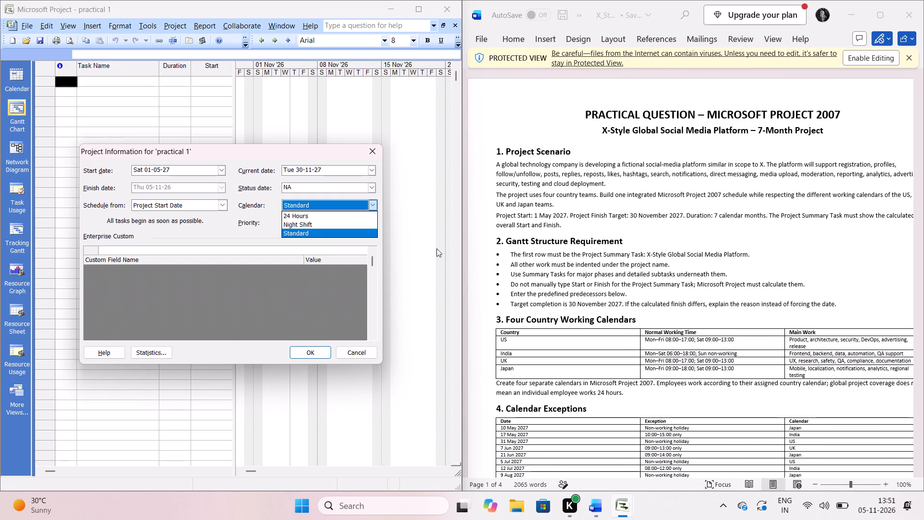
{"action": "left_click", "coordinate": [436, 248]}
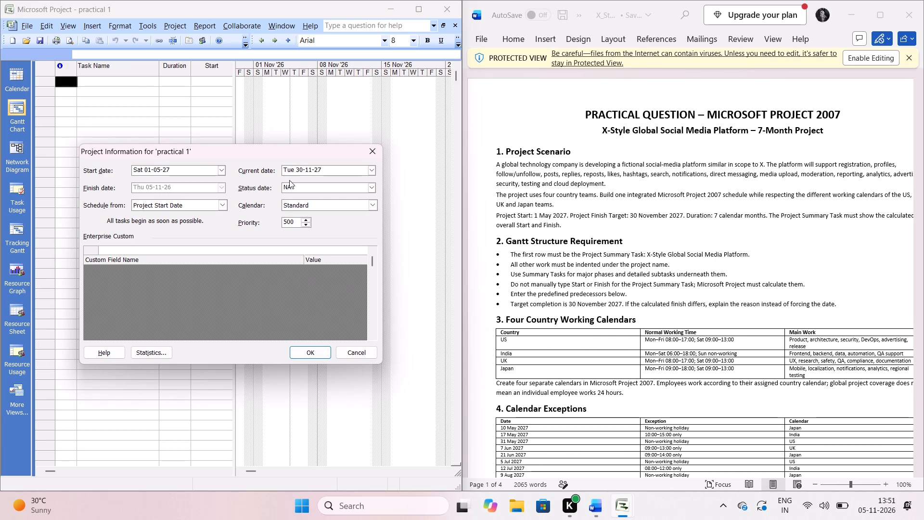
{"action": "left_click", "coordinate": [304, 354]}
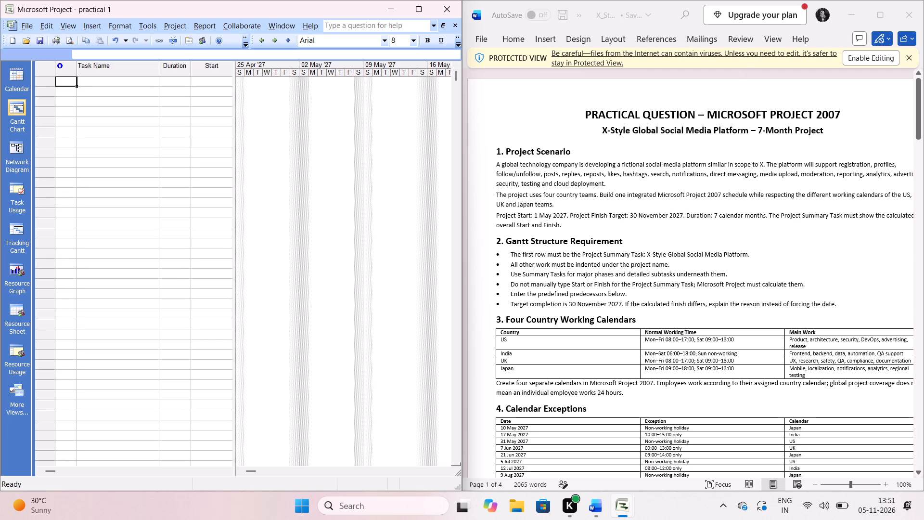
Copy the Task / WBS names from X-Style Global Social Media Platform to 7.3.2 Project closure milestone into practical 1's Task Name column, starting at row 1.
{"action": "scroll", "coordinate": [559, 279], "scroll_direction": "down", "scroll_amount": 3}
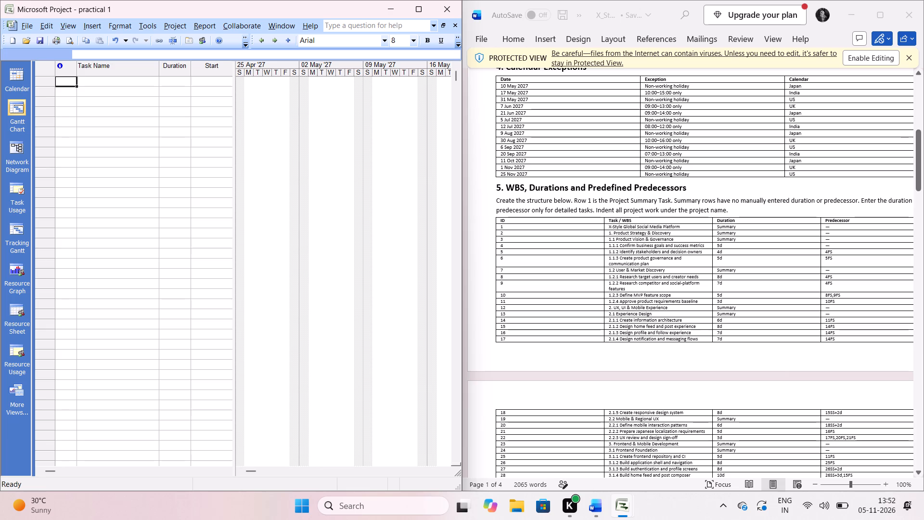
{"action": "left_click_drag", "start_coordinate": [609, 229], "coordinate": [643, 307]}
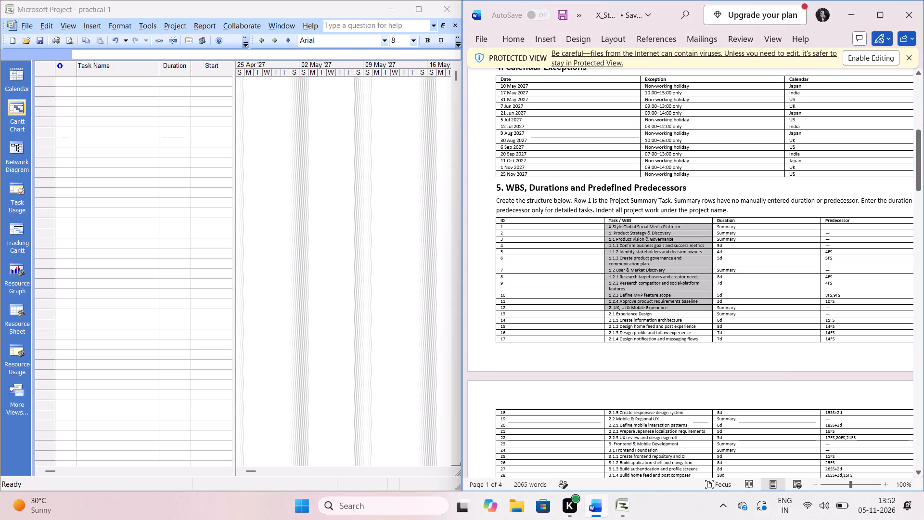
{"action": "left_click_drag", "start_coordinate": [643, 307], "coordinate": [691, 519]}
{"action": "scroll", "coordinate": [655, 368], "scroll_direction": "up", "scroll_amount": 1}
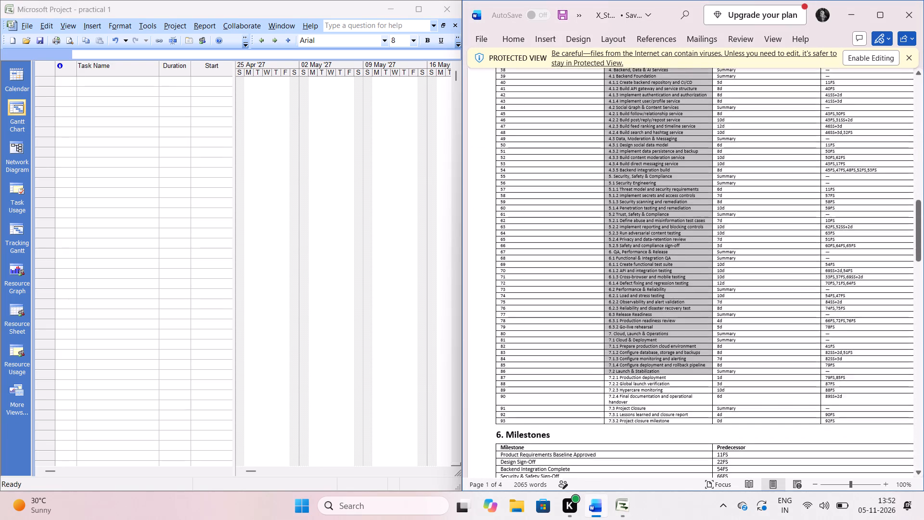
{"action": "left_click_drag", "start_coordinate": [691, 519], "coordinate": [666, 416]}
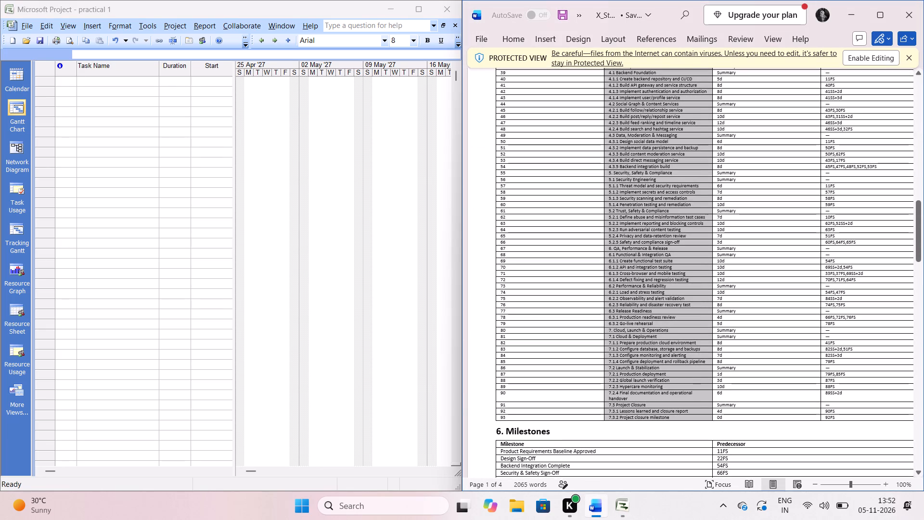
{"action": "left_click_drag", "start_coordinate": [666, 416], "coordinate": [672, 416]}
{"action": "key", "text": "ctrl+c"}
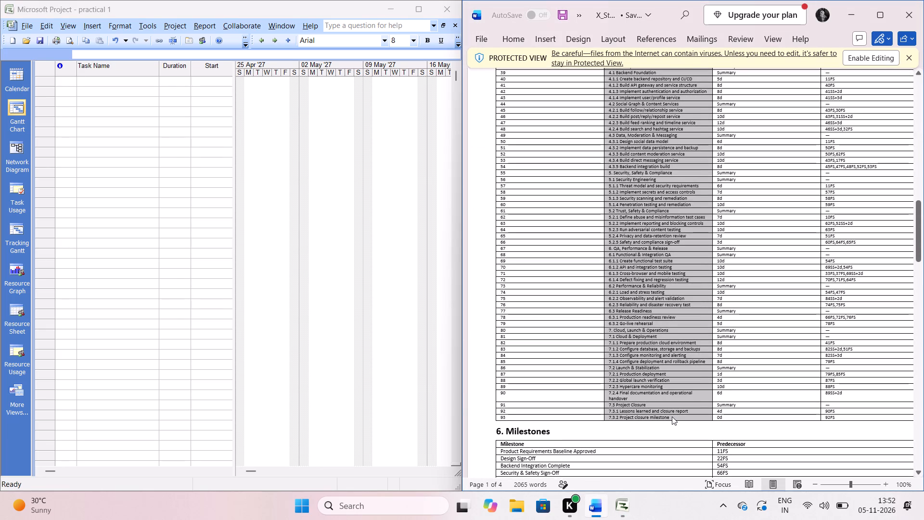
{"action": "left_click", "coordinate": [108, 78]}
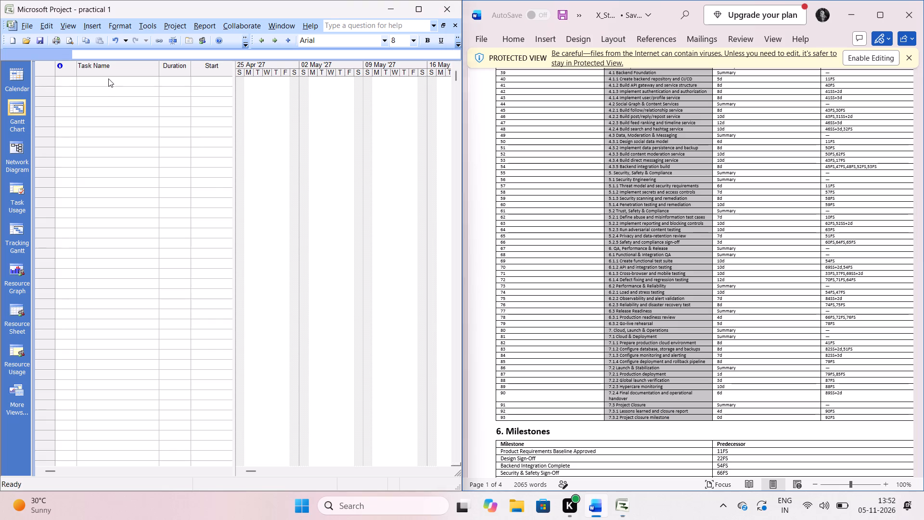
{"action": "key", "text": "ctrl+v"}
Consult the document's Gantt structure requirement and indent tasks 2 to 11 one level under X-Style Global Social Media Platform.
{"action": "scroll", "coordinate": [142, 211], "scroll_direction": "up", "scroll_amount": 4}
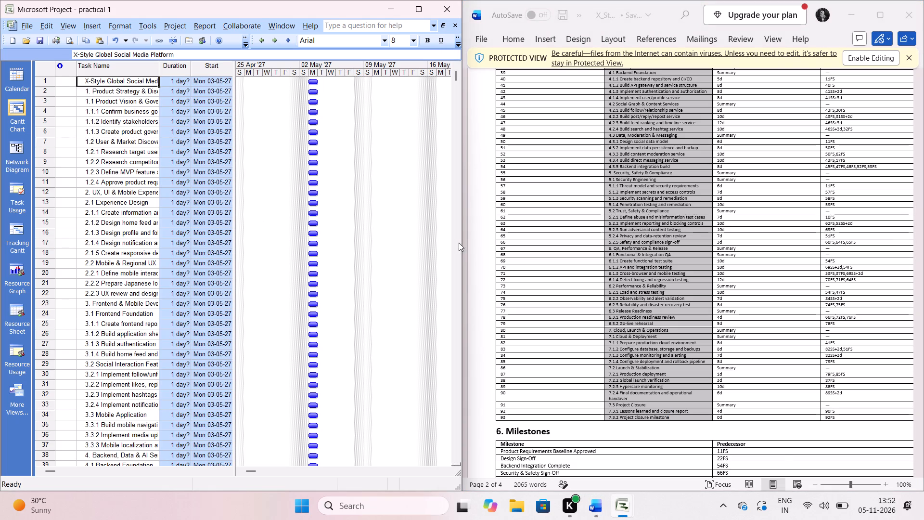
{"action": "scroll", "coordinate": [594, 265], "scroll_direction": "up", "scroll_amount": 6}
{"action": "scroll", "coordinate": [636, 350], "scroll_direction": "down", "scroll_amount": 1}
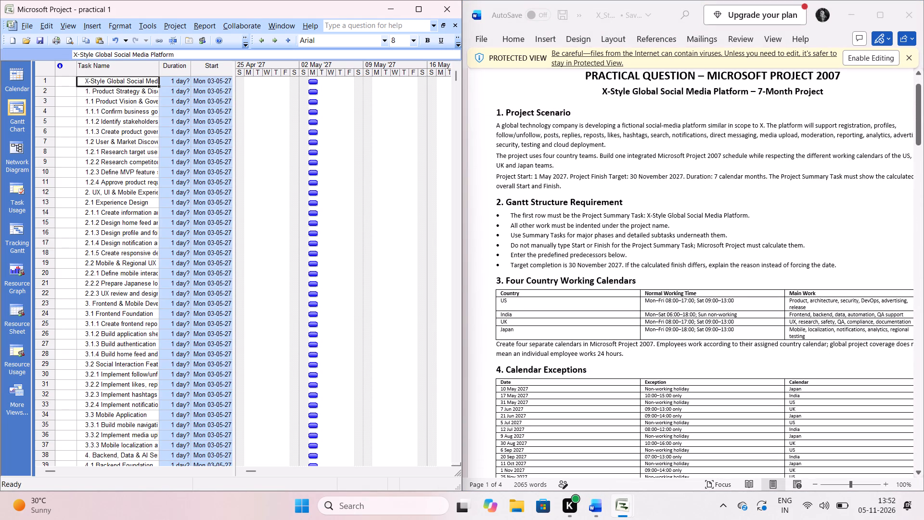
{"action": "left_click", "coordinate": [722, 270]}
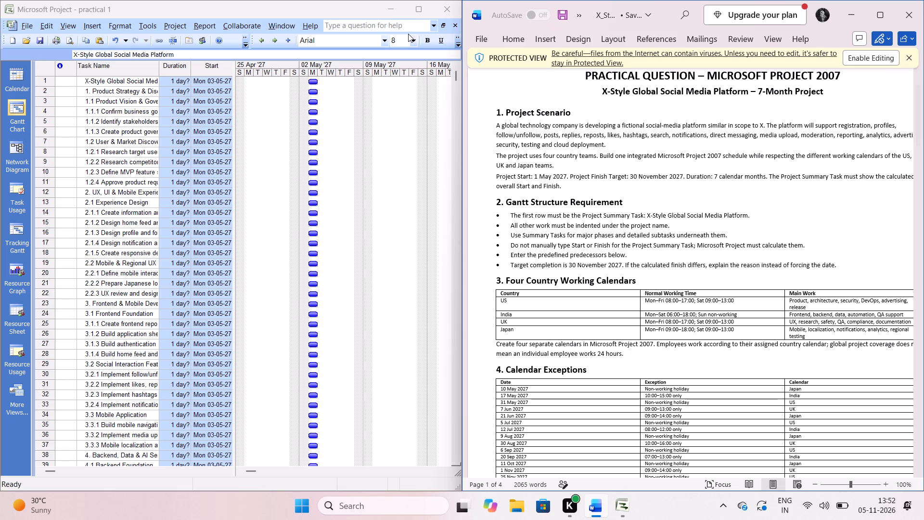
{"action": "left_click_drag", "start_coordinate": [87, 91], "coordinate": [102, 113]}
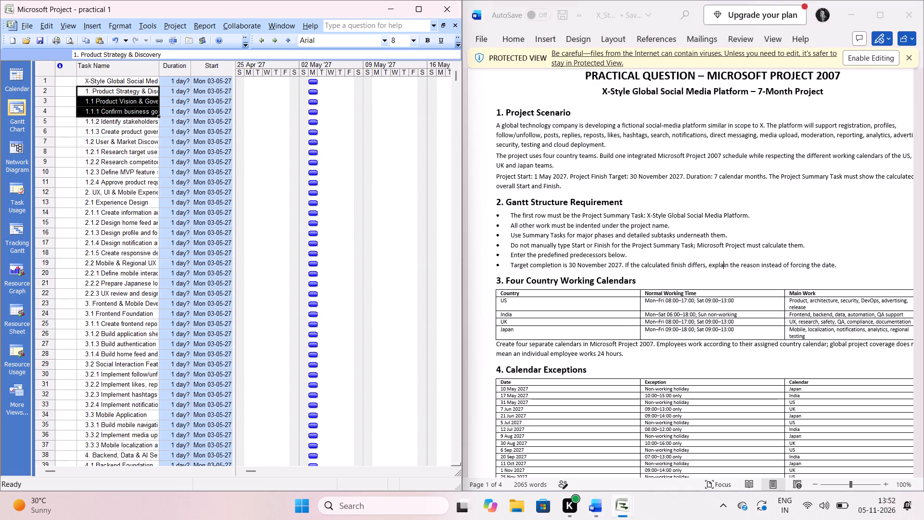
{"action": "left_click_drag", "start_coordinate": [102, 113], "coordinate": [122, 133]}
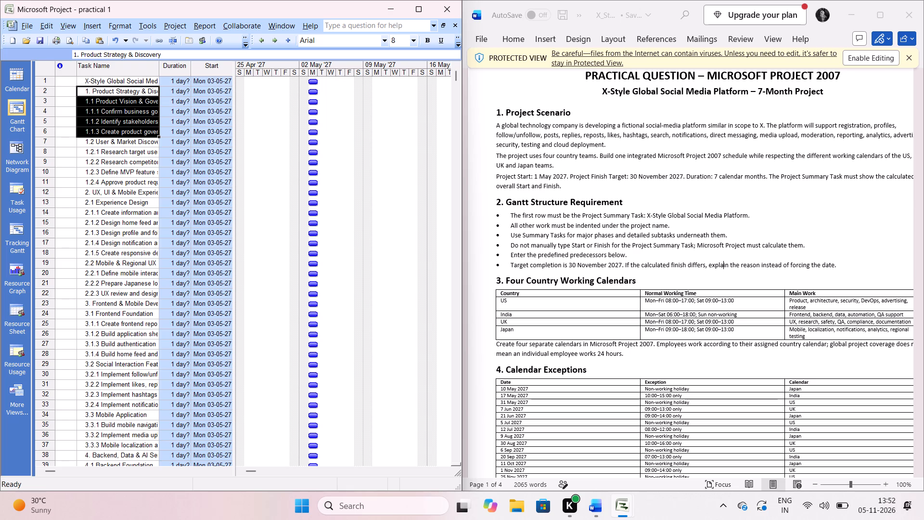
{"action": "left_click_drag", "start_coordinate": [122, 133], "coordinate": [135, 134]}
{"action": "left_click_drag", "start_coordinate": [135, 134], "coordinate": [143, 181]}
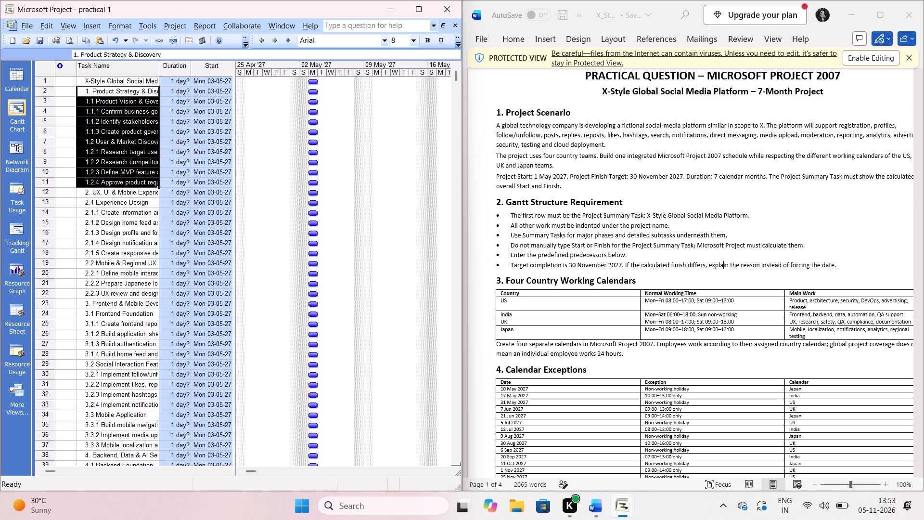
{"action": "left_click", "coordinate": [271, 40]}
Indent tasks 3 to 11, from 1.1 Product Vision & Governance to 1.2.4, one level under 1. Product Strategy & Discovery.
{"action": "left_click", "coordinate": [105, 101]}
{"action": "left_click_drag", "start_coordinate": [105, 101], "coordinate": [121, 129]}
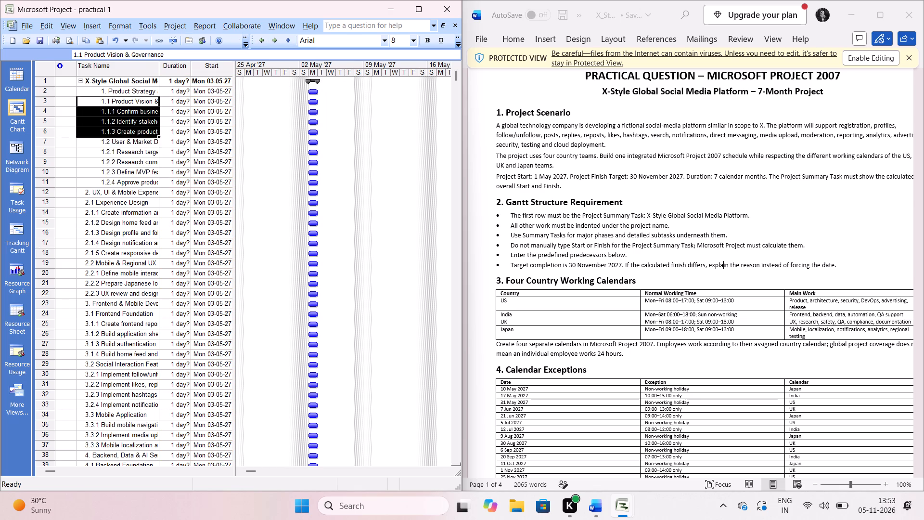
{"action": "left_click_drag", "start_coordinate": [121, 129], "coordinate": [156, 178]}
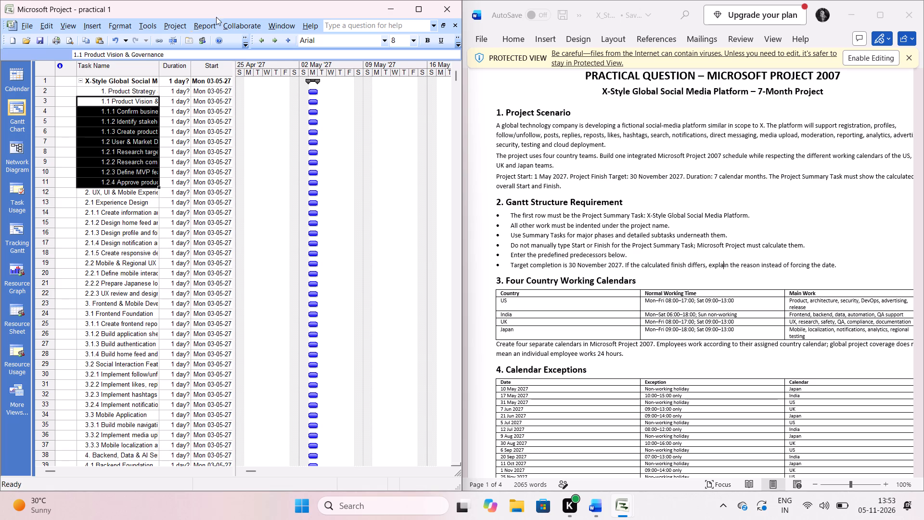
{"action": "left_click", "coordinate": [276, 45]}
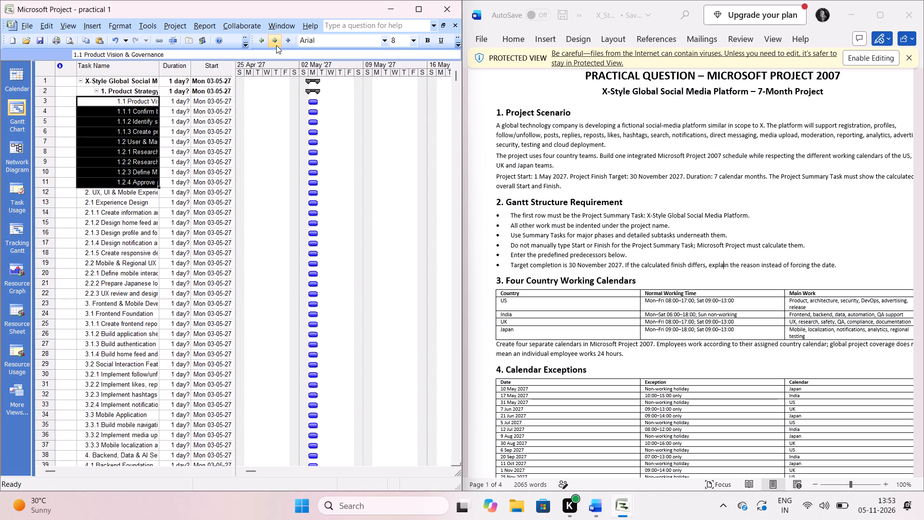
Check the nesting by collapsing and expanding the project summary and 1. Product Strategy & Discovery, leaving both collapsed.
{"action": "left_click", "coordinate": [80, 83]}
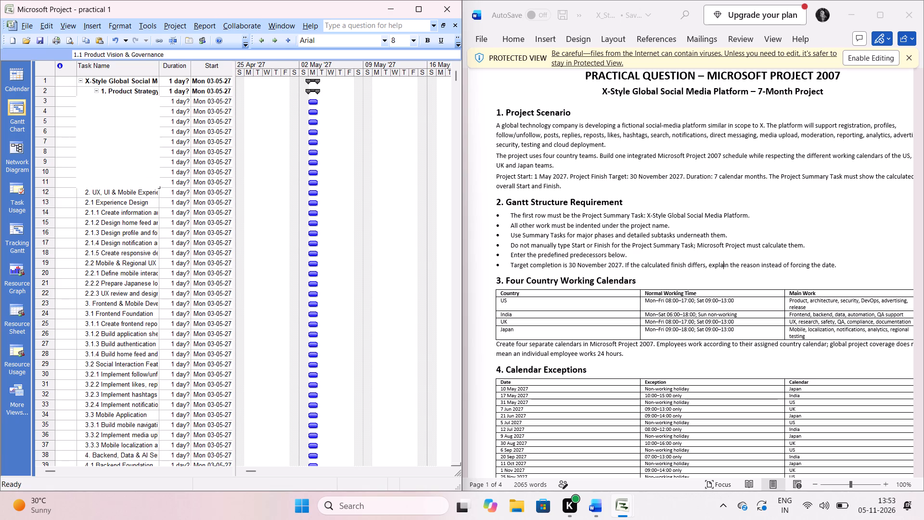
{"action": "left_click", "coordinate": [79, 78]}
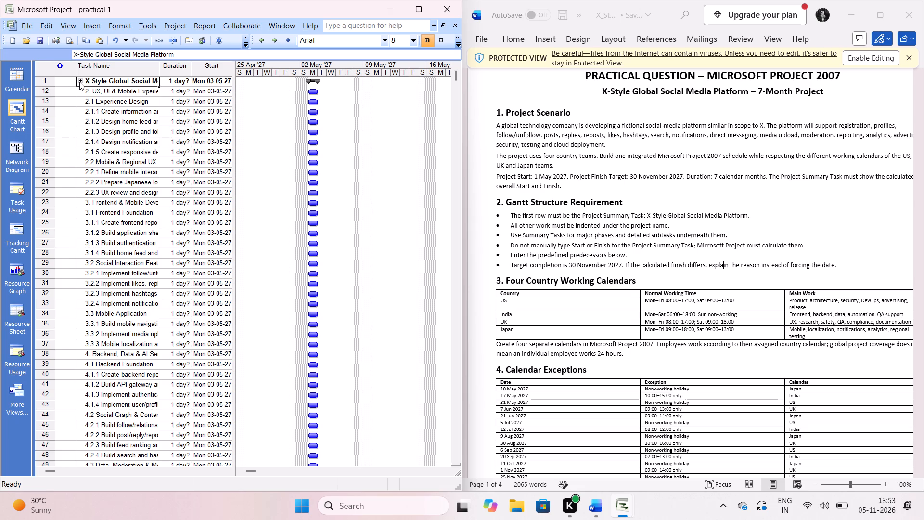
{"action": "left_click", "coordinate": [79, 82]}
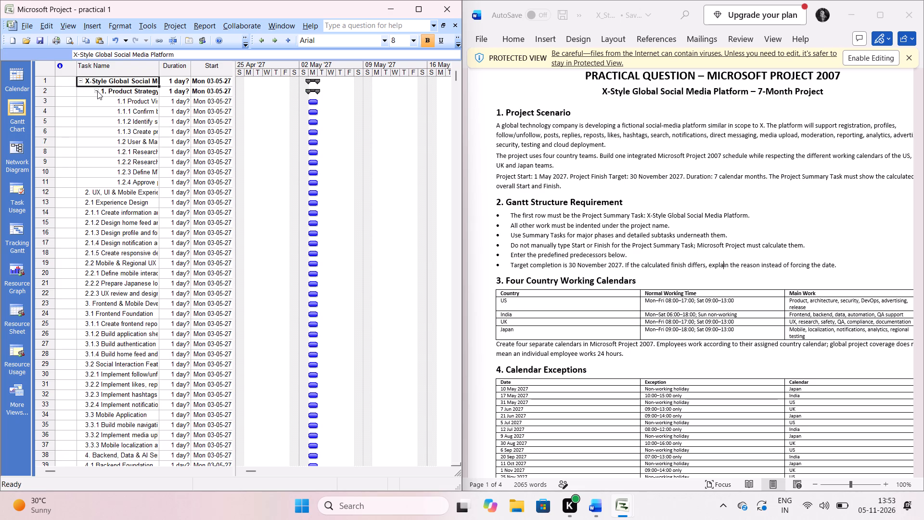
{"action": "left_click", "coordinate": [97, 91]}
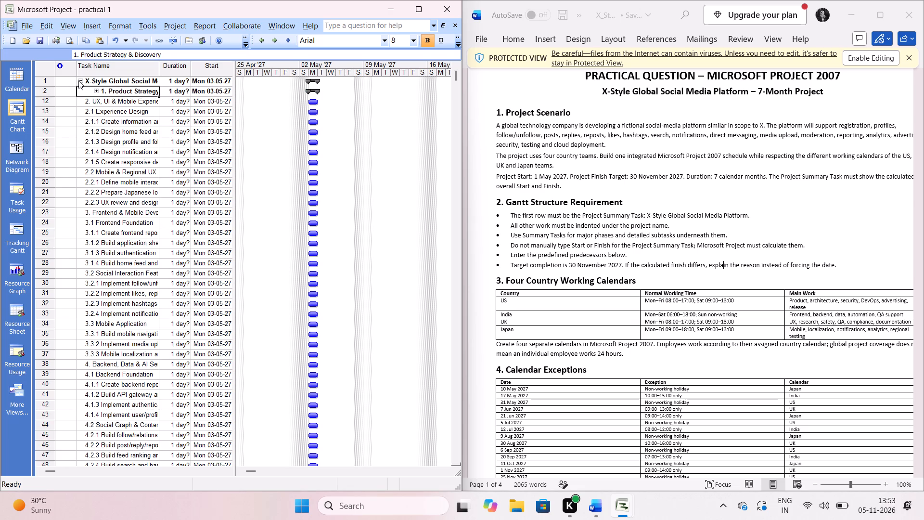
{"action": "left_click", "coordinate": [83, 81]}
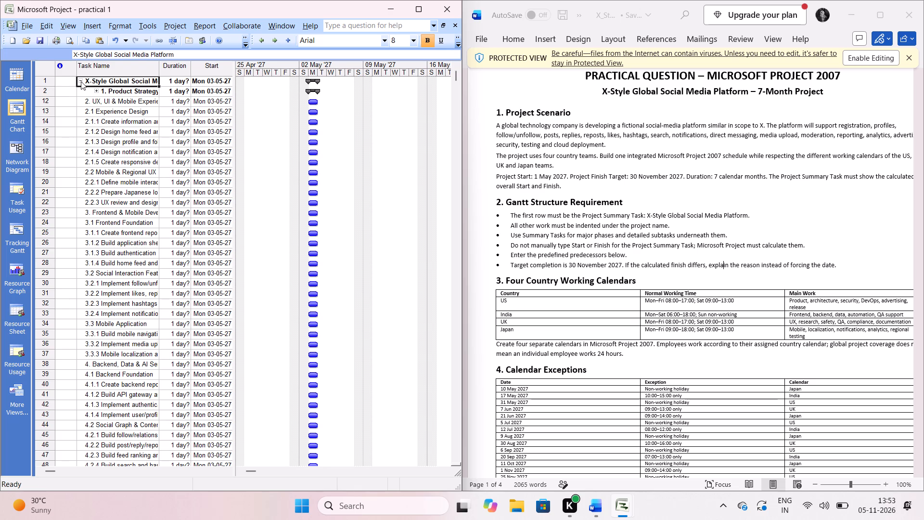
{"action": "left_click", "coordinate": [95, 91]}
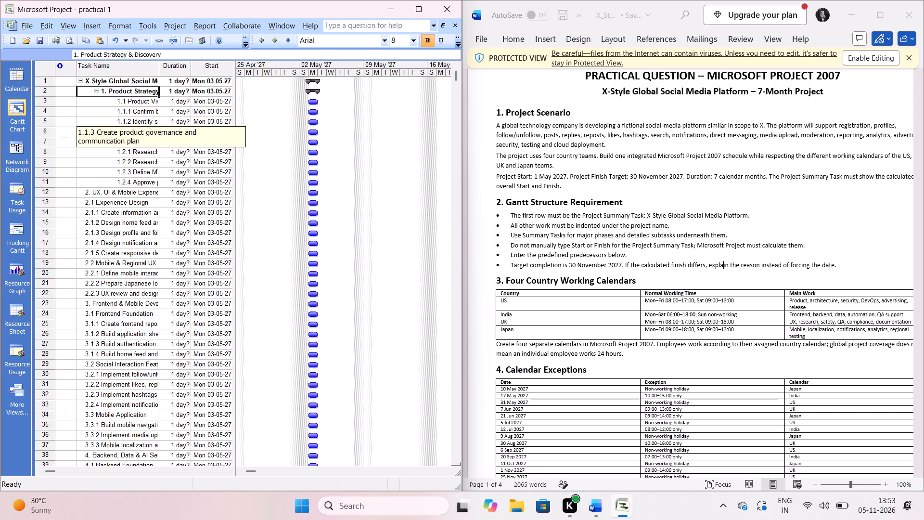
{"action": "left_click", "coordinate": [95, 95]}
{"action": "left_click", "coordinate": [95, 92]}
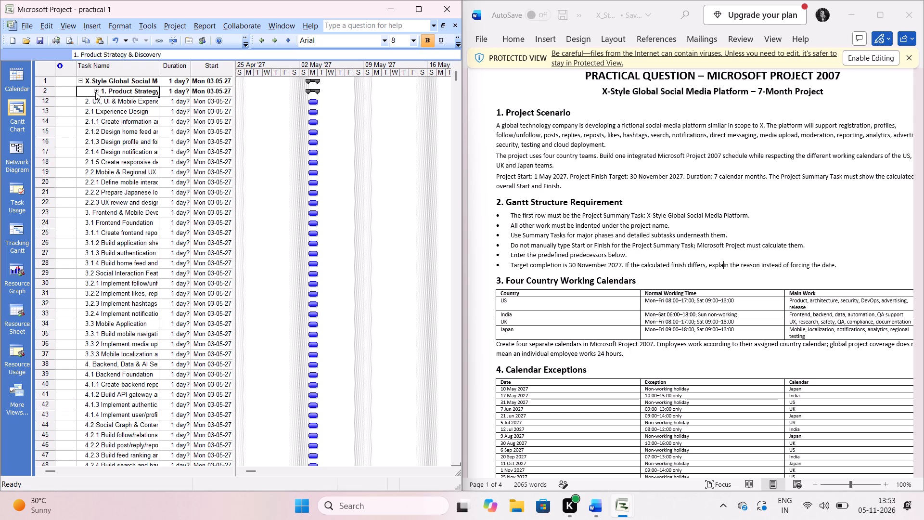
{"action": "left_click", "coordinate": [80, 81]}
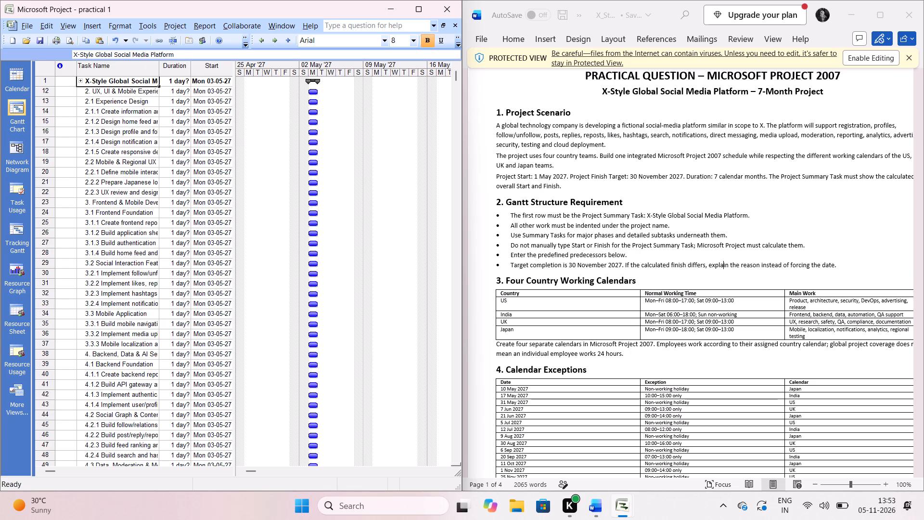
Indent tasks 13 to 22, from 2.1 Experience Design to 2.2.3, one level under 2. UX, UI & Mobile Experience.
{"action": "left_click", "coordinate": [88, 91]}
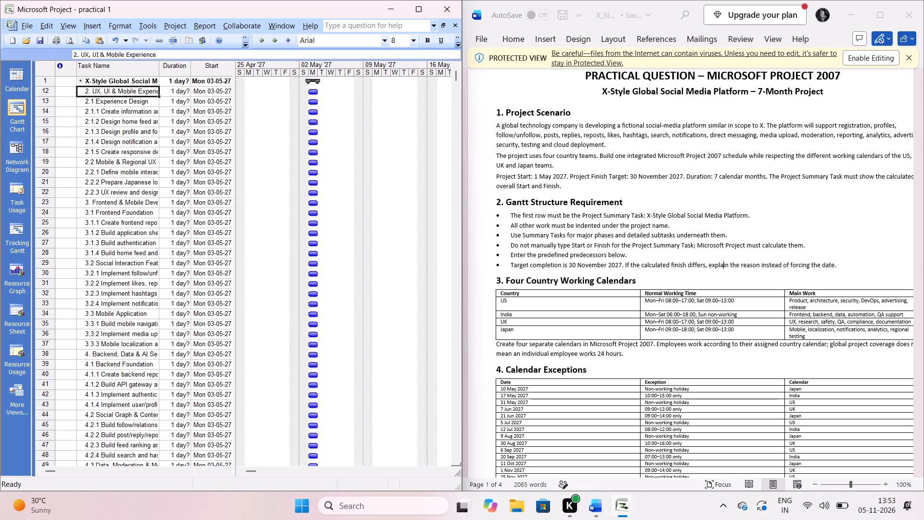
{"action": "left_click_drag", "start_coordinate": [85, 100], "coordinate": [123, 153]}
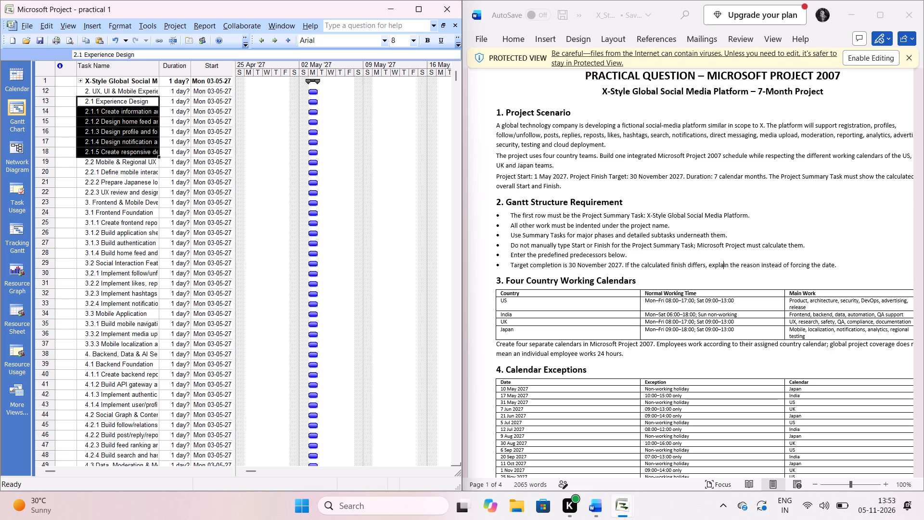
{"action": "left_click_drag", "start_coordinate": [123, 153], "coordinate": [138, 195]}
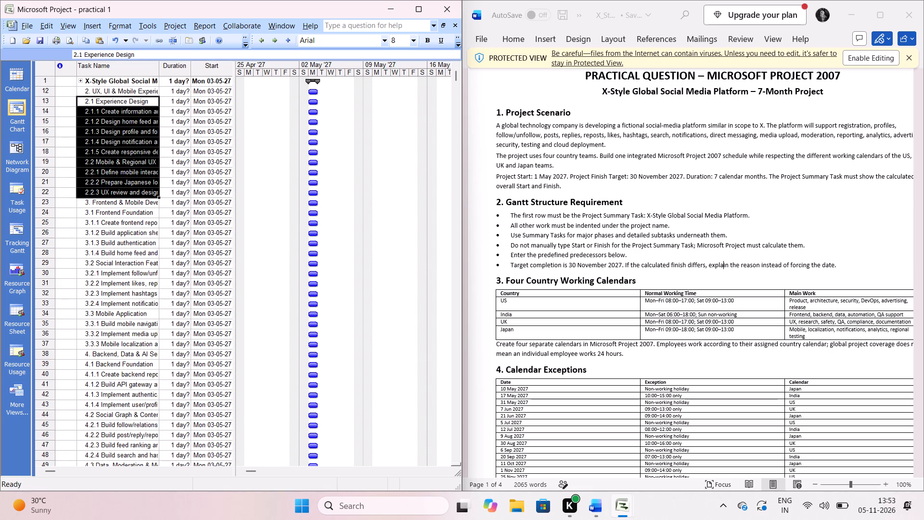
{"action": "left_click_drag", "start_coordinate": [138, 195], "coordinate": [138, 195]}
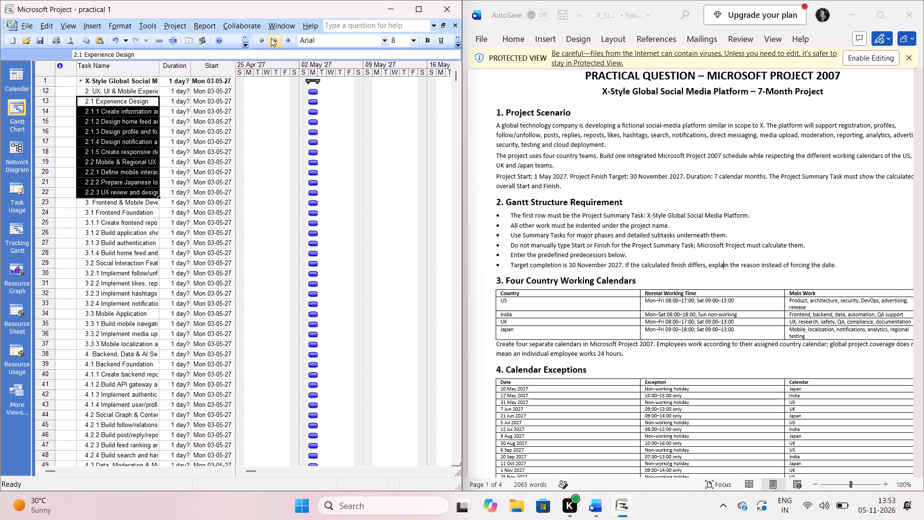
{"action": "left_click", "coordinate": [271, 38]}
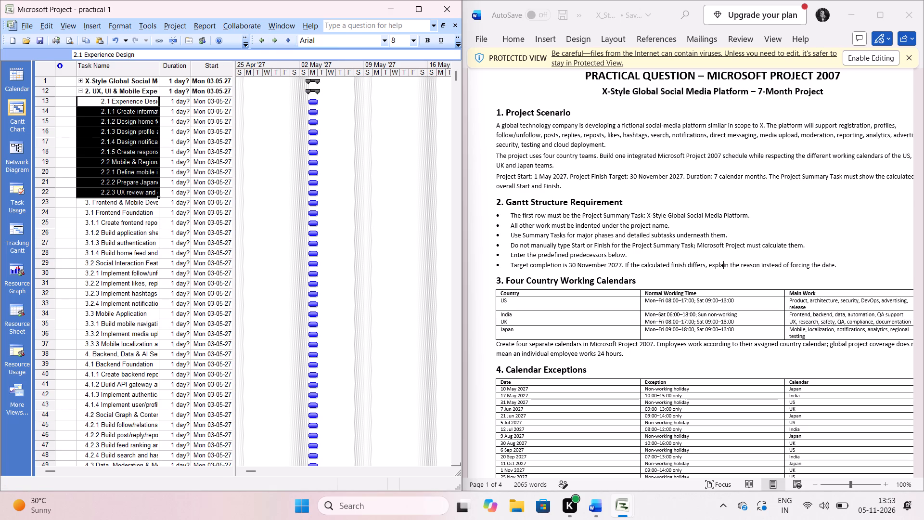
Indent tasks 14 to 22, from 2.1.1 Create information architecture to 2.2.3, one level under 2.1 Experience Design.
{"action": "left_click_drag", "start_coordinate": [104, 113], "coordinate": [109, 120]}
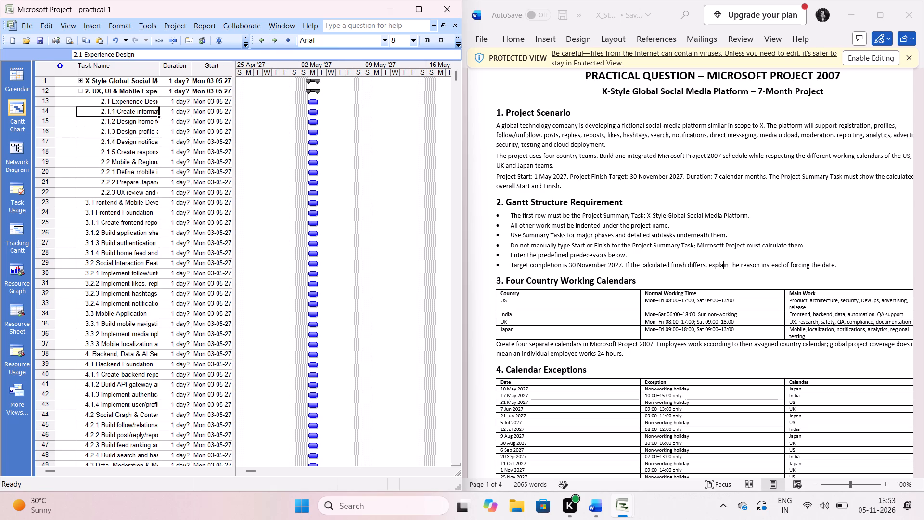
{"action": "left_click_drag", "start_coordinate": [109, 120], "coordinate": [131, 155]}
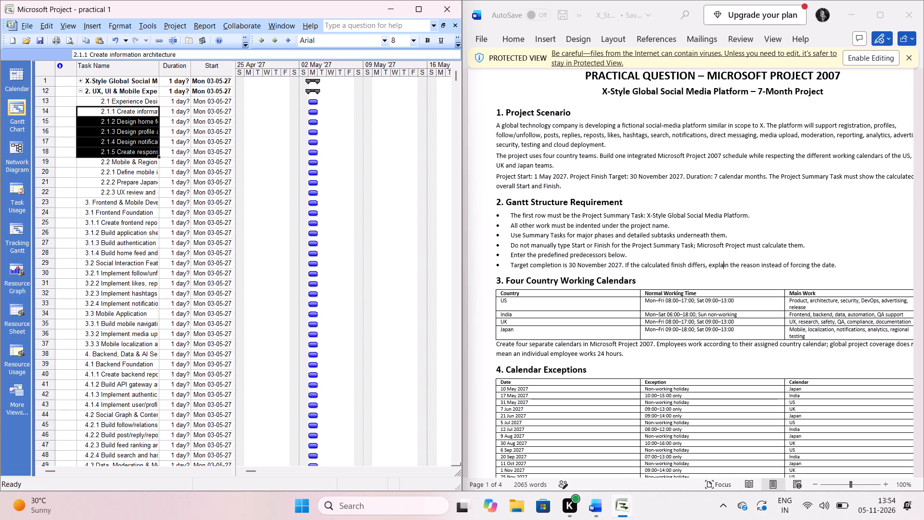
{"action": "left_click_drag", "start_coordinate": [131, 155], "coordinate": [131, 155]}
{"action": "left_click_drag", "start_coordinate": [131, 155], "coordinate": [136, 178]}
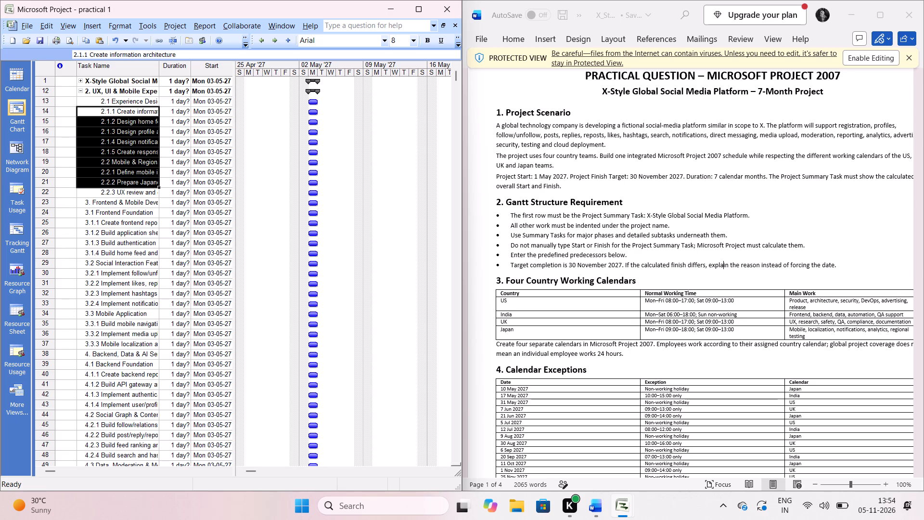
{"action": "left_click_drag", "start_coordinate": [136, 178], "coordinate": [138, 194]}
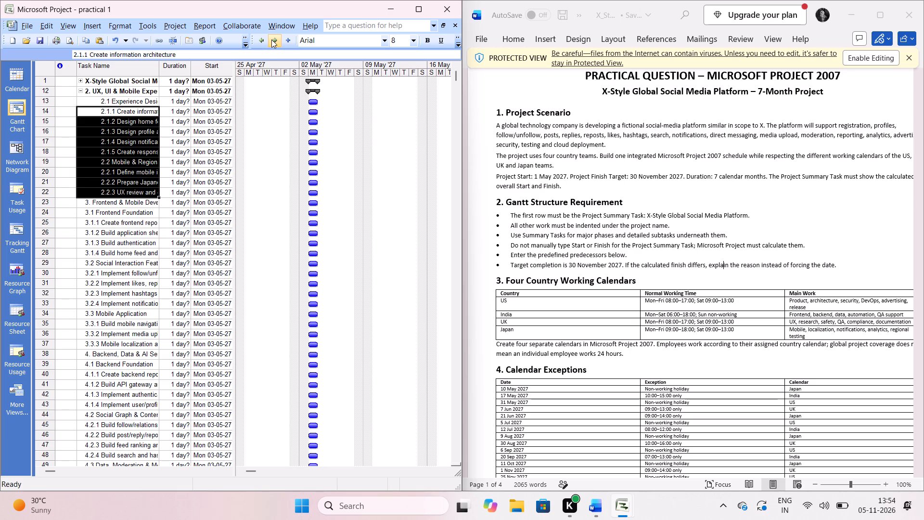
{"action": "left_click", "coordinate": [271, 39]}
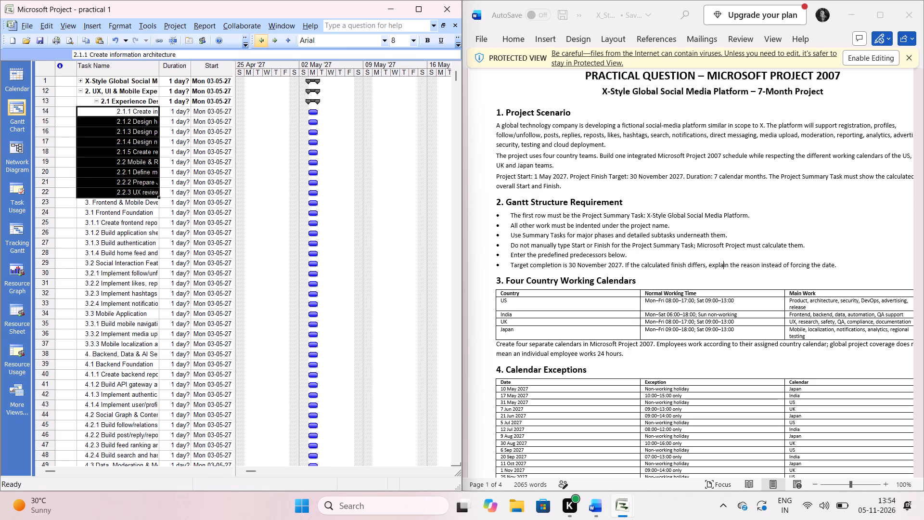
Check the nesting by collapsing and expanding 2. UX, UI & Mobile Experience and 2.1 Experience Design, and review their subtasks.
{"action": "left_click", "coordinate": [87, 95]}
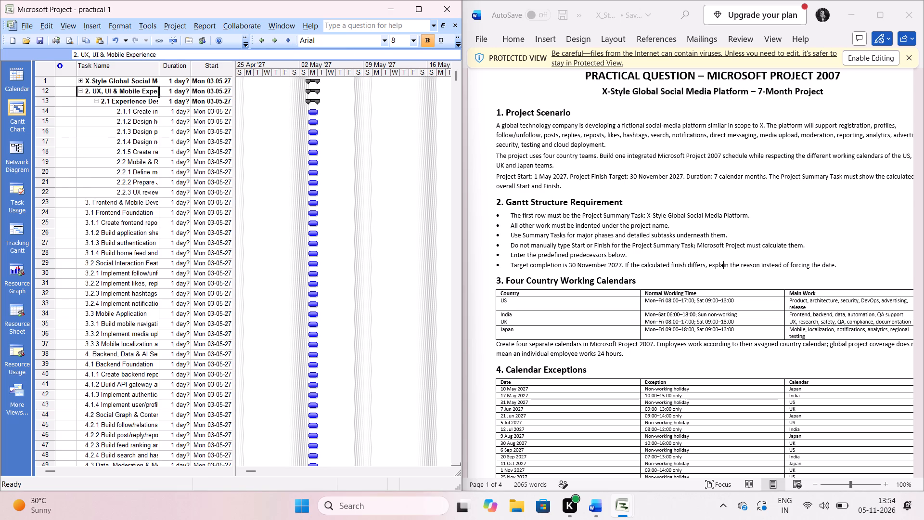
{"action": "left_click", "coordinate": [95, 101]}
{"action": "left_click", "coordinate": [81, 89]}
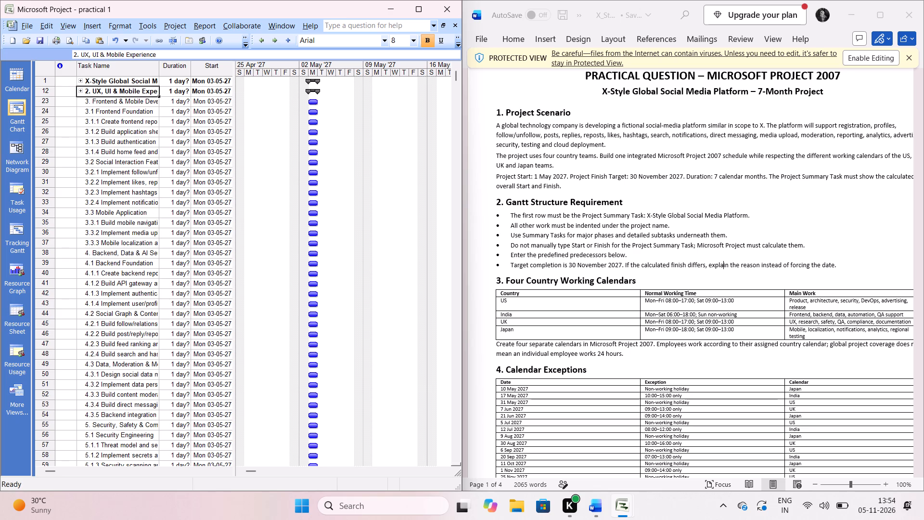
{"action": "left_click", "coordinate": [81, 94]}
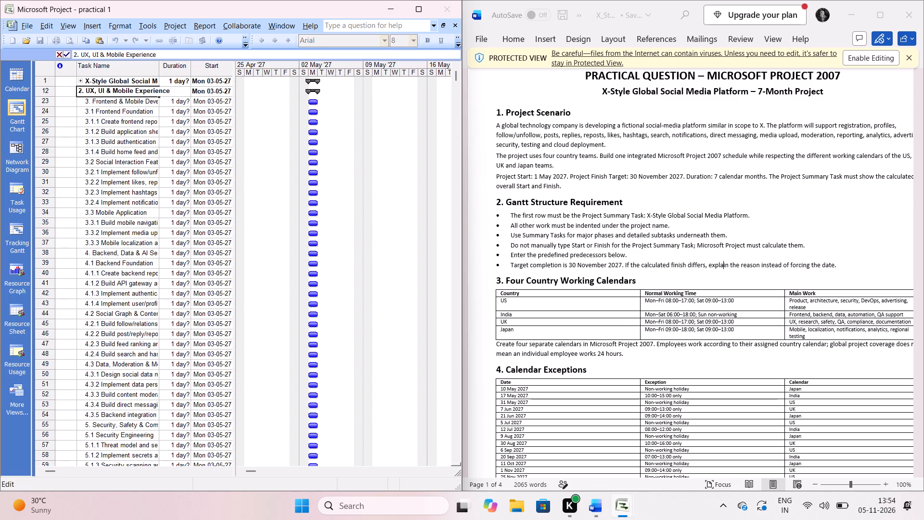
{"action": "left_click", "coordinate": [80, 92]}
{"action": "left_click", "coordinate": [80, 113]}
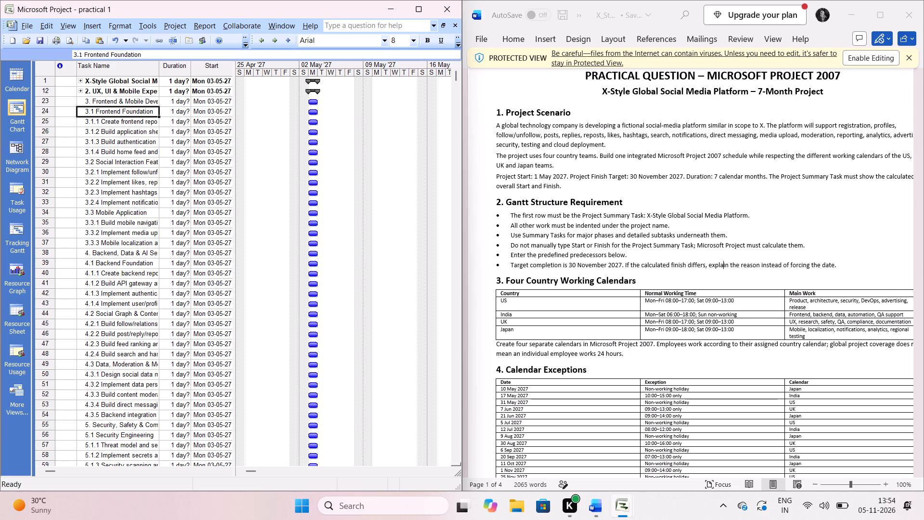
{"action": "left_click", "coordinate": [78, 91]}
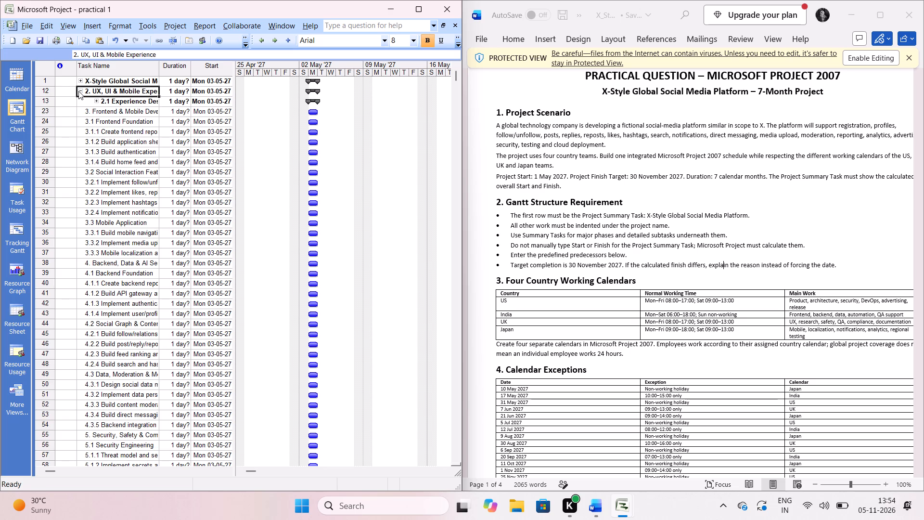
{"action": "left_click", "coordinate": [78, 91]}
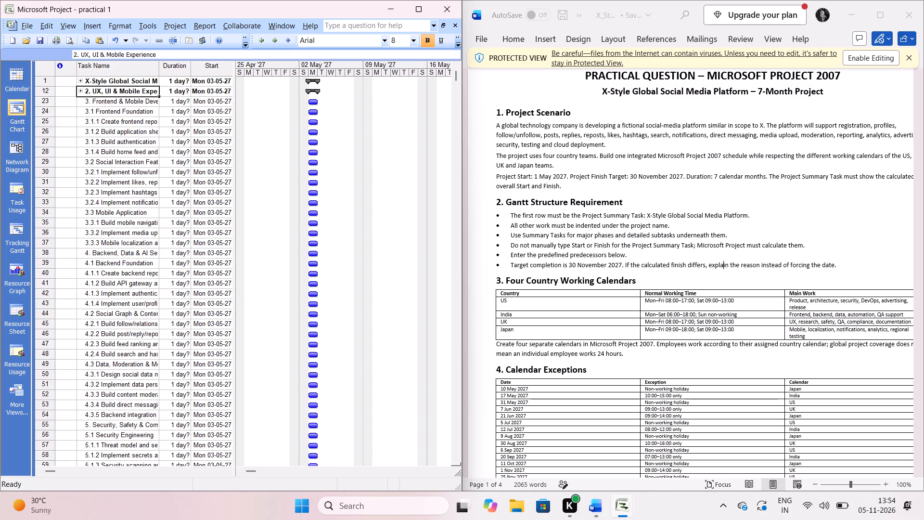
{"action": "left_click", "coordinate": [79, 91]}
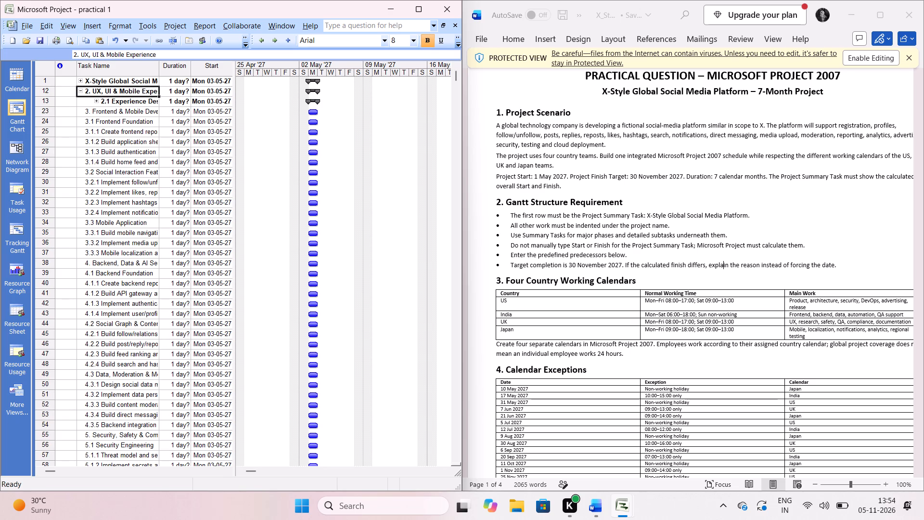
{"action": "left_click", "coordinate": [95, 100]}
{"action": "left_click", "coordinate": [118, 114]}
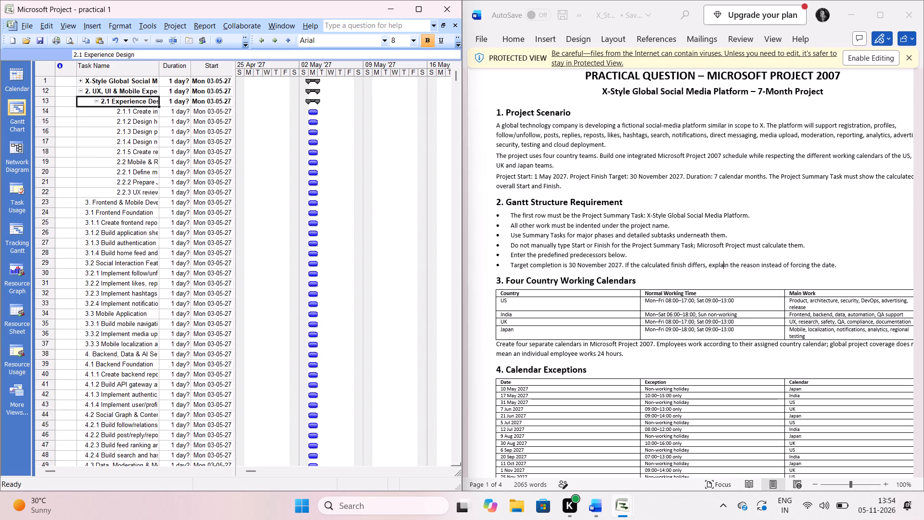
{"action": "left_click_drag", "start_coordinate": [120, 110], "coordinate": [138, 138]}
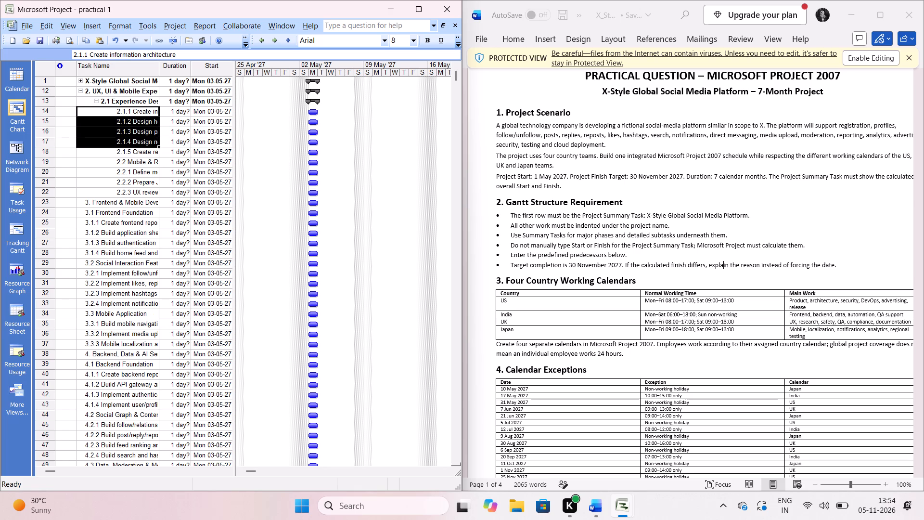
{"action": "left_click_drag", "start_coordinate": [138, 138], "coordinate": [141, 147]}
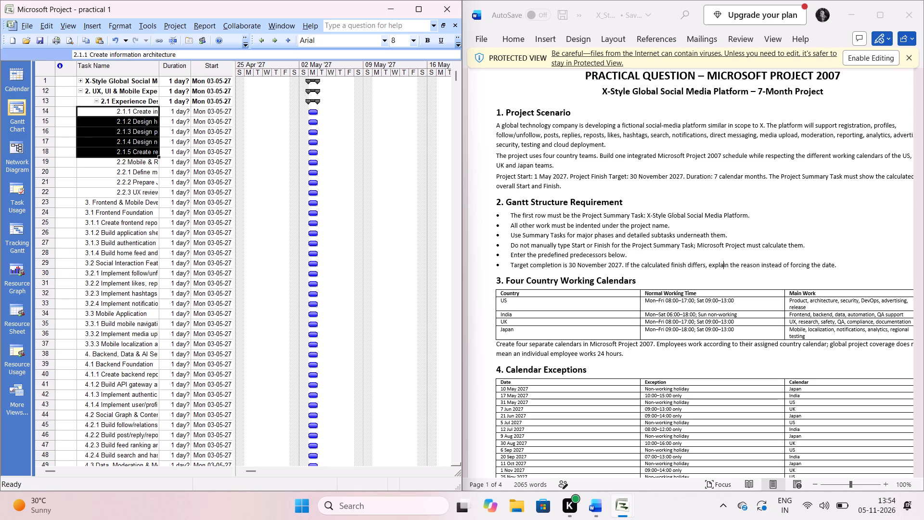
{"action": "left_click_drag", "start_coordinate": [123, 170], "coordinate": [121, 169]}
{"action": "left_click_drag", "start_coordinate": [121, 169], "coordinate": [117, 162]}
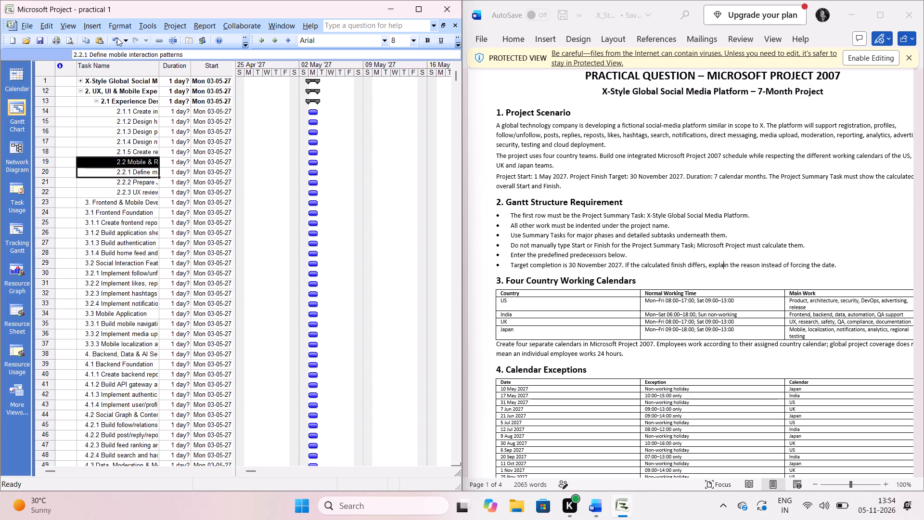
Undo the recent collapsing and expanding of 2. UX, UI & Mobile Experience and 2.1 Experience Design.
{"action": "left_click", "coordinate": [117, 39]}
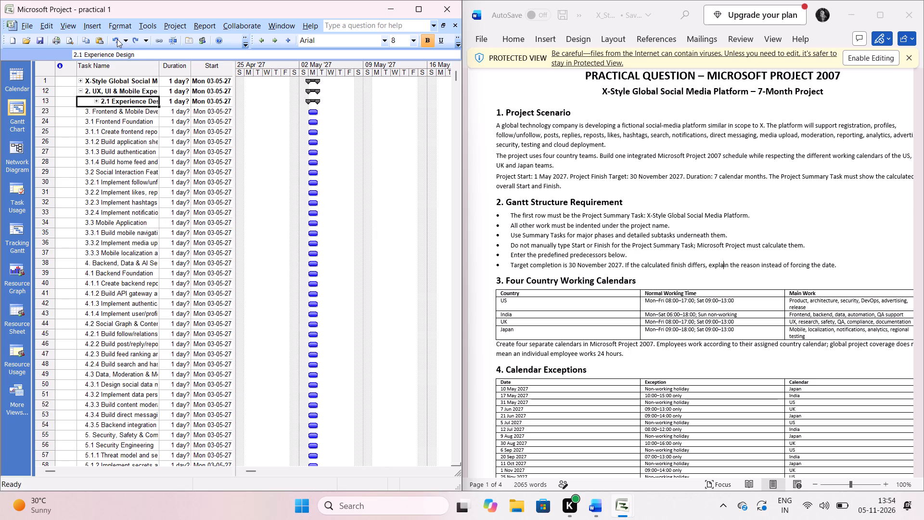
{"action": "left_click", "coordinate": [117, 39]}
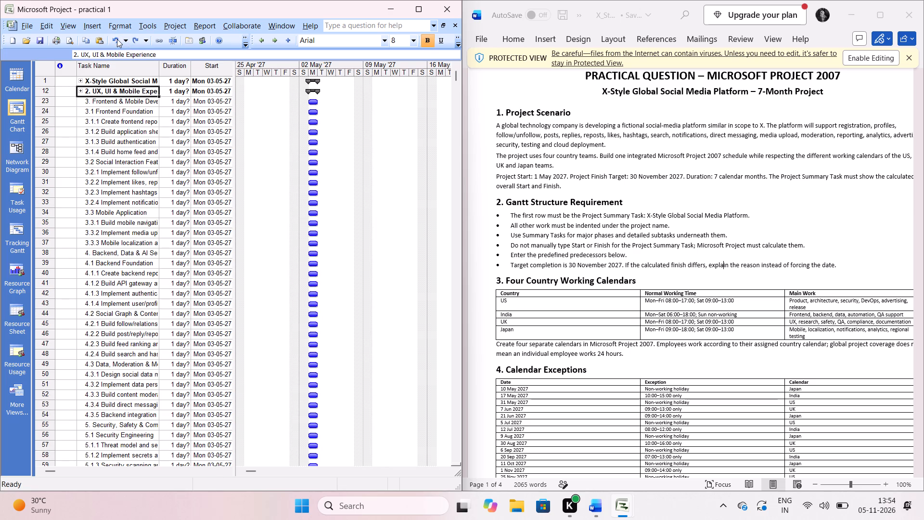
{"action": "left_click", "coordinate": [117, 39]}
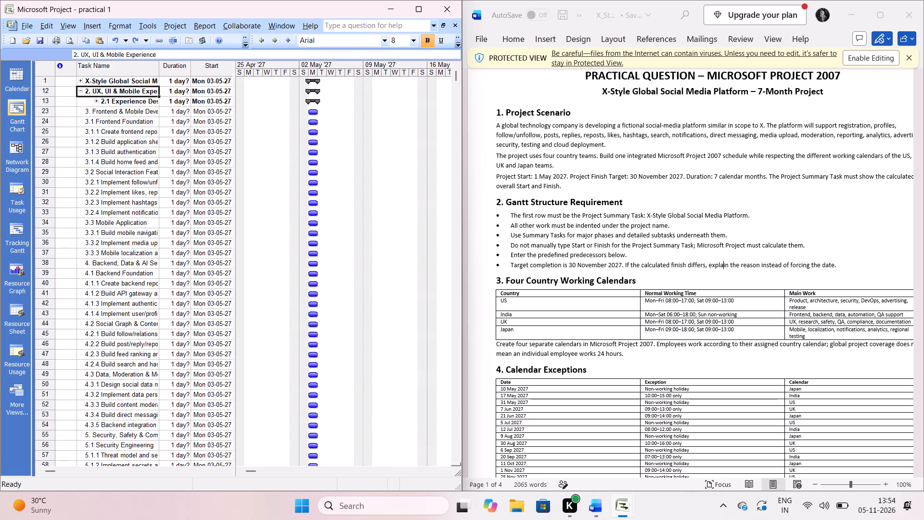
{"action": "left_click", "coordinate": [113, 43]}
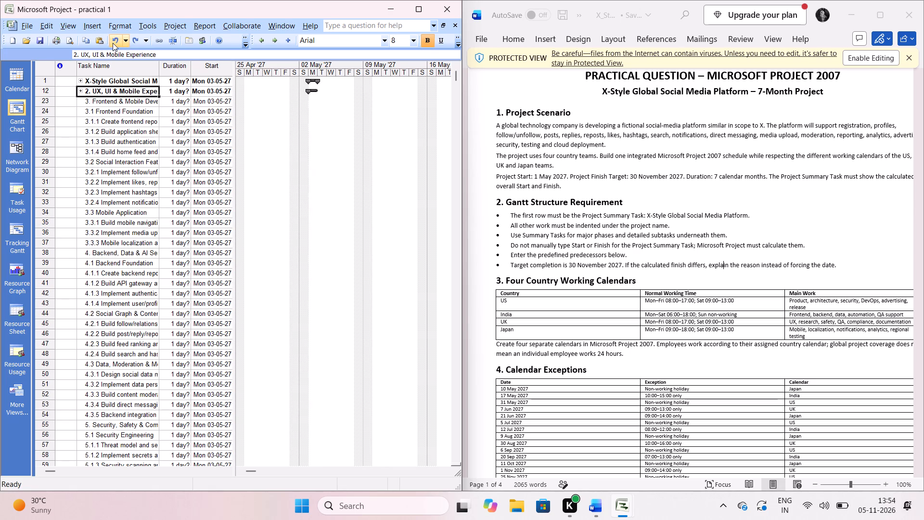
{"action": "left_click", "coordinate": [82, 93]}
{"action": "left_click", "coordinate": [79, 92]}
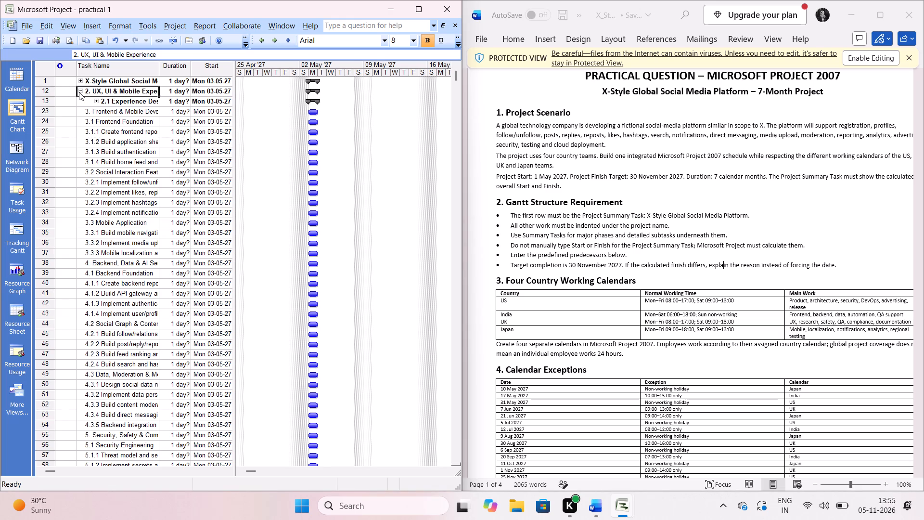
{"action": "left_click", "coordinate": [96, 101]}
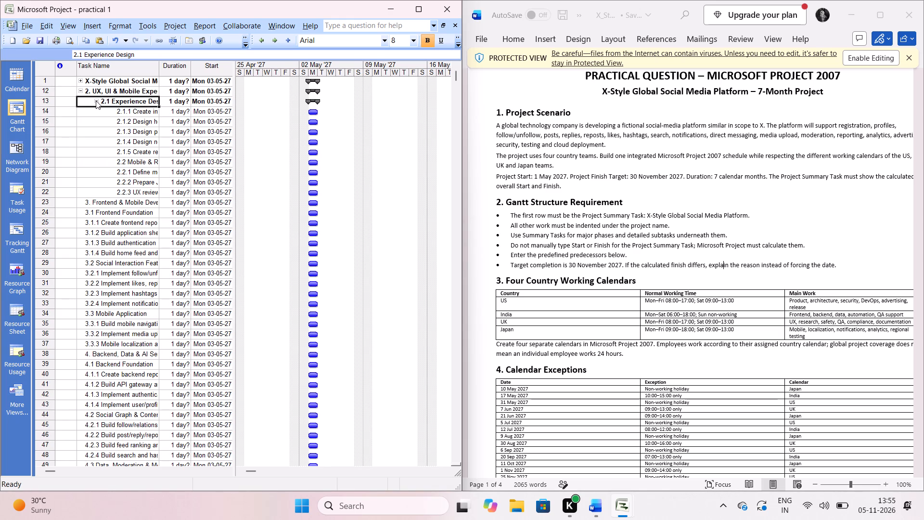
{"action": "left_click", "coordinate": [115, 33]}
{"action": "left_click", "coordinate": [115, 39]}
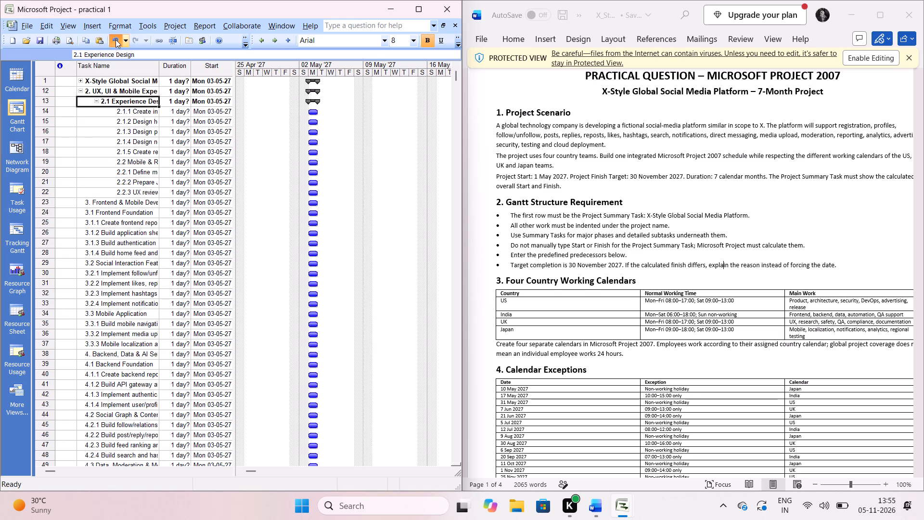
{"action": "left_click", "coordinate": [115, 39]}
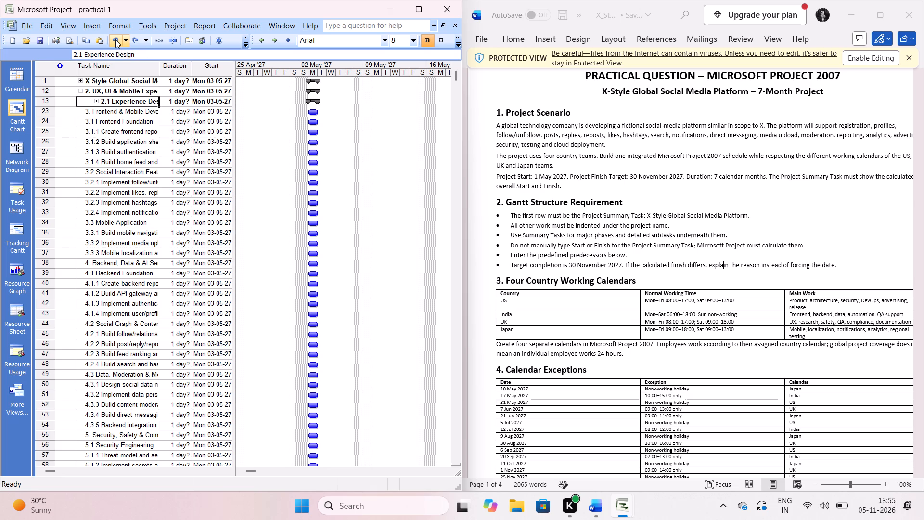
Expand the 2. UX, UI & Mobile Experience outline and outdent 2.2 Mobile & Regional UX one level to match 2.1 Experience Design.
{"action": "left_click", "coordinate": [81, 92]}
{"action": "left_click", "coordinate": [97, 103]}
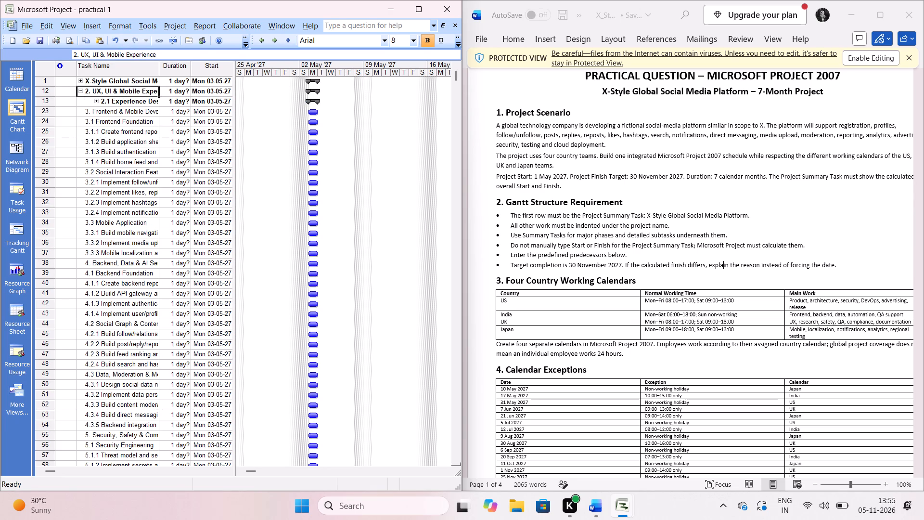
{"action": "left_click", "coordinate": [96, 101]}
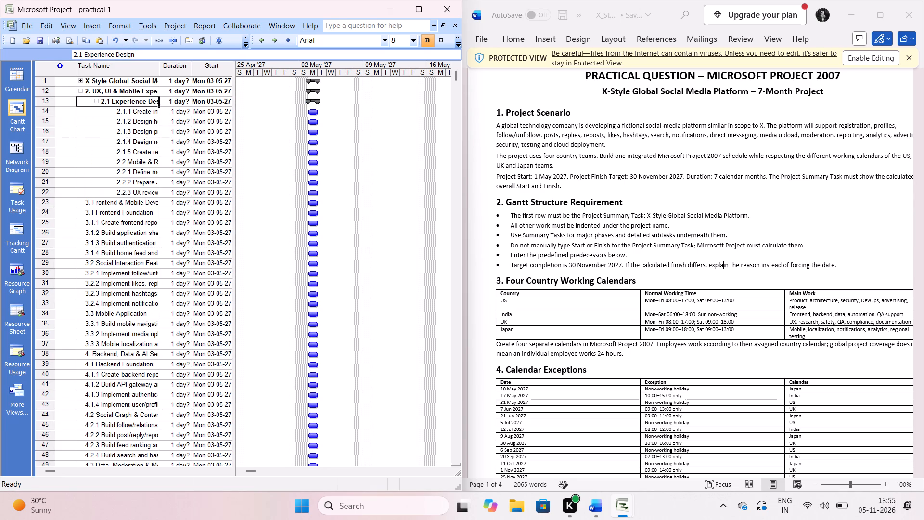
{"action": "left_click", "coordinate": [117, 113]}
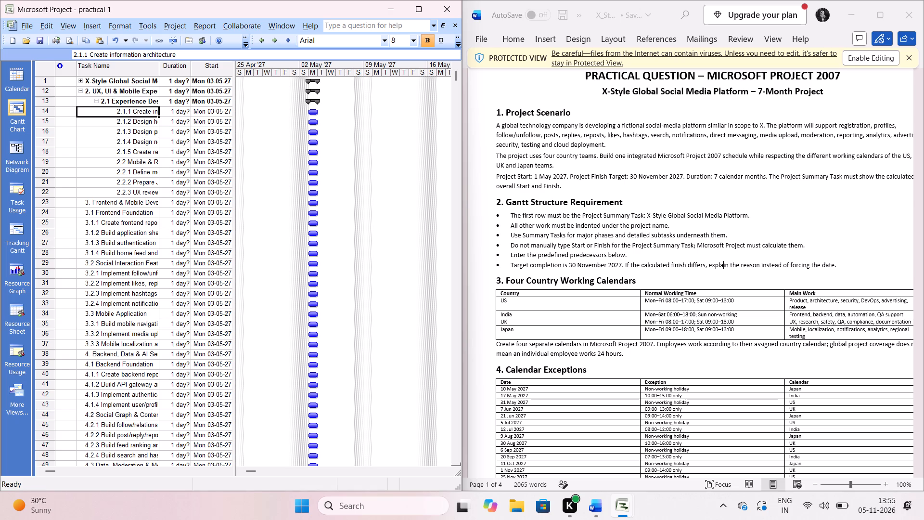
{"action": "left_click", "coordinate": [118, 163]}
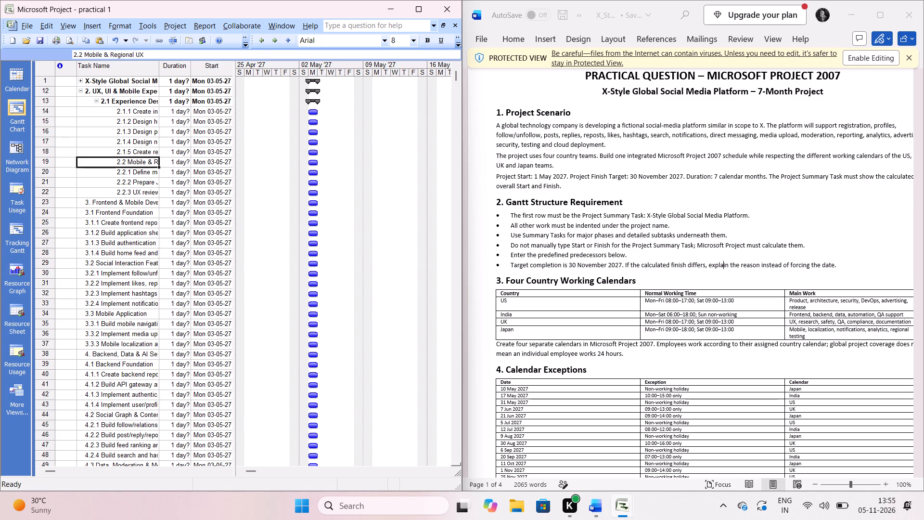
{"action": "left_click", "coordinate": [258, 40]}
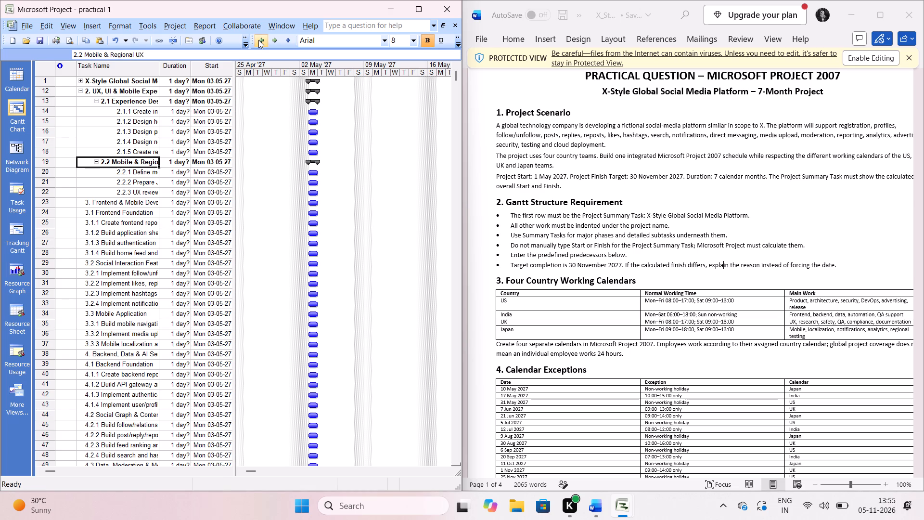
Collapse 2.2 Mobile & Regional UX and 2.1 Experience Design to check that they sit at the same level.
{"action": "left_click", "coordinate": [97, 160]}
{"action": "left_click", "coordinate": [97, 102]}
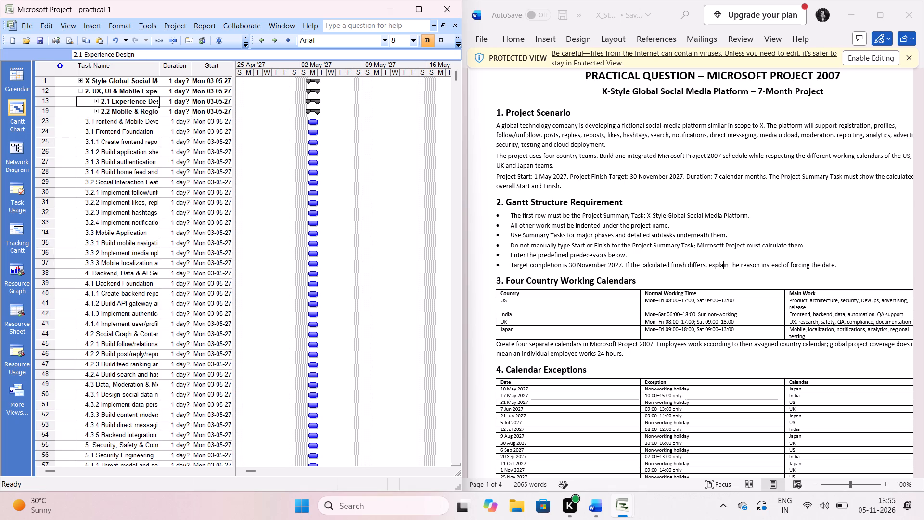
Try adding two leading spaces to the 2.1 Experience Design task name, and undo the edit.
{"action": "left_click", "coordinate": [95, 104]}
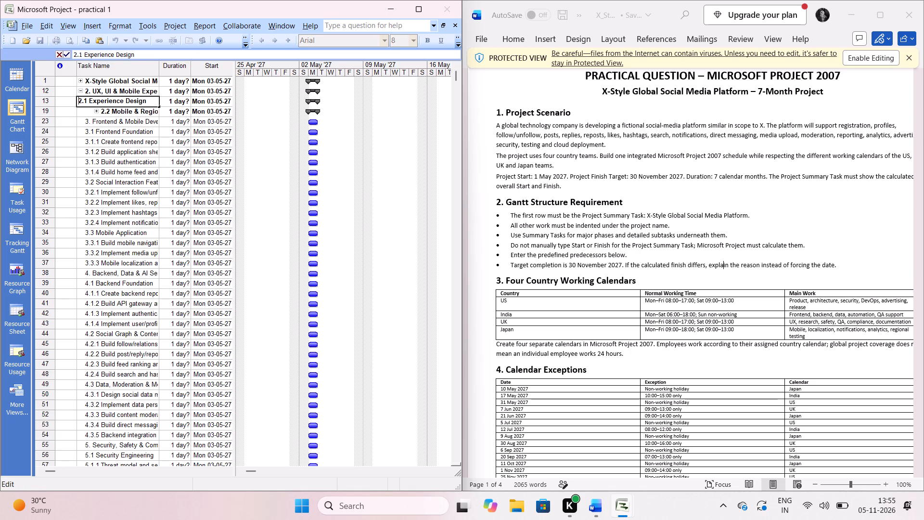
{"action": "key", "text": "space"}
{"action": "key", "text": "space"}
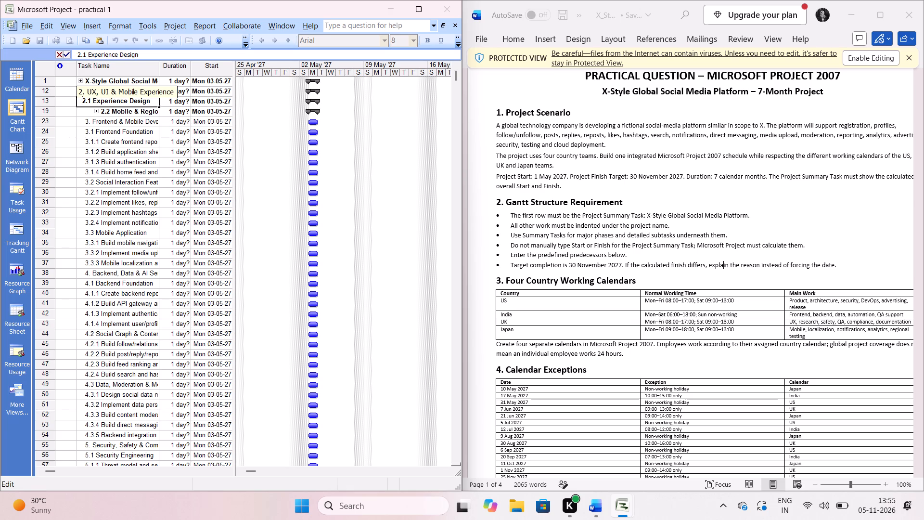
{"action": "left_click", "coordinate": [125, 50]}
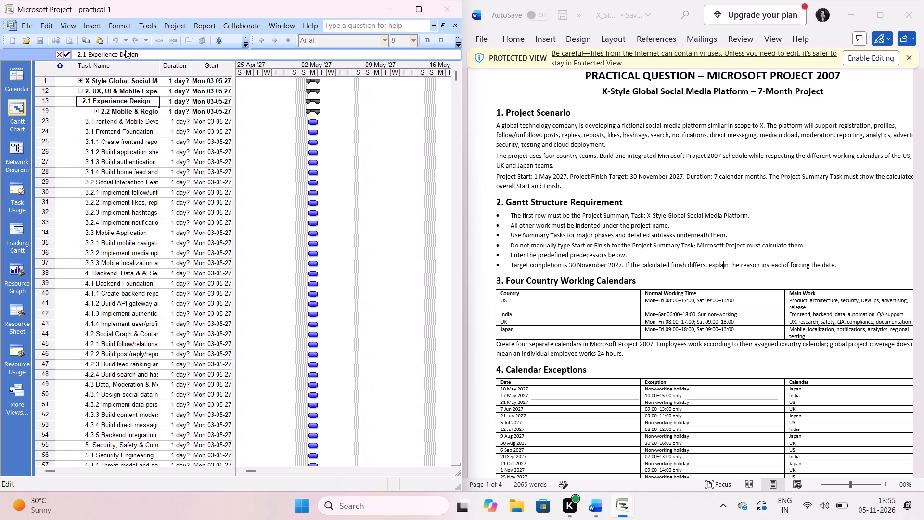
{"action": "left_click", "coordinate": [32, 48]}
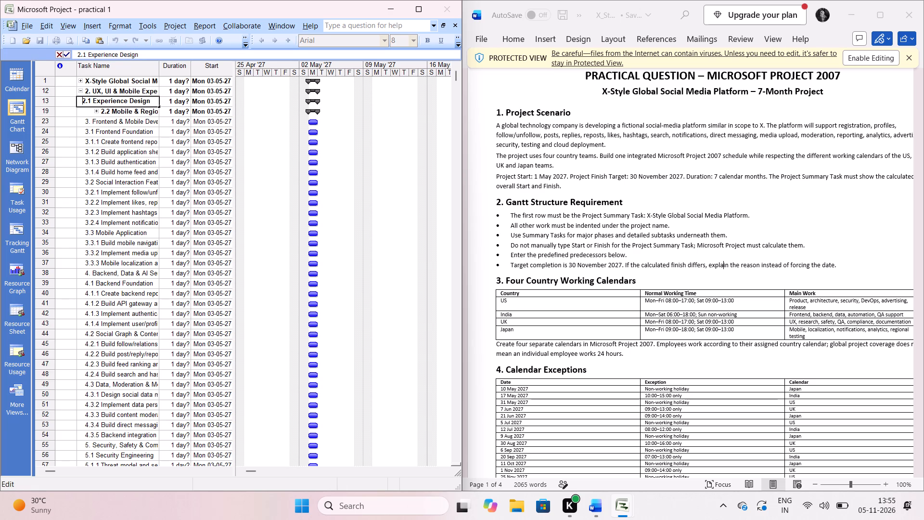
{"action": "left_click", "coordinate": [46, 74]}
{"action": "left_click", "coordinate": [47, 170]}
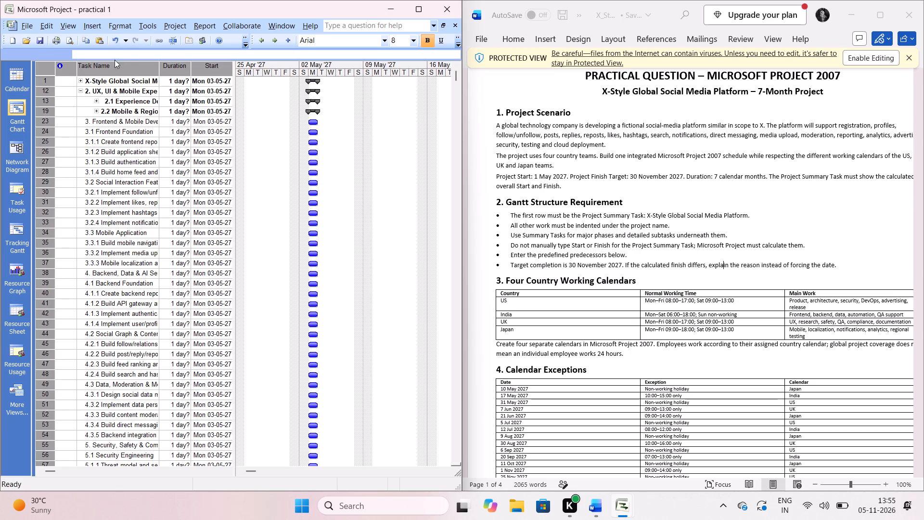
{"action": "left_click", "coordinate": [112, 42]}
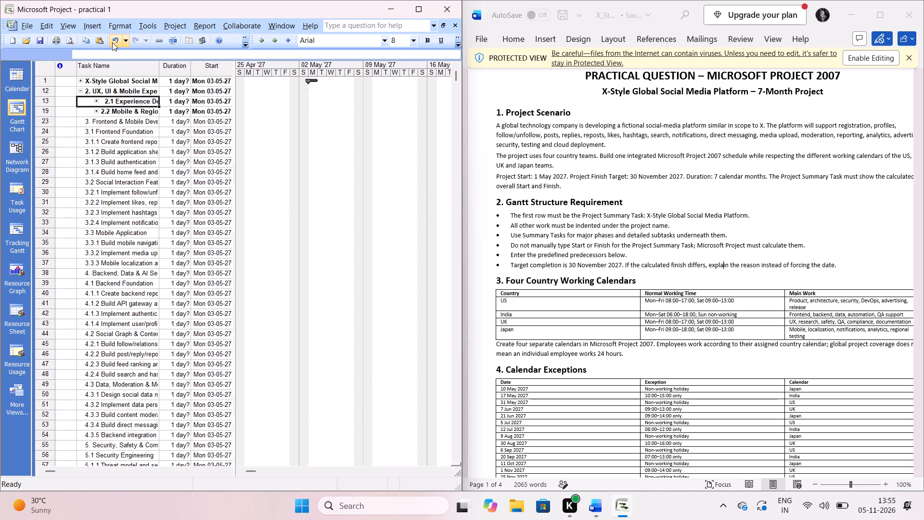
Expand 2.1 Experience Design and 2.2 Mobile & Regional UX to show their subtasks.
{"action": "left_click", "coordinate": [96, 99]}
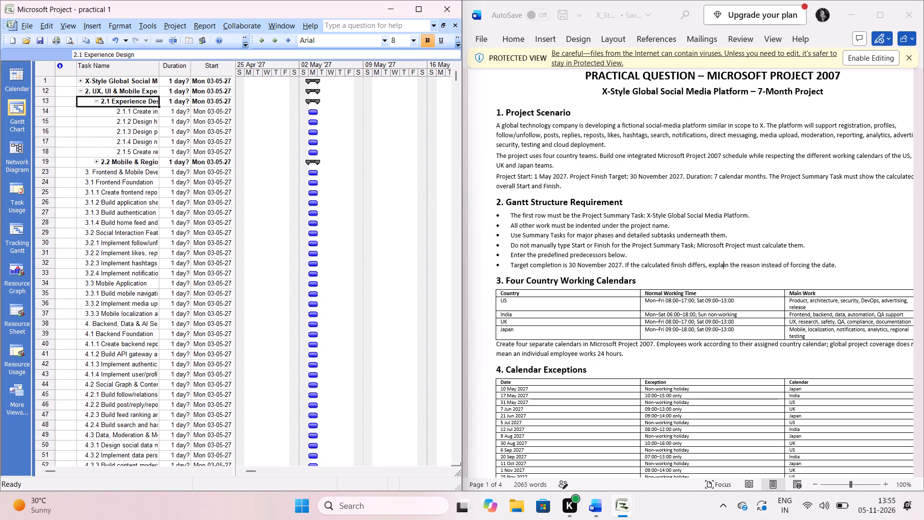
{"action": "left_click", "coordinate": [97, 162]}
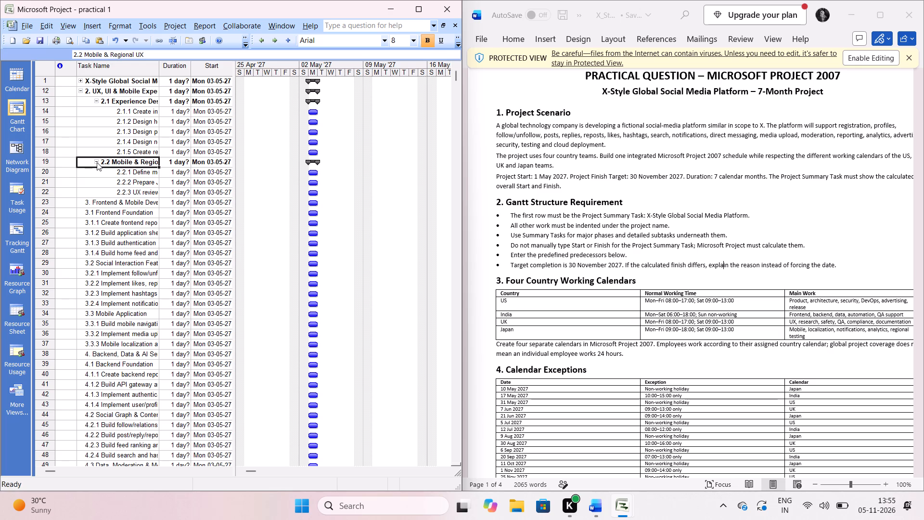
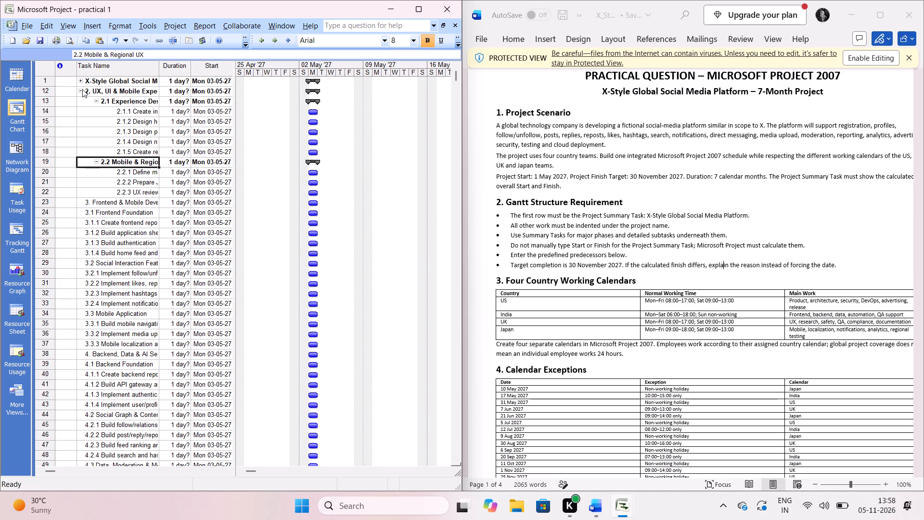
Undo the earlier outline changes step by step until every task in the list is back at the same flat level.
{"action": "triple_click", "coordinate": [110, 39]}
{"action": "triple_click", "coordinate": [110, 39]}
{"action": "triple_click", "coordinate": [110, 39]}
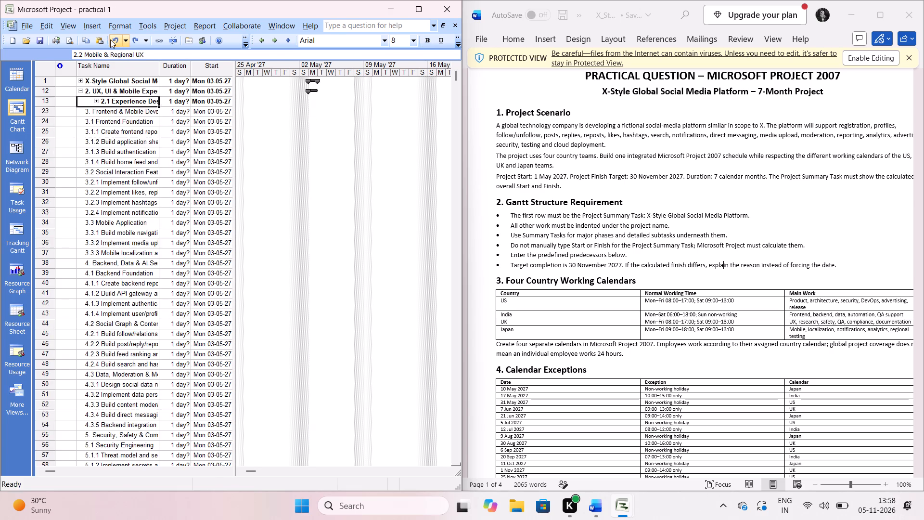
{"action": "triple_click", "coordinate": [110, 39]}
{"action": "triple_click", "coordinate": [110, 39]}
{"action": "left_click", "coordinate": [110, 39]}
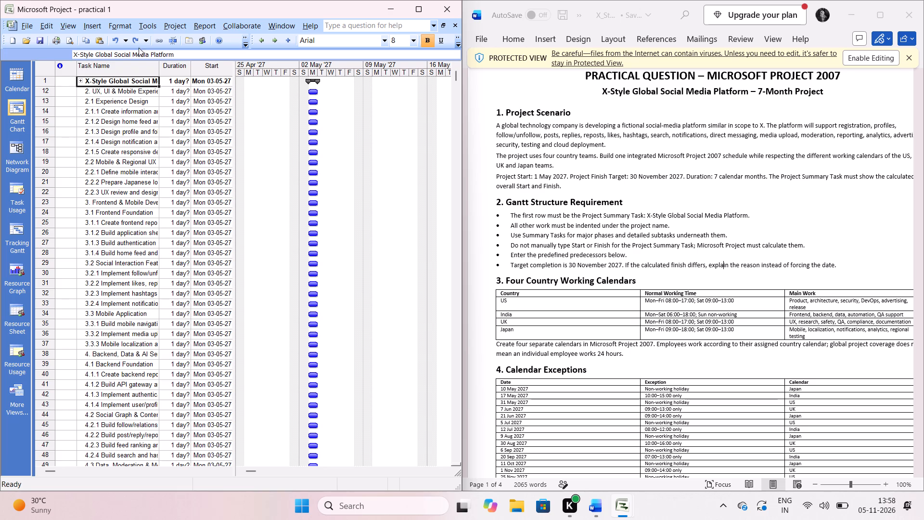
{"action": "left_click", "coordinate": [114, 45]}
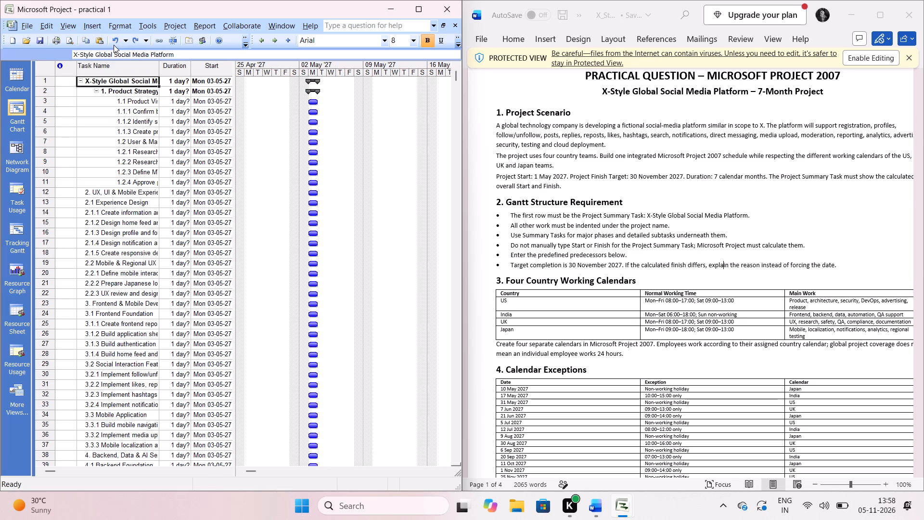
{"action": "left_click", "coordinate": [114, 45]}
{"action": "left_click", "coordinate": [114, 45]}
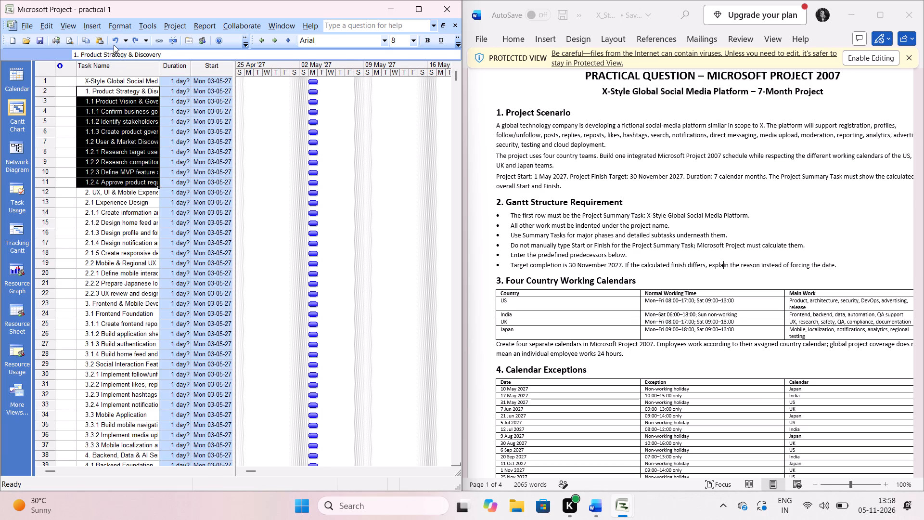
Indent the tasks from 1. Product Strategy & Discovery through 1.2.4 one level under X-Style Global Social Media Platform.
{"action": "left_click", "coordinate": [99, 103]}
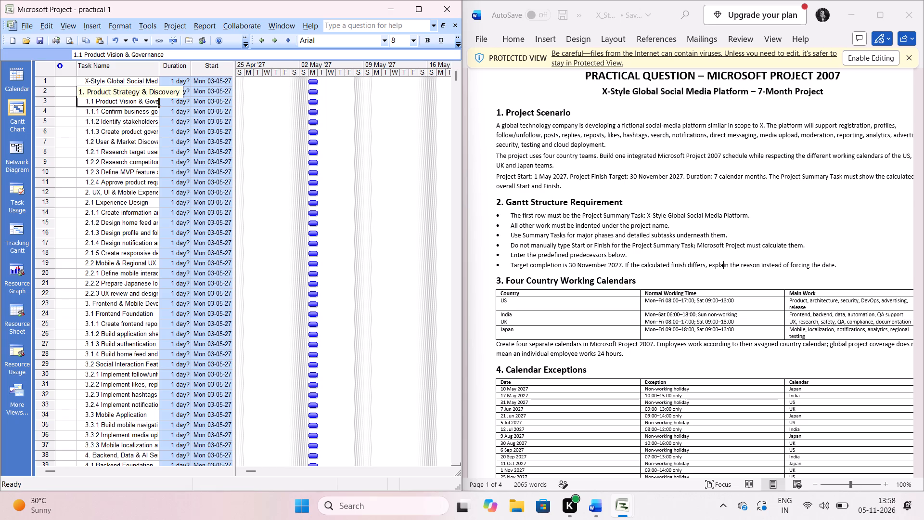
{"action": "left_click_drag", "start_coordinate": [89, 87], "coordinate": [95, 104]}
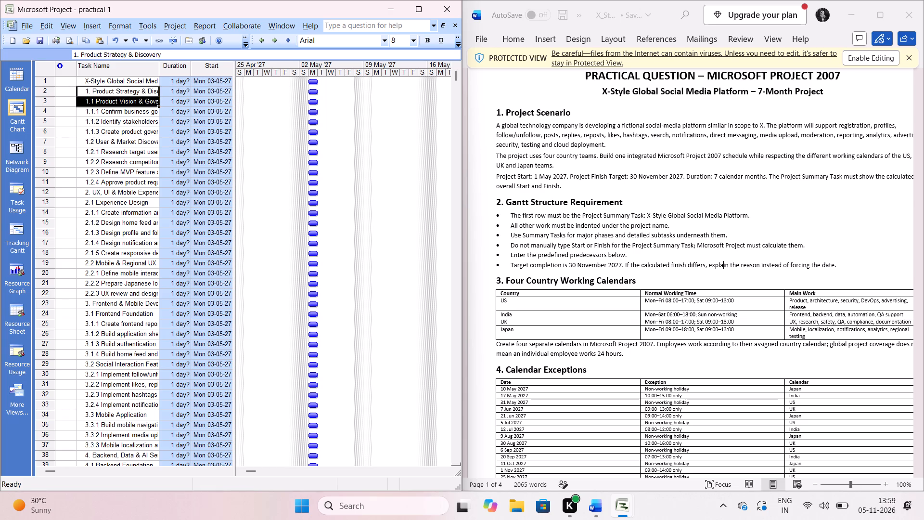
{"action": "left_click_drag", "start_coordinate": [95, 104], "coordinate": [130, 215]}
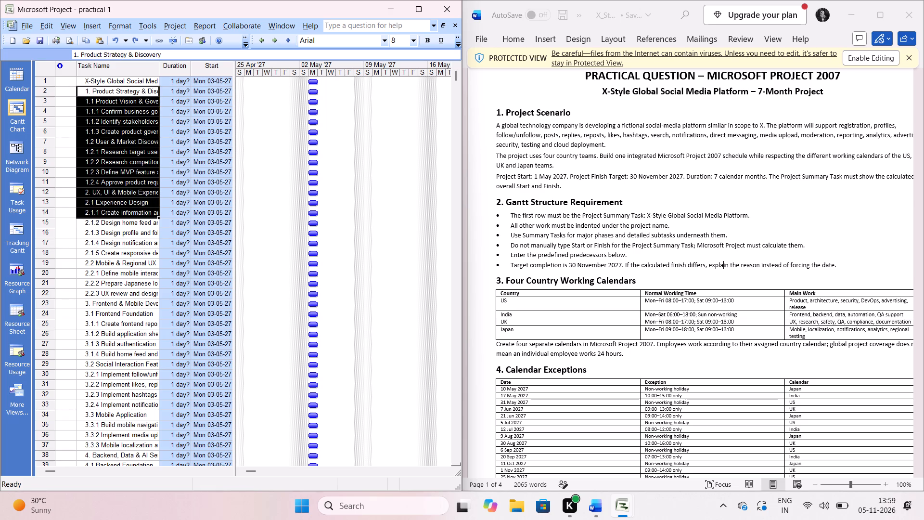
{"action": "left_click_drag", "start_coordinate": [130, 215], "coordinate": [127, 187]}
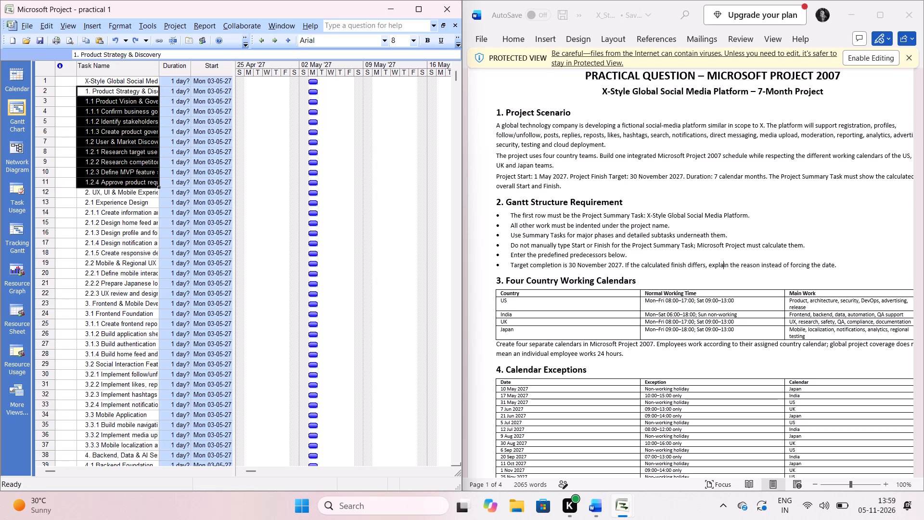
{"action": "left_click_drag", "start_coordinate": [127, 187], "coordinate": [131, 180]}
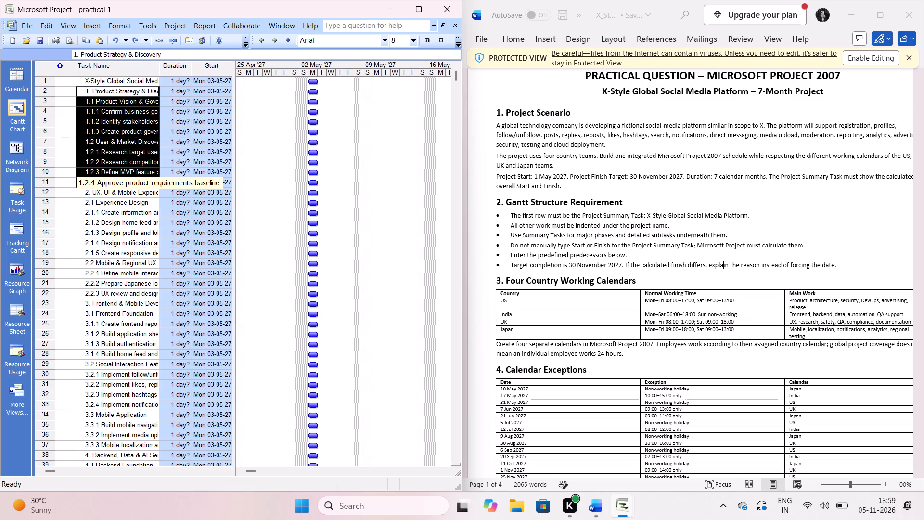
{"action": "left_click", "coordinate": [276, 43]}
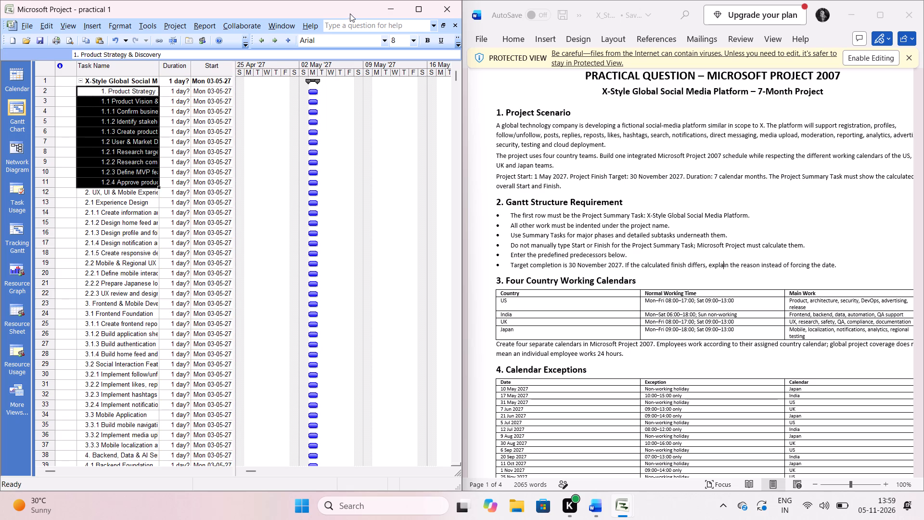
Outdent 1. Product Strategy & Discovery one level so that it is the summary task of 1.1 through 1.2.4.
{"action": "left_click", "coordinate": [340, 10]}
{"action": "left_click", "coordinate": [67, 144]}
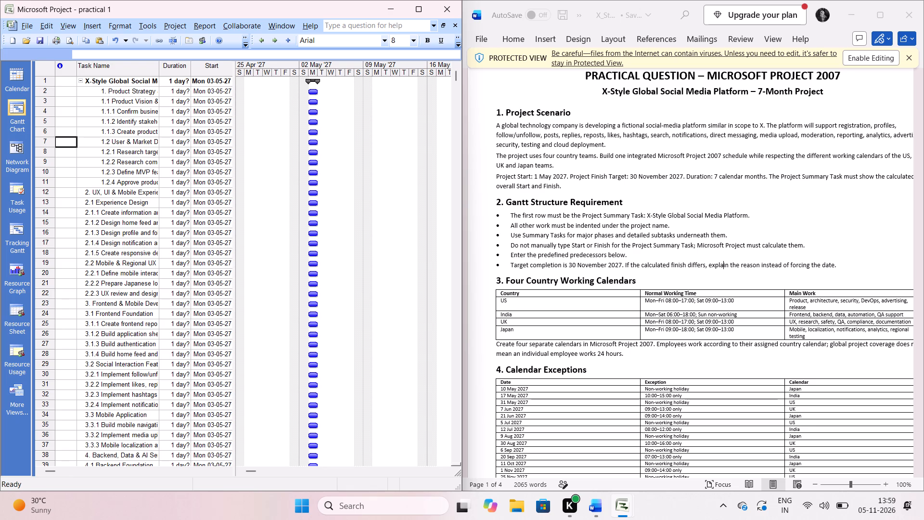
{"action": "left_click", "coordinate": [104, 91]}
{"action": "left_click", "coordinate": [262, 36]}
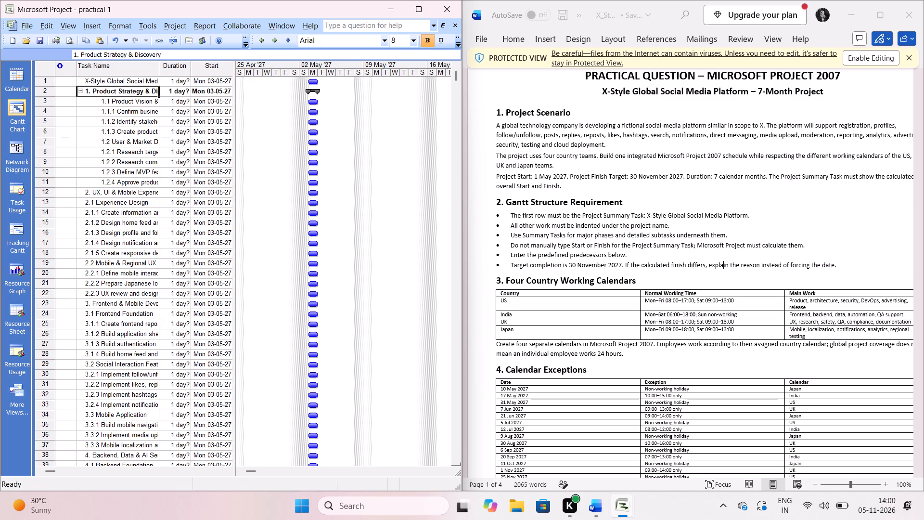
Indent the tasks from 2.1 Experience Design through 2.2.3 one level under the 2. UX, UI & Mobile Experience phase.
{"action": "left_click_drag", "start_coordinate": [87, 204], "coordinate": [103, 221]}
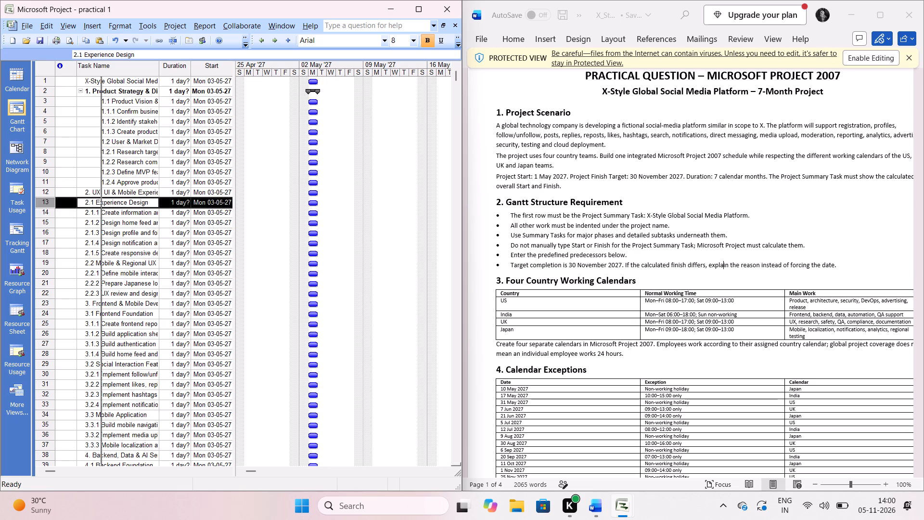
{"action": "left_click_drag", "start_coordinate": [103, 221], "coordinate": [74, 223]}
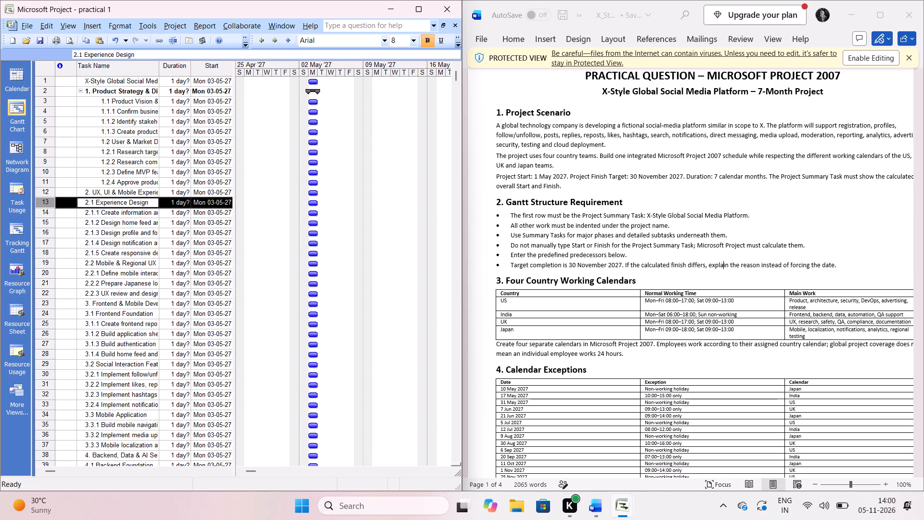
{"action": "left_click_drag", "start_coordinate": [74, 223], "coordinate": [70, 223]}
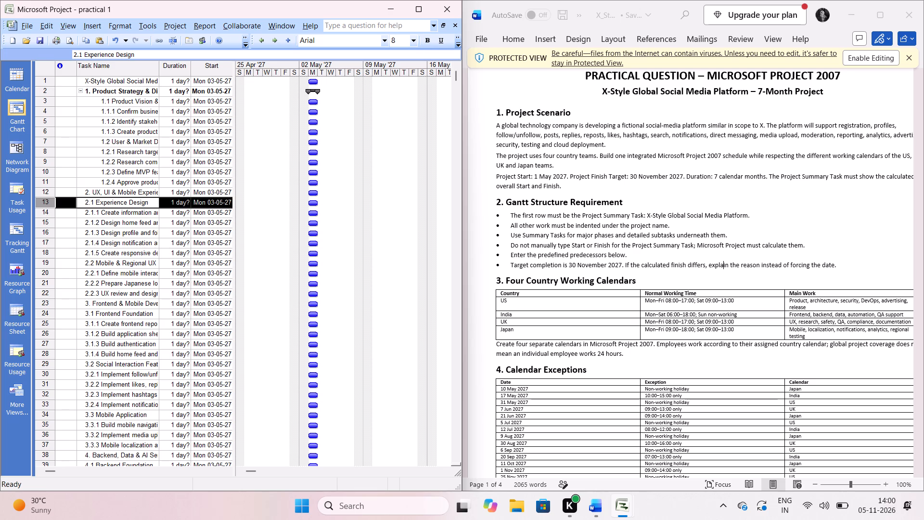
{"action": "left_click_drag", "start_coordinate": [83, 202], "coordinate": [99, 216]}
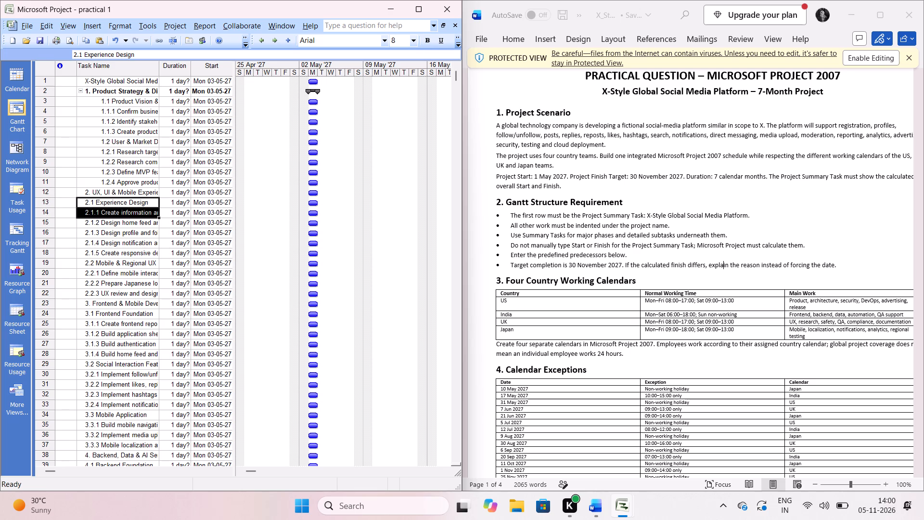
{"action": "left_click_drag", "start_coordinate": [99, 216], "coordinate": [137, 316]}
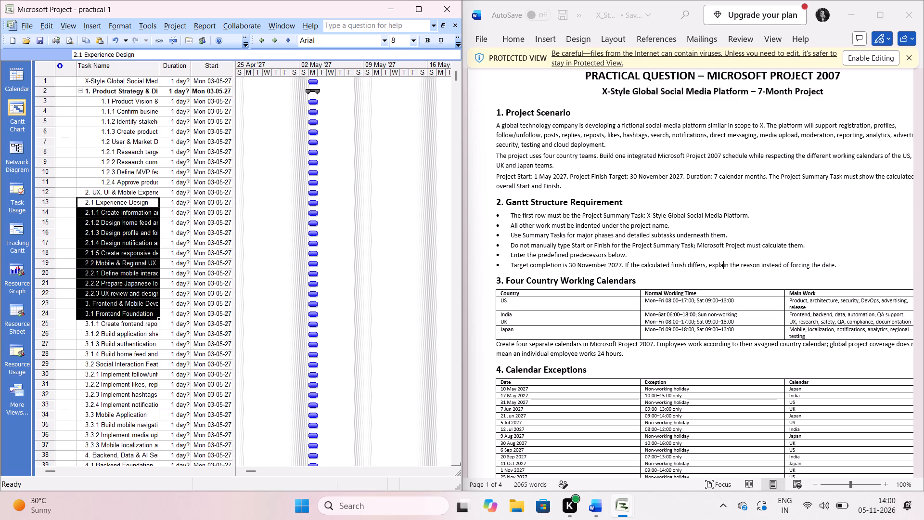
{"action": "left_click_drag", "start_coordinate": [137, 316], "coordinate": [135, 291]}
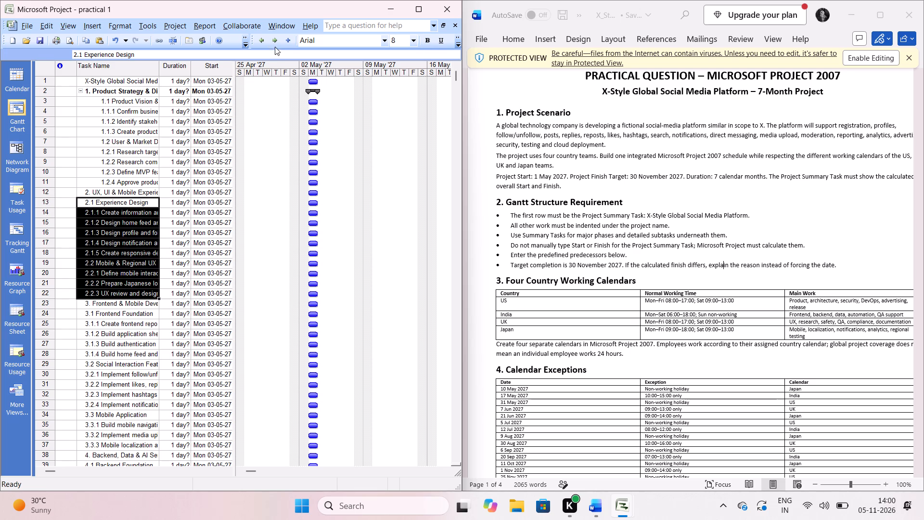
{"action": "left_click", "coordinate": [274, 42]}
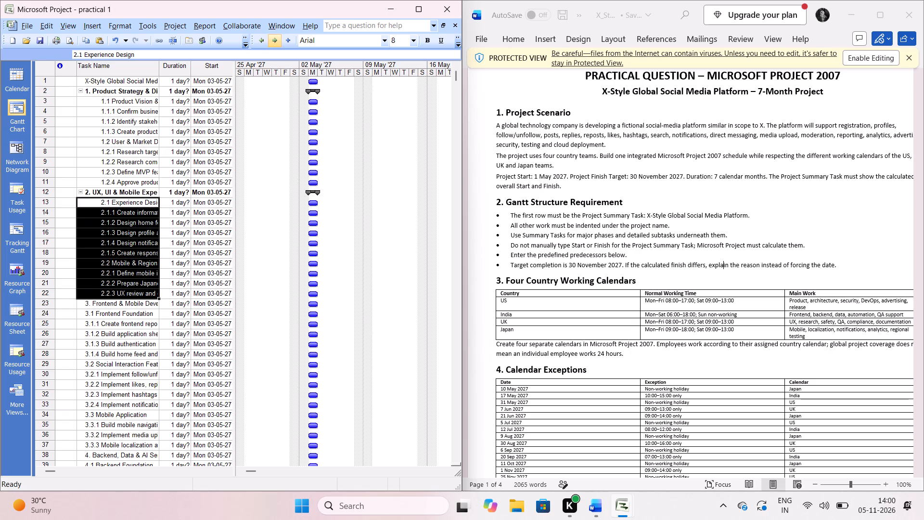
Indent the tasks from 3.1 Frontend Foundation through 3.3.3 one level under the phase 3 Frontend & Mobile task.
{"action": "left_click_drag", "start_coordinate": [88, 314], "coordinate": [108, 360]}
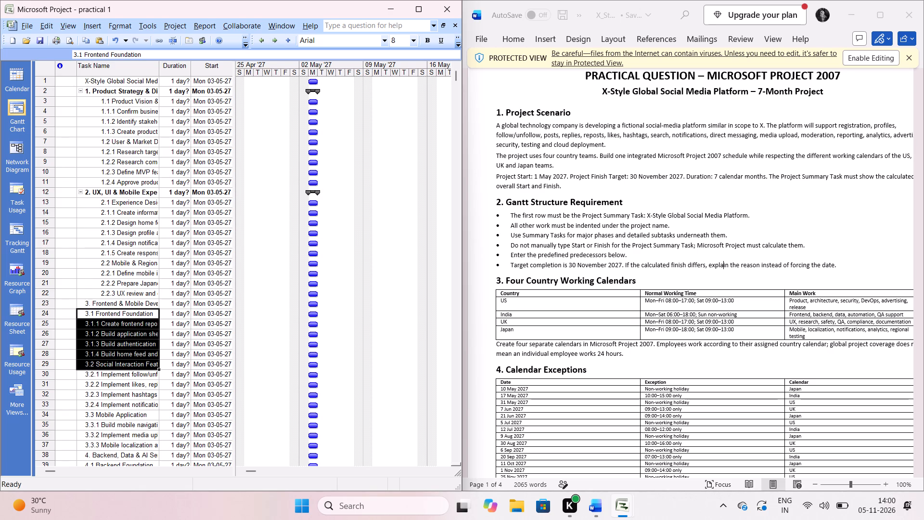
{"action": "left_click_drag", "start_coordinate": [108, 360], "coordinate": [132, 468]}
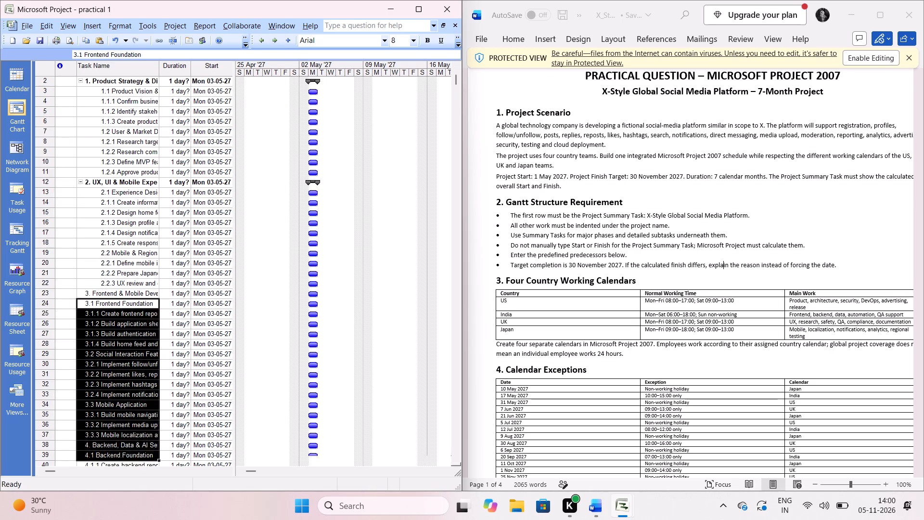
{"action": "left_click_drag", "start_coordinate": [132, 468], "coordinate": [137, 351]}
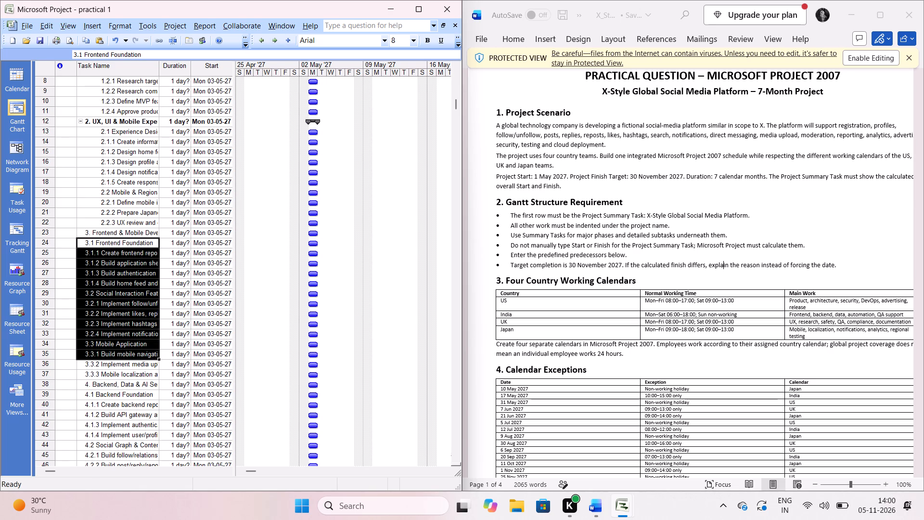
{"action": "left_click_drag", "start_coordinate": [137, 351], "coordinate": [138, 371]}
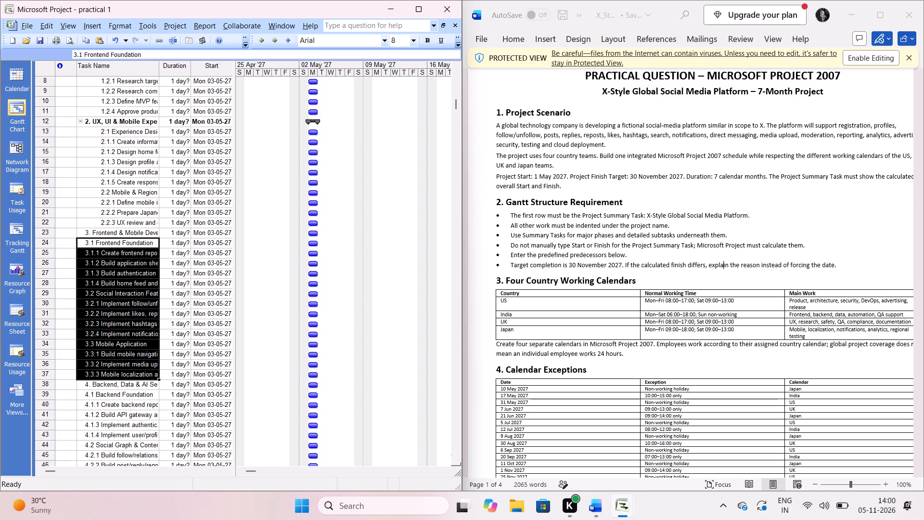
{"action": "left_click", "coordinate": [278, 38]}
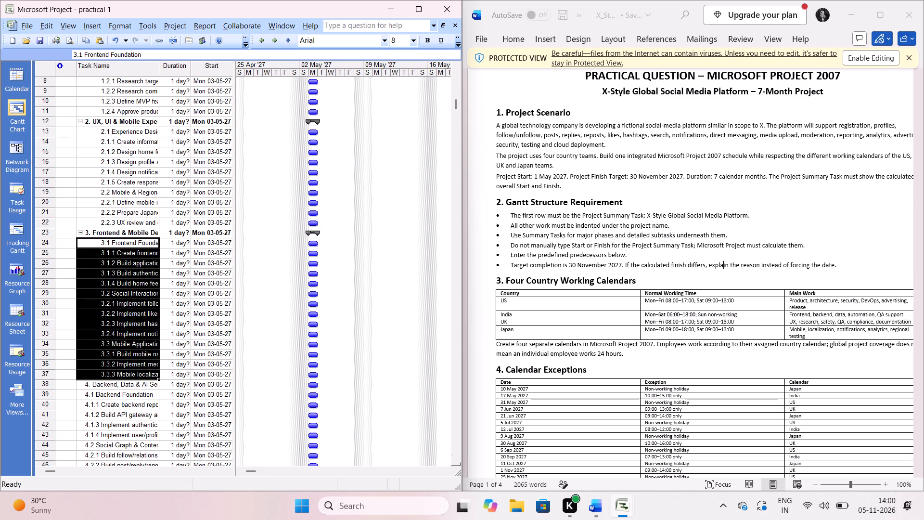
Indent the tasks from 4.1 Backend Foundation through 4.3.5 one level under the phase 4 Backend, Data & AI task.
{"action": "scroll", "coordinate": [95, 382], "scroll_direction": "down", "scroll_amount": 1}
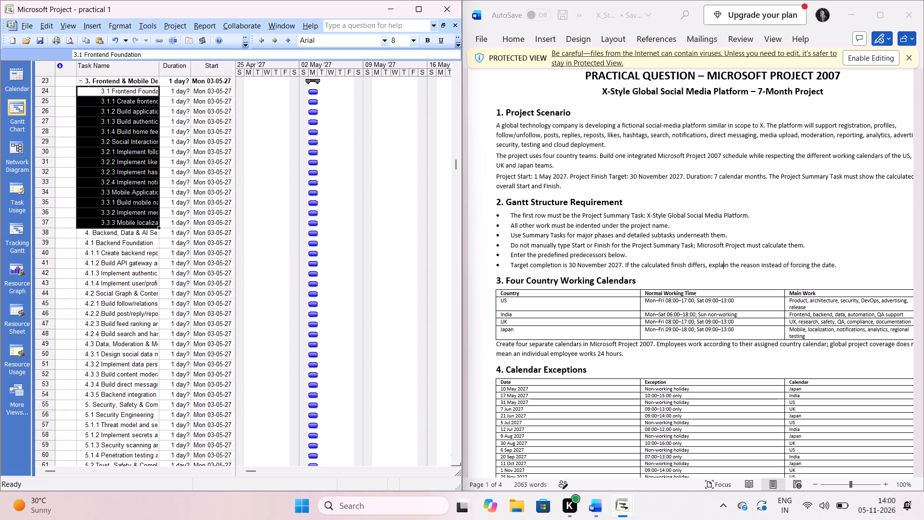
{"action": "left_click_drag", "start_coordinate": [87, 241], "coordinate": [92, 250]}
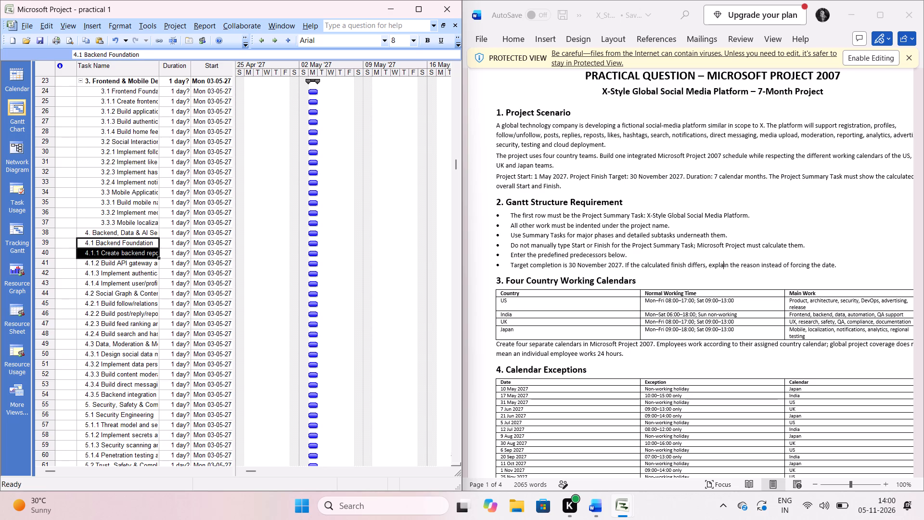
{"action": "left_click_drag", "start_coordinate": [92, 250], "coordinate": [124, 369]}
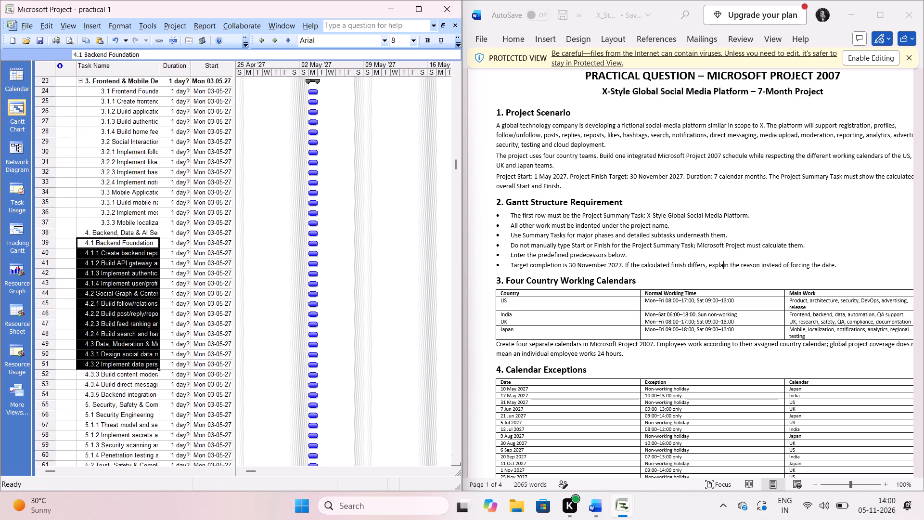
{"action": "left_click_drag", "start_coordinate": [124, 369], "coordinate": [127, 394]}
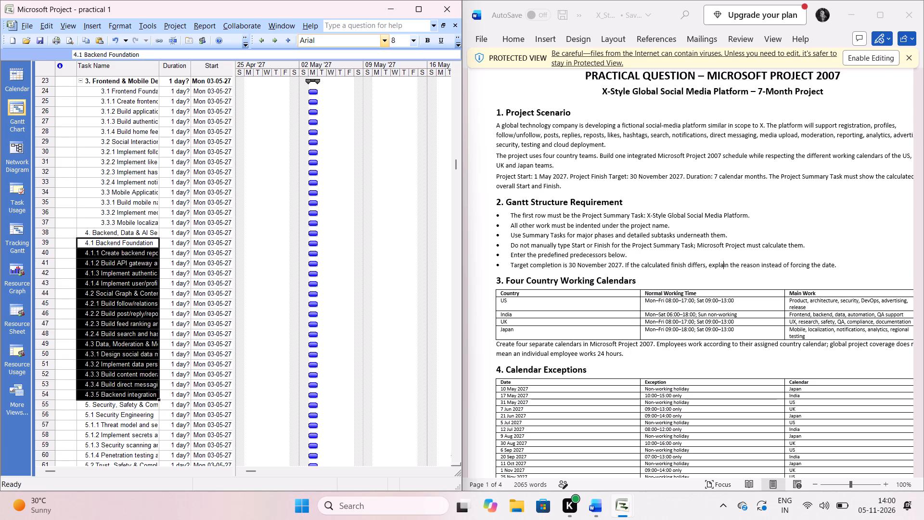
{"action": "left_click", "coordinate": [274, 38]}
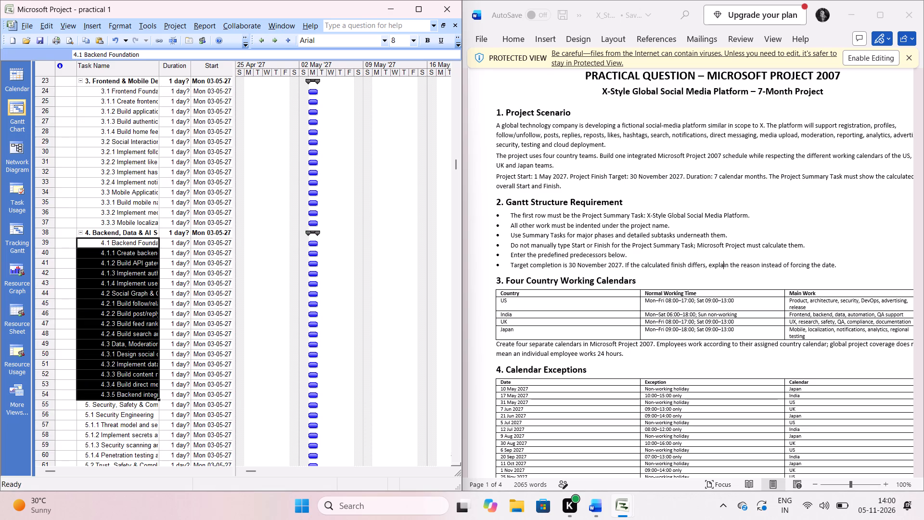
Indent the tasks from 5.1 Security Engineering through 5.2.5 one level under the phase 5 Security, Safety task.
{"action": "scroll", "coordinate": [95, 384], "scroll_direction": "down", "scroll_amount": 3}
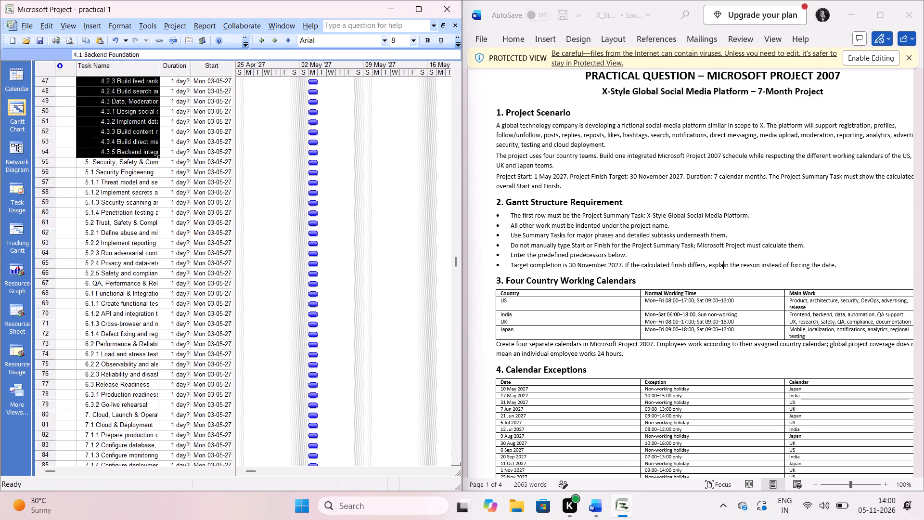
{"action": "left_click_drag", "start_coordinate": [88, 173], "coordinate": [127, 237]}
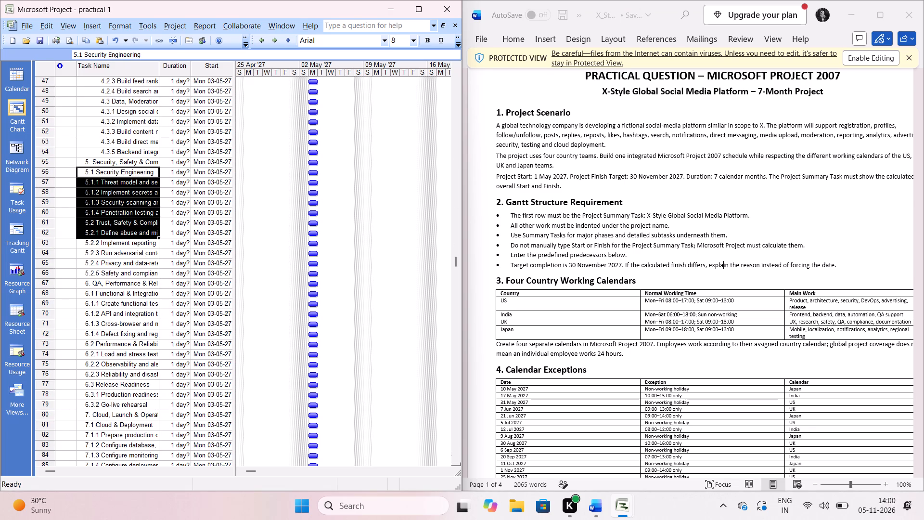
{"action": "left_click_drag", "start_coordinate": [127, 237], "coordinate": [136, 271]}
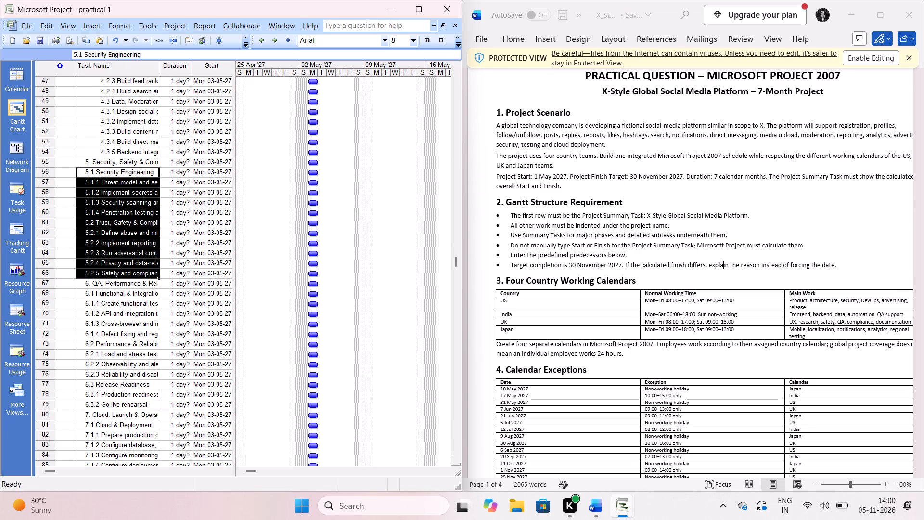
{"action": "left_click", "coordinate": [270, 37]}
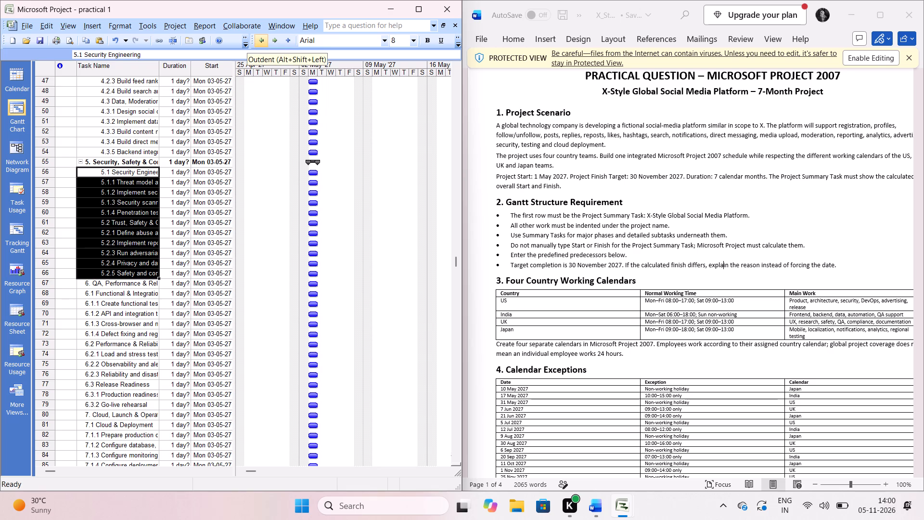
Indent the tasks from 6.1 Functional & Integration QA through 6.3.2 Go-live rehearsal one level under the phase 6 QA, Performance task.
{"action": "left_click_drag", "start_coordinate": [87, 294], "coordinate": [128, 412]}
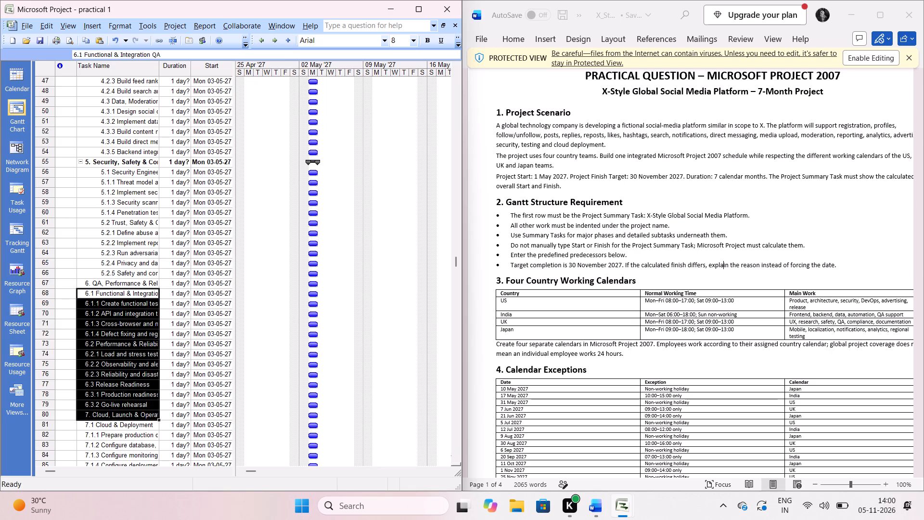
{"action": "left_click_drag", "start_coordinate": [128, 412], "coordinate": [130, 408]}
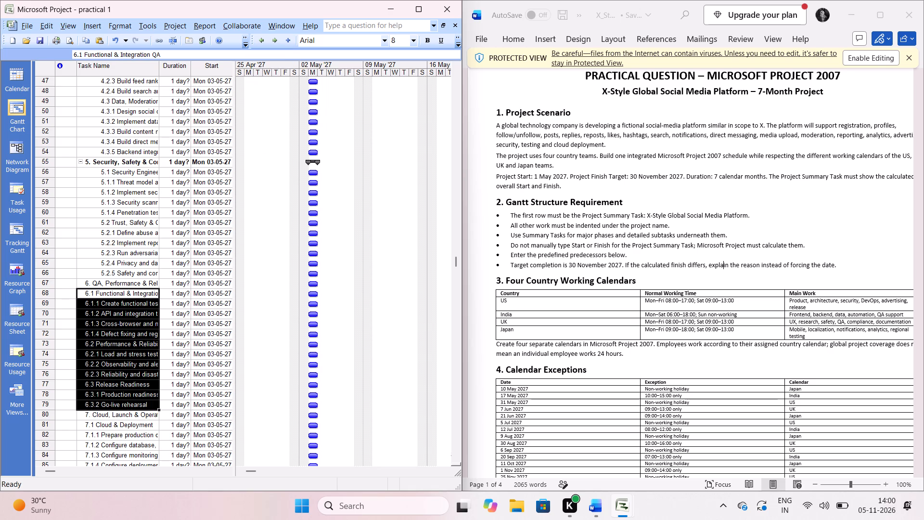
{"action": "left_click", "coordinate": [278, 38]}
Indent the tasks from 7.1 Cloud & Deployment through 7.3.2 one level under the 7. Cloud, Launch & Operations phase.
{"action": "scroll", "coordinate": [96, 307], "scroll_direction": "down", "scroll_amount": 1}
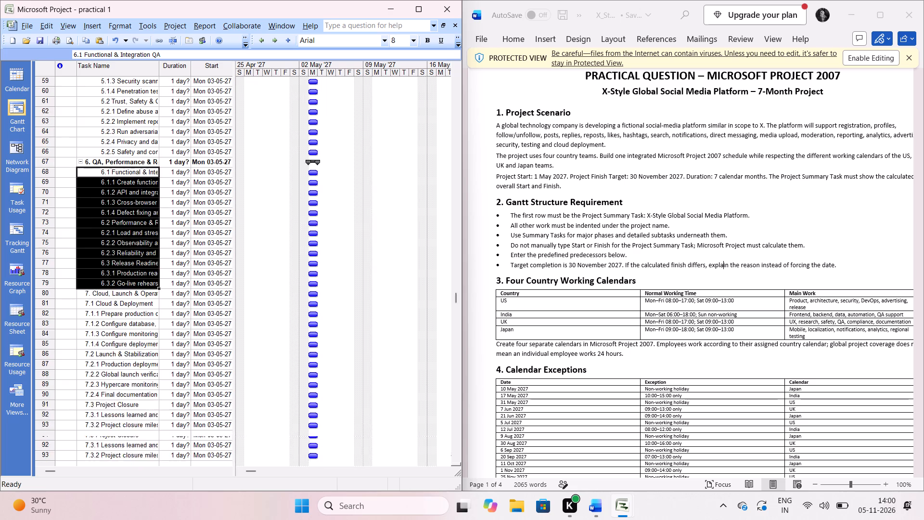
{"action": "scroll", "coordinate": [96, 307], "scroll_direction": "down", "scroll_amount": 1}
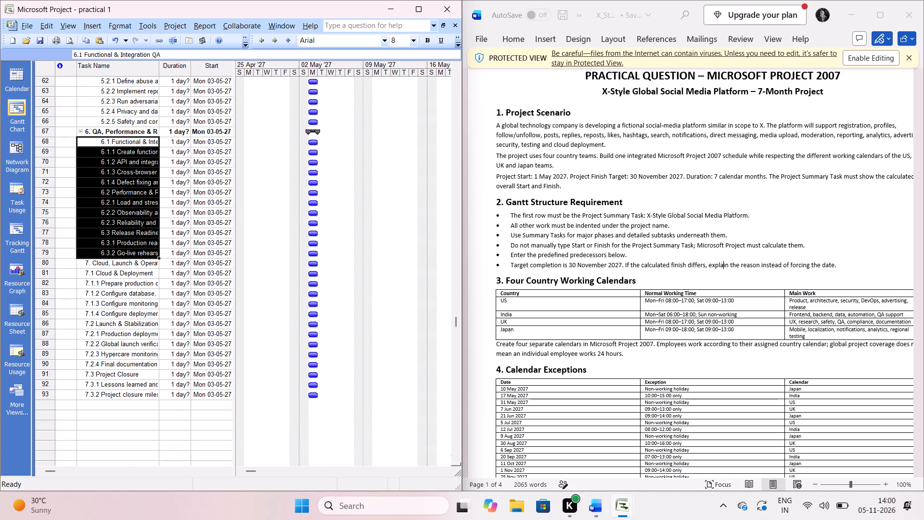
{"action": "left_click_drag", "start_coordinate": [88, 270], "coordinate": [104, 320]}
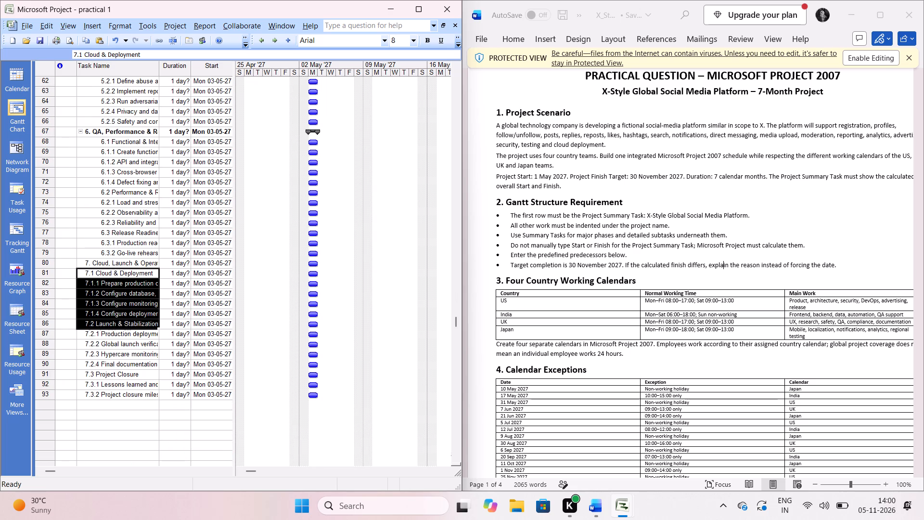
{"action": "left_click_drag", "start_coordinate": [104, 320], "coordinate": [126, 396]}
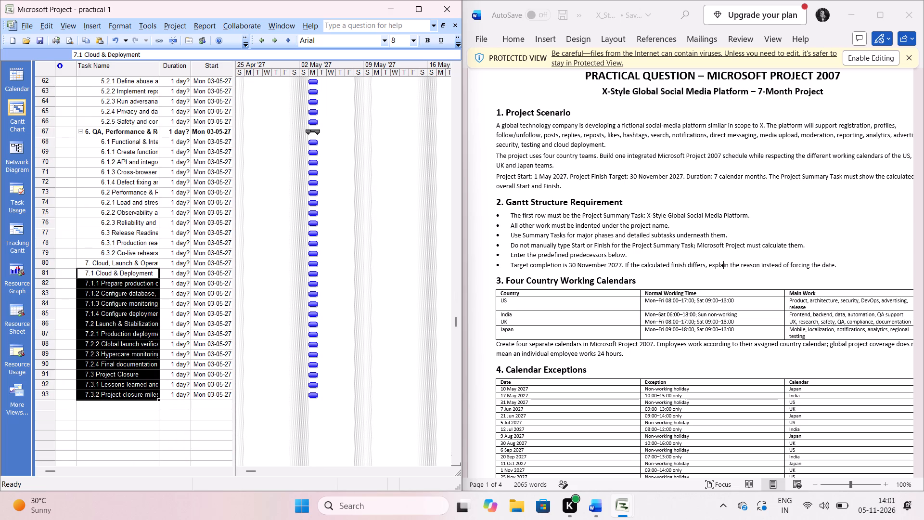
{"action": "left_click", "coordinate": [277, 44]}
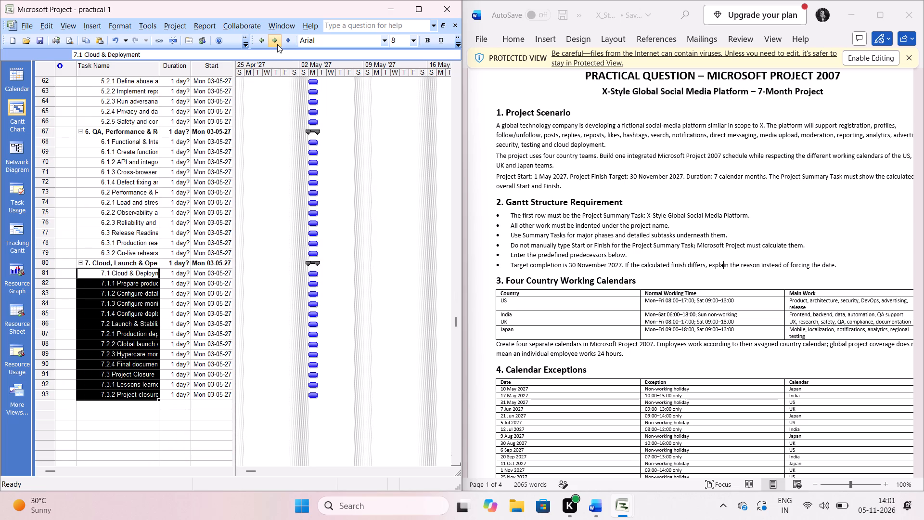
Collapse the subtasks of the 7. Cloud, Launch & Operations phase.
{"action": "left_click", "coordinate": [81, 263]}
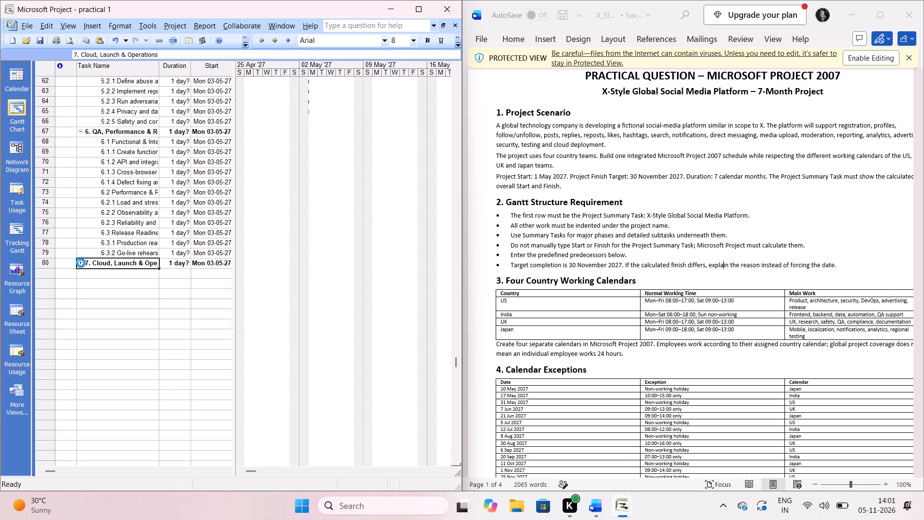
Review the phase outline from its first task against the Task / WBS table in the Word question document, enlarged to 140%.
{"action": "scroll", "coordinate": [106, 202], "scroll_direction": "up", "scroll_amount": 9}
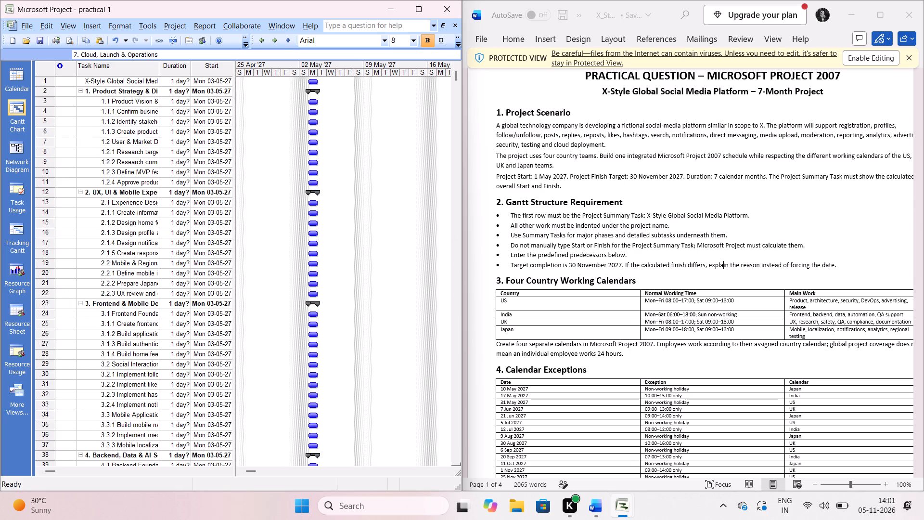
{"action": "scroll", "coordinate": [106, 202], "scroll_direction": "up", "scroll_amount": 2}
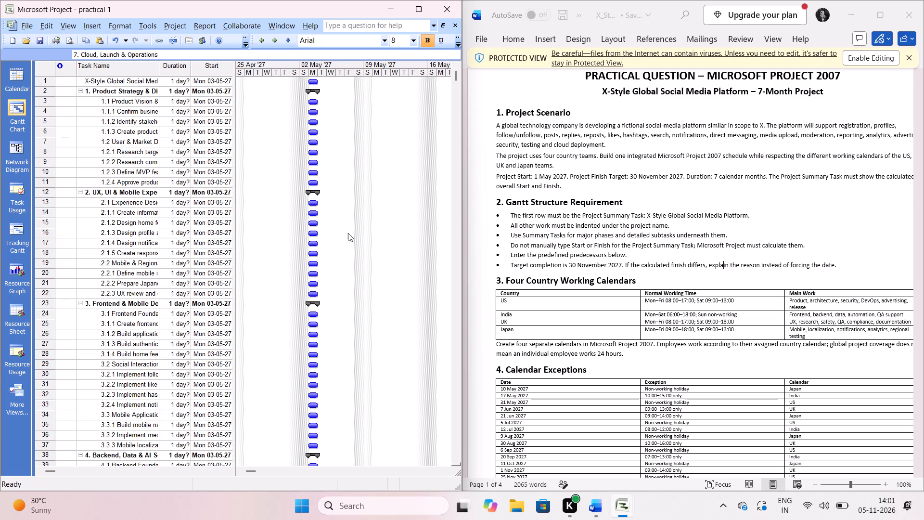
{"action": "scroll", "coordinate": [553, 269], "scroll_direction": "down", "scroll_amount": 4}
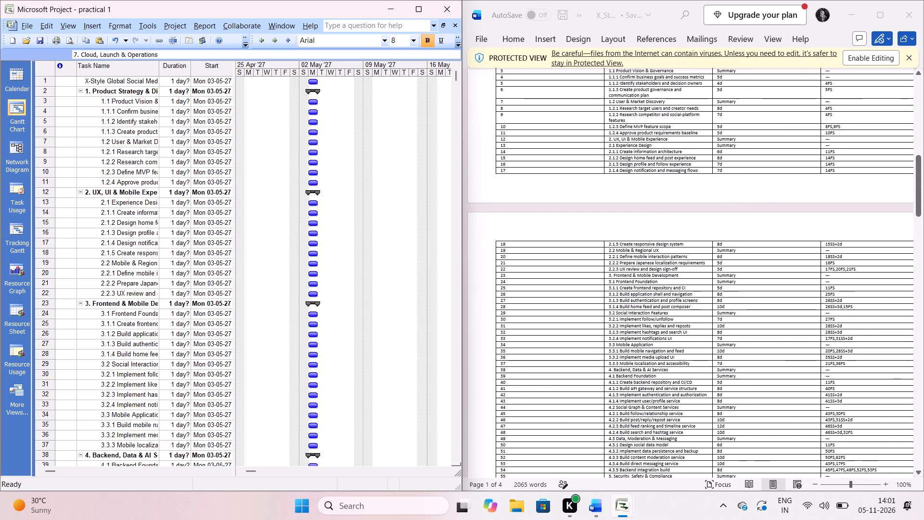
{"action": "scroll", "coordinate": [680, 215], "scroll_direction": "up", "scroll_amount": 2}
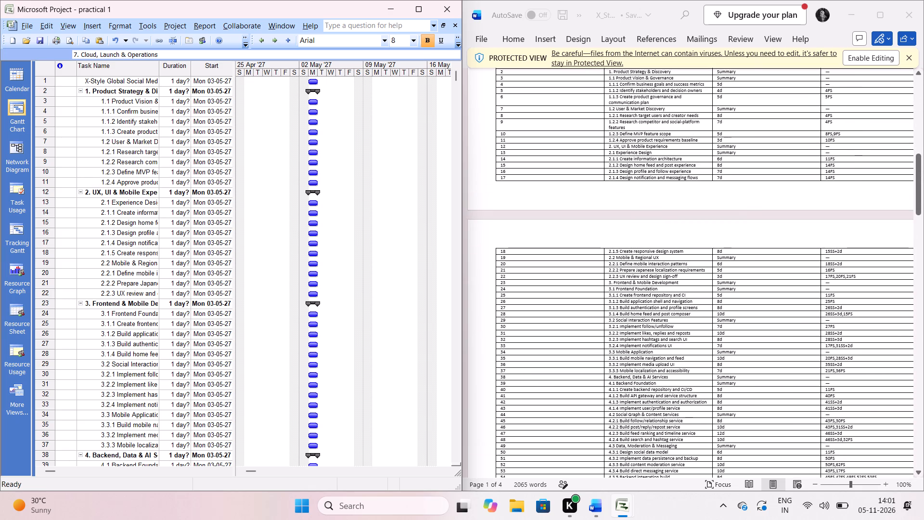
{"action": "scroll", "coordinate": [694, 262], "scroll_direction": "up", "scroll_amount": 4}
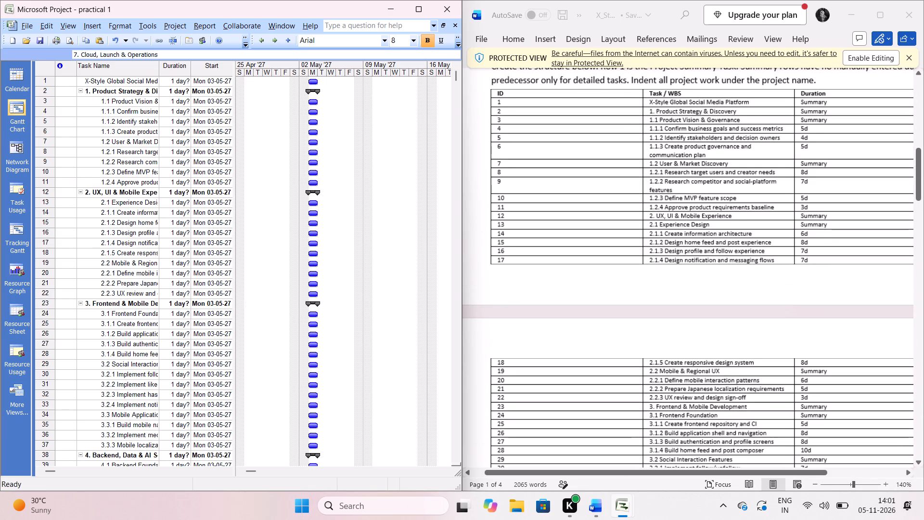
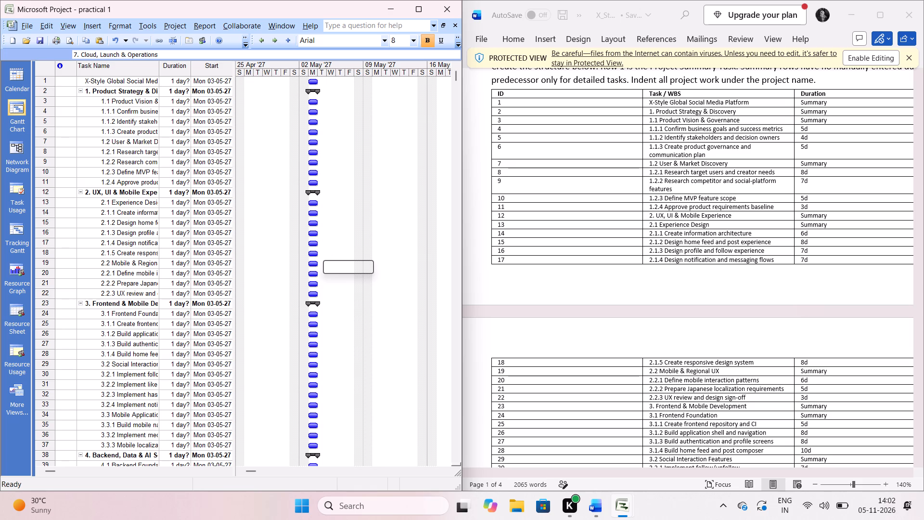
Set the duration of task 1.1.1 Confirm business goals and success metrics to 5 days.
{"action": "left_click", "coordinate": [184, 95]}
{"action": "left_click", "coordinate": [180, 104]}
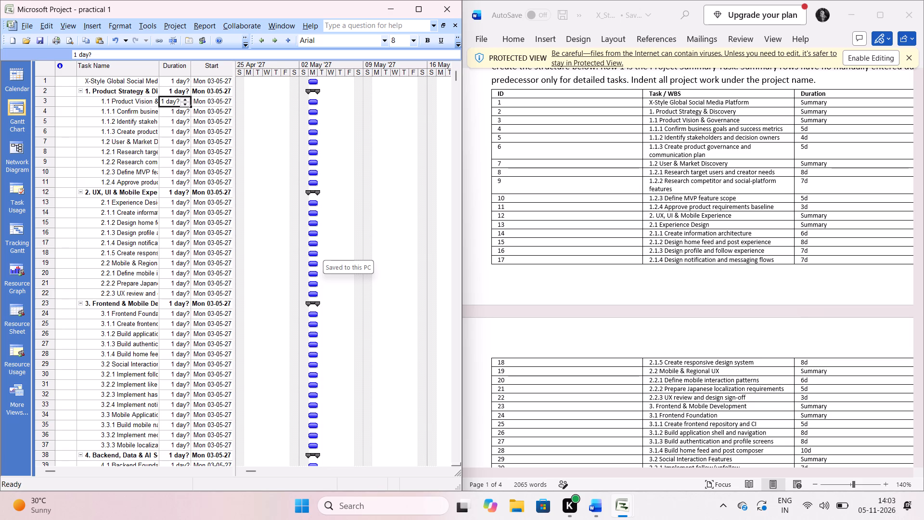
{"action": "left_click", "coordinate": [177, 117]}
{"action": "left_click", "coordinate": [178, 113]}
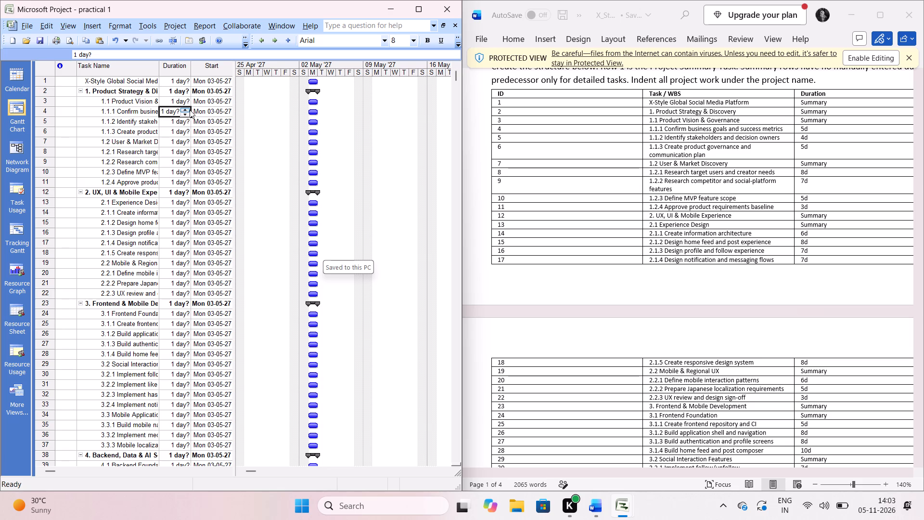
{"action": "triple_click", "coordinate": [190, 110]}
{"action": "left_click", "coordinate": [190, 110]}
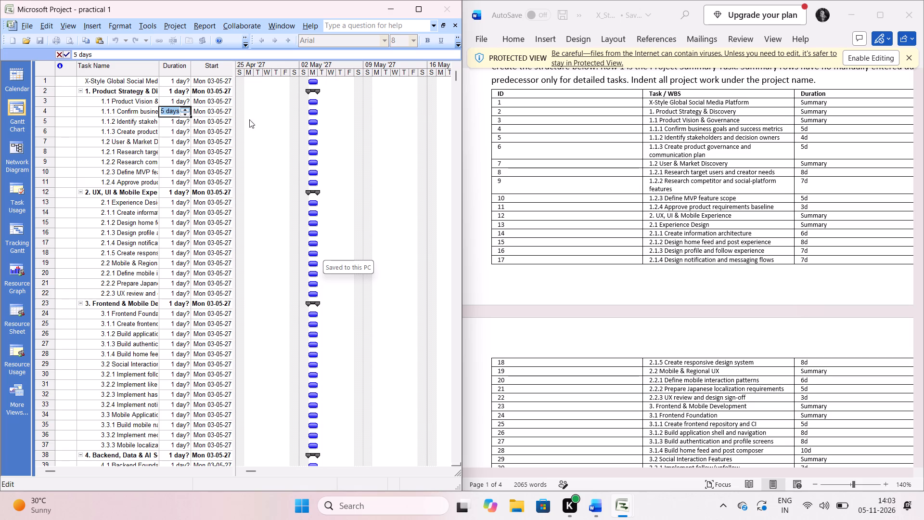
Reveal the schedule's Predecessors column and copy all Predecessor values of the Task / WBS table in the Word question document, from row 1 through 92FS.
{"action": "left_click_drag", "start_coordinate": [233, 119], "coordinate": [461, 122]}
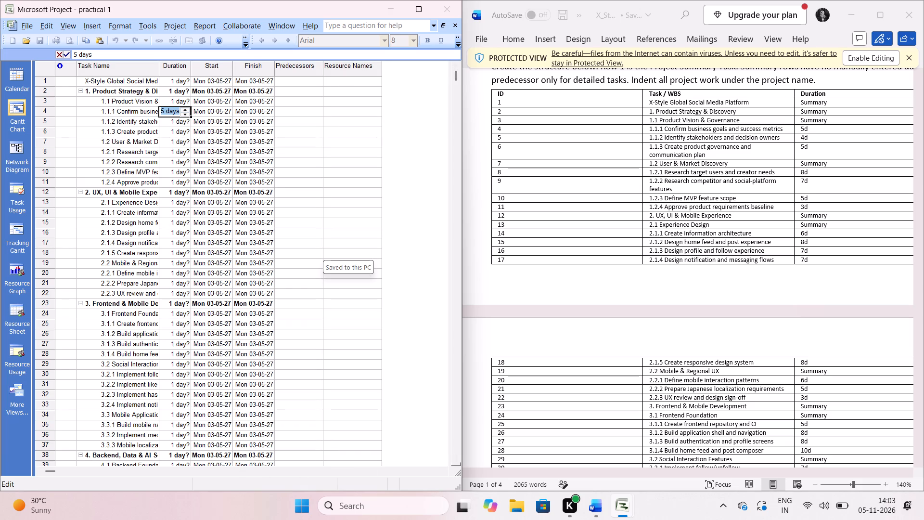
{"action": "left_click", "coordinate": [301, 81]}
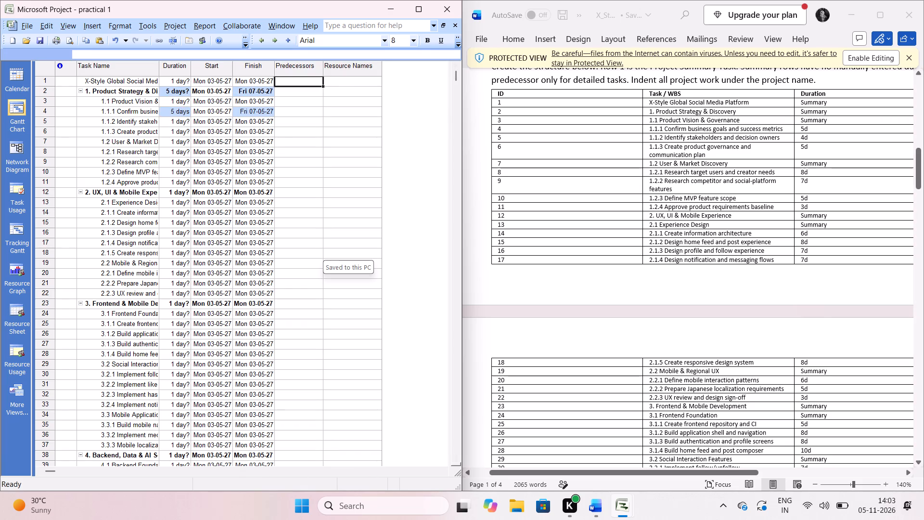
{"action": "scroll", "coordinate": [879, 230], "scroll_direction": "left", "scroll_amount": 2}
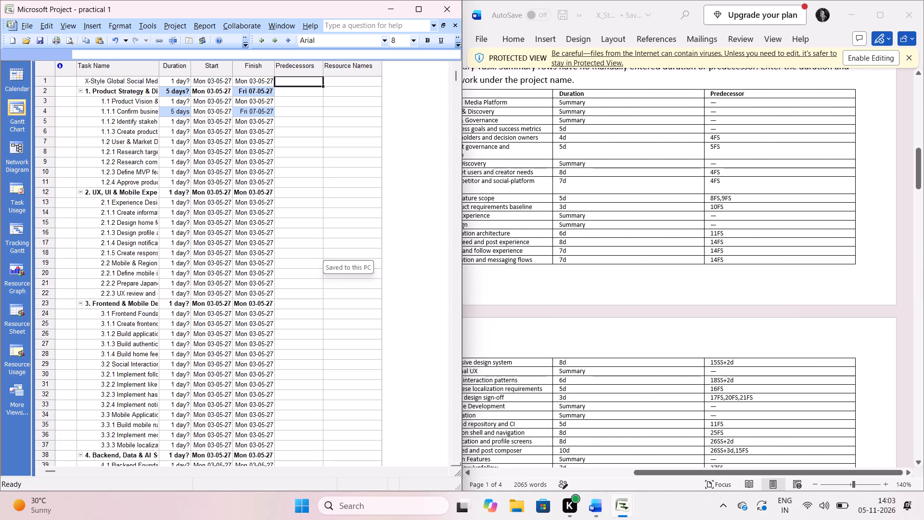
{"action": "left_click_drag", "start_coordinate": [712, 103], "coordinate": [728, 180]}
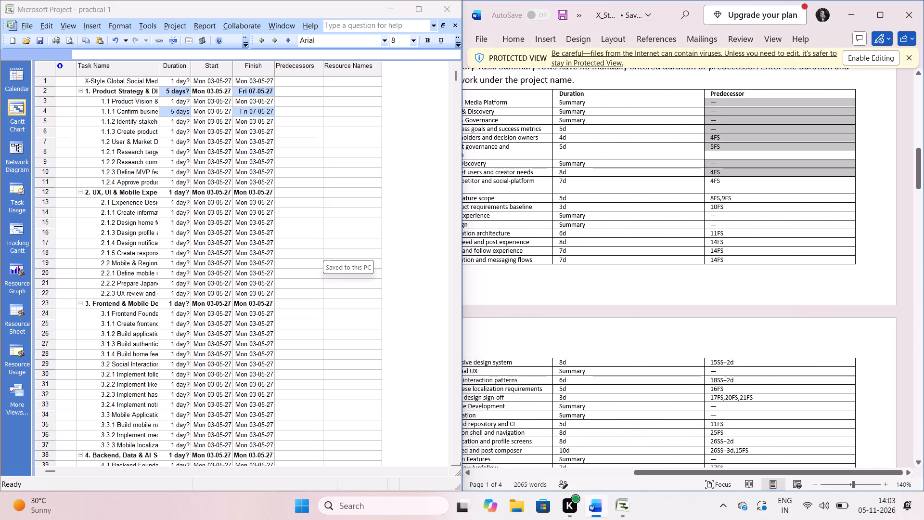
{"action": "left_click_drag", "start_coordinate": [728, 180], "coordinate": [751, 366]}
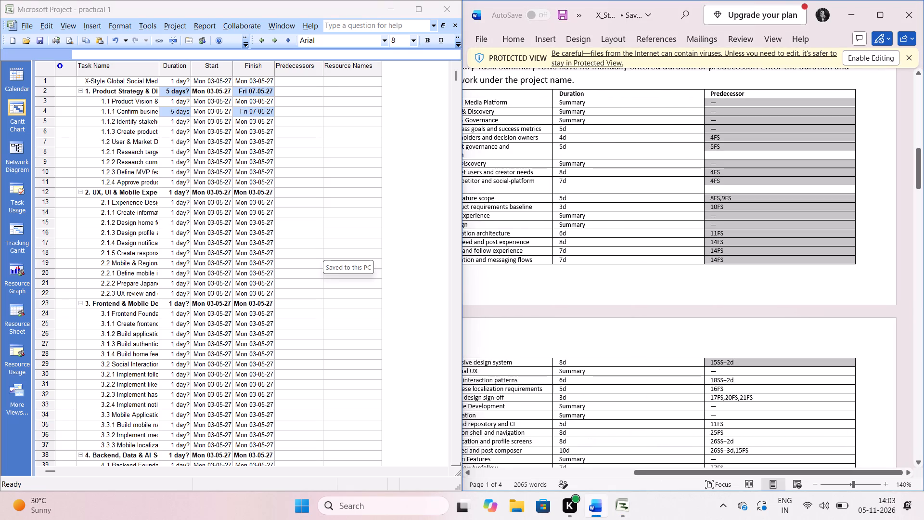
{"action": "left_click_drag", "start_coordinate": [751, 366], "coordinate": [751, 519]}
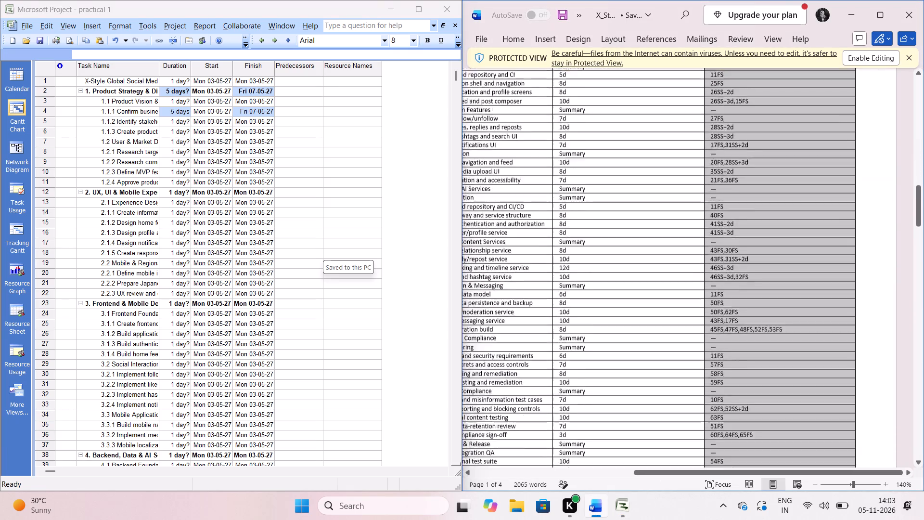
{"action": "left_click_drag", "start_coordinate": [751, 519], "coordinate": [787, 339]}
{"action": "key", "text": "ctrl+c"}
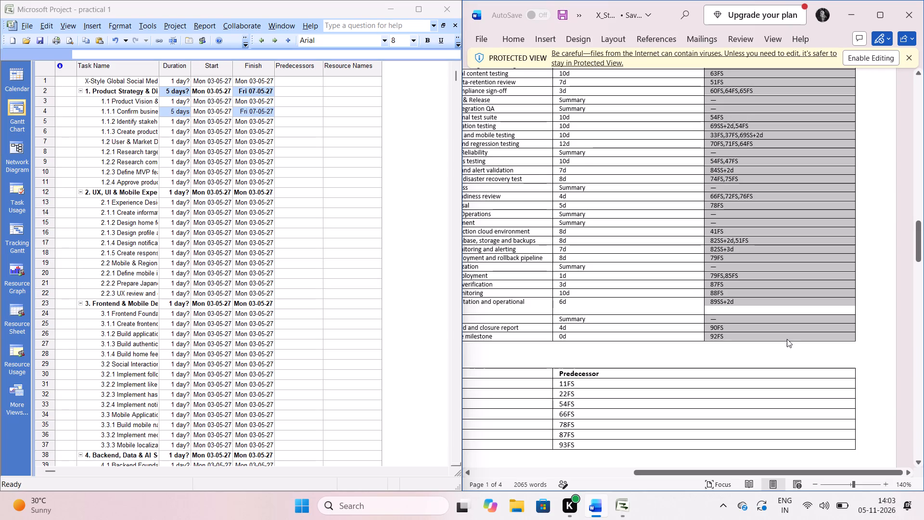
Paste the copied predecessors into the schedule's Predecessors column starting at task 1, continuing past the entries that cannot be pasted.
{"action": "left_click", "coordinate": [285, 81]}
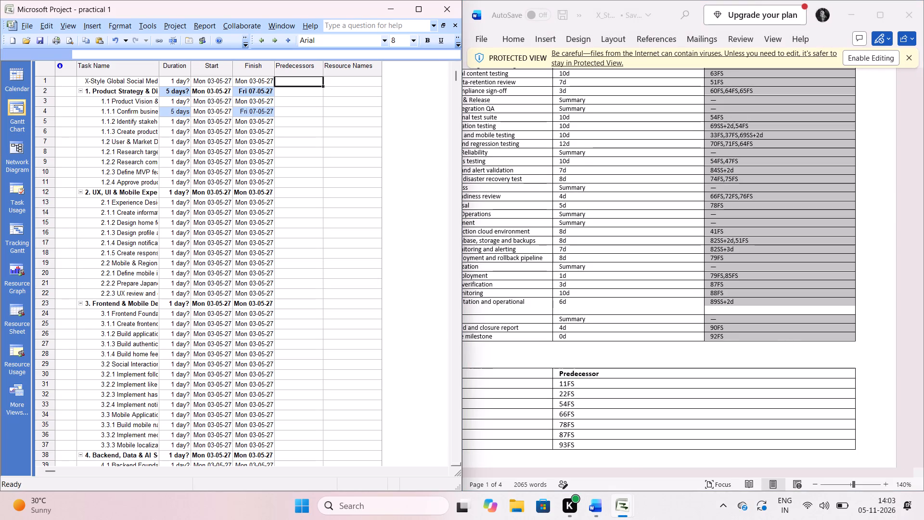
{"action": "key", "text": "ctrl+v"}
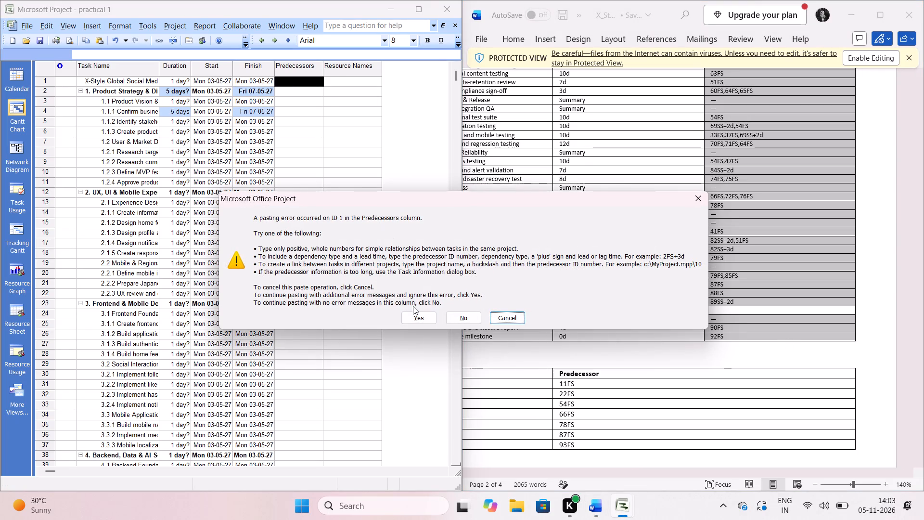
{"action": "left_click", "coordinate": [415, 314]}
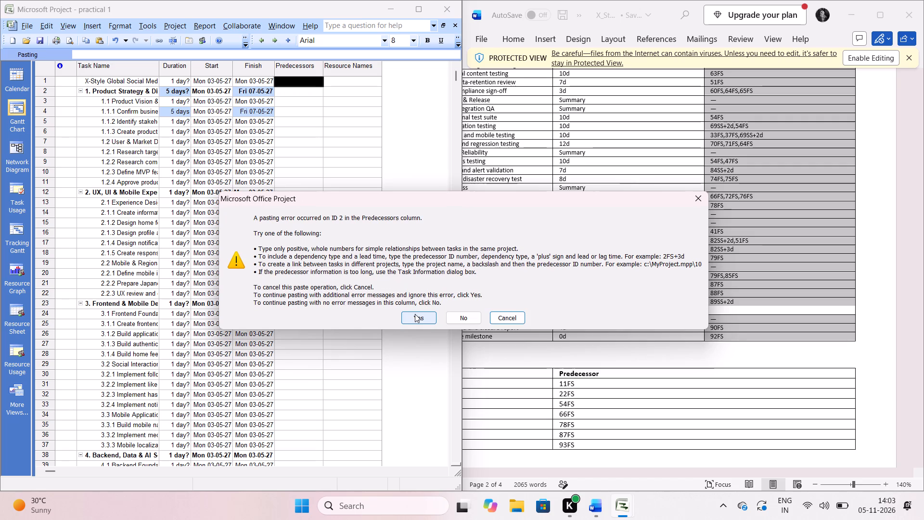
{"action": "left_click", "coordinate": [415, 314]}
{"action": "left_click", "coordinate": [415, 314]}
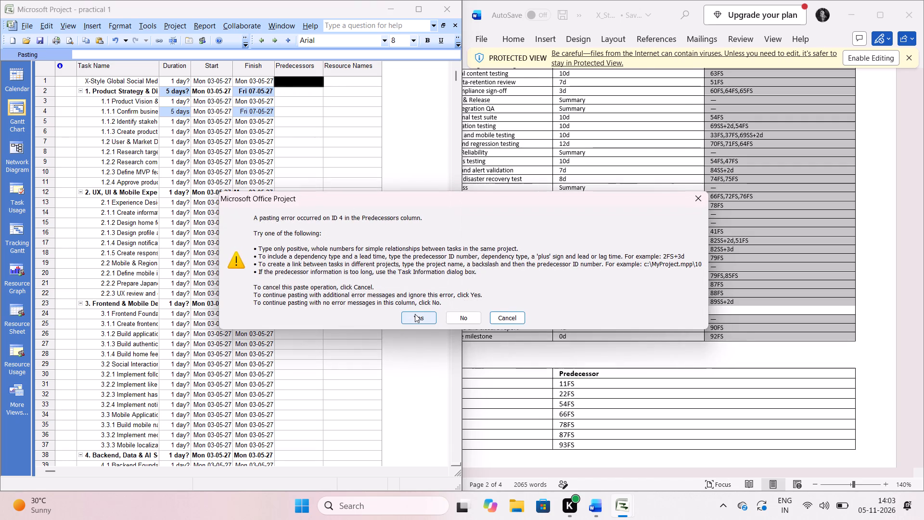
{"action": "left_click", "coordinate": [415, 314]}
{"action": "left_click", "coordinate": [462, 320]}
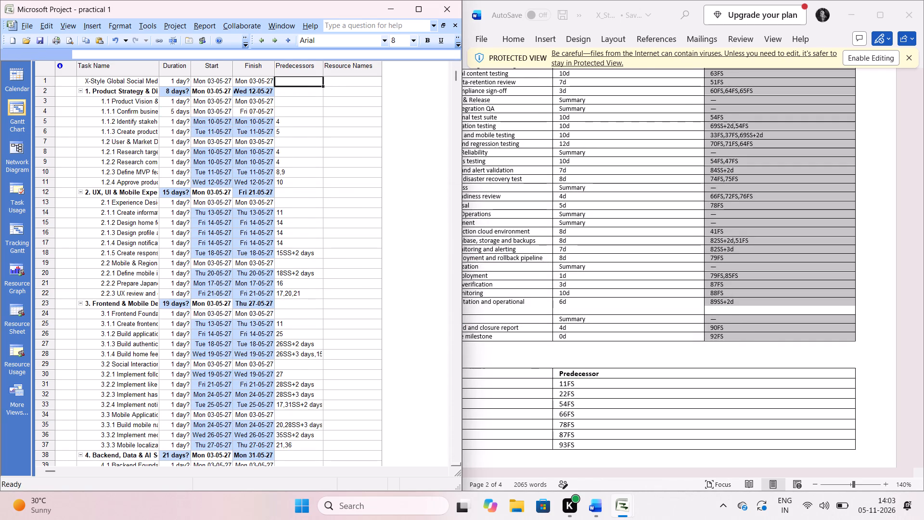
{"action": "left_click", "coordinate": [413, 68]}
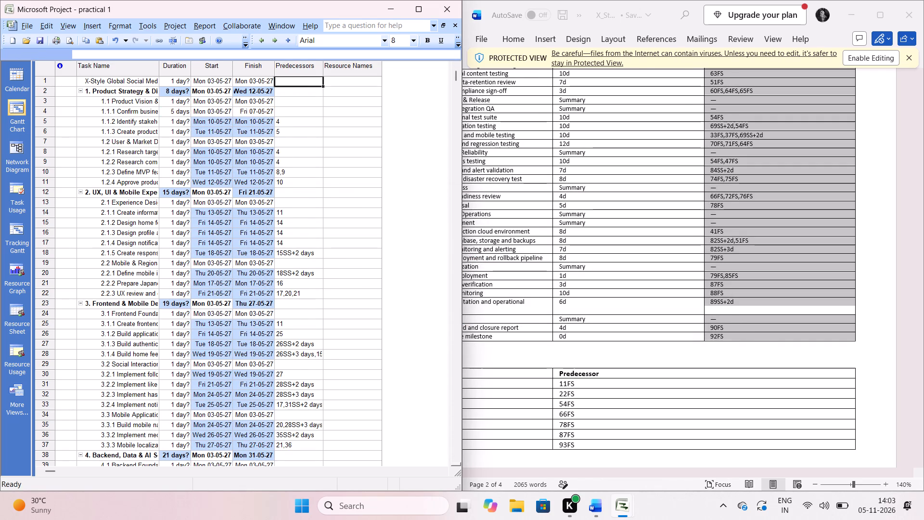
{"action": "left_click", "coordinate": [299, 92]}
{"action": "left_click", "coordinate": [291, 103]}
{"action": "left_click", "coordinate": [291, 113]}
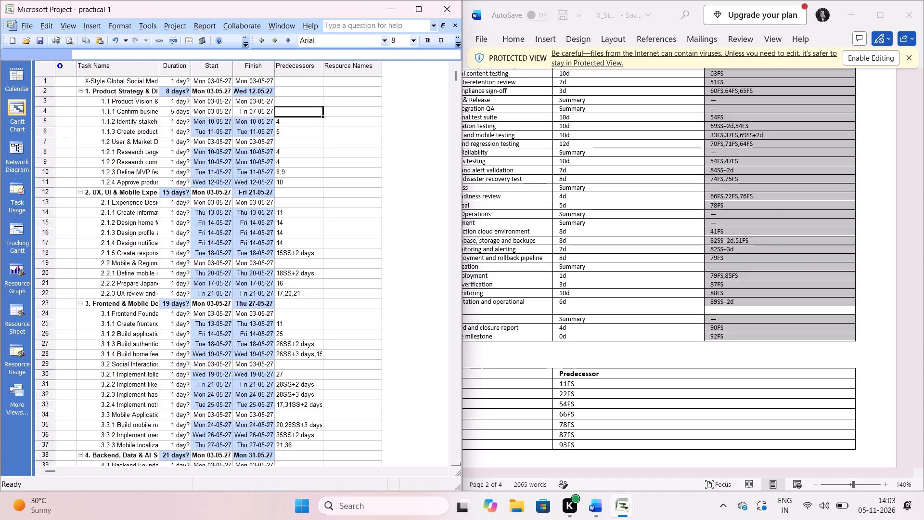
Using the Word table's durations, set task 1.1.2 Identify stakeholders to 4 days and task 1.1.3 Create product governance to 5 days.
{"action": "left_click", "coordinate": [686, 199]}
{"action": "scroll", "coordinate": [686, 199], "scroll_direction": "up", "scroll_amount": 3}
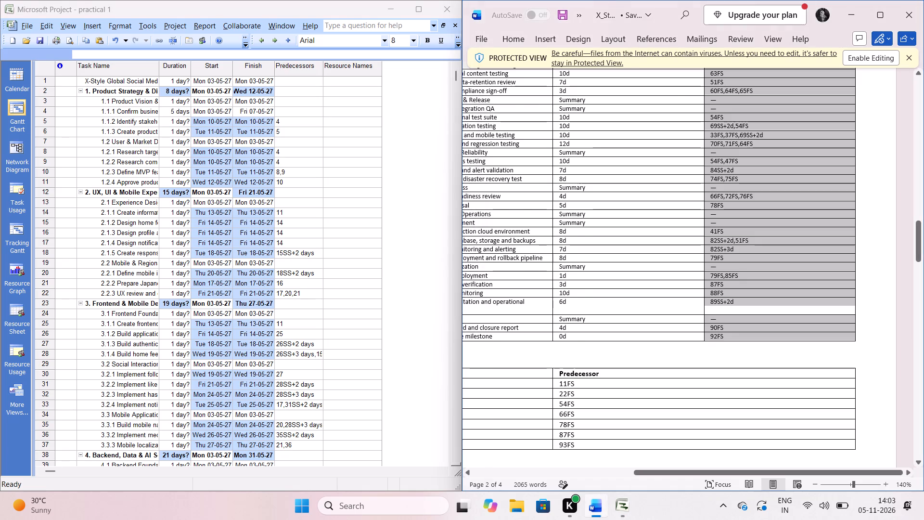
{"action": "scroll", "coordinate": [686, 199], "scroll_direction": "up", "scroll_amount": 5}
{"action": "scroll", "coordinate": [686, 199], "scroll_direction": "down", "scroll_amount": 2}
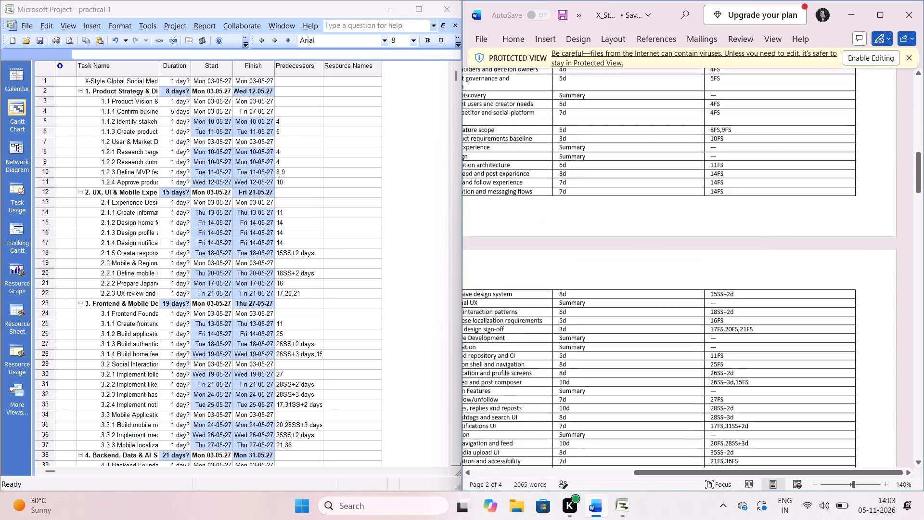
{"action": "scroll", "coordinate": [686, 199], "scroll_direction": "down", "scroll_amount": 2}
{"action": "scroll", "coordinate": [686, 199], "scroll_direction": "up", "scroll_amount": 1}
{"action": "scroll", "coordinate": [686, 199], "scroll_direction": "down", "scroll_amount": 1}
{"action": "scroll", "coordinate": [686, 199], "scroll_direction": "up", "scroll_amount": 1}
{"action": "scroll", "coordinate": [686, 199], "scroll_direction": "down", "scroll_amount": 1}
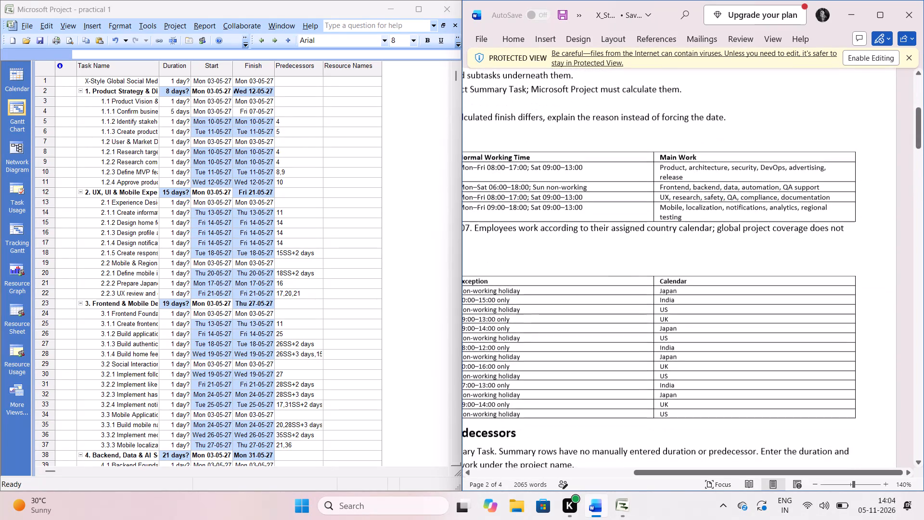
{"action": "scroll", "coordinate": [686, 199], "scroll_direction": "down", "scroll_amount": 1}
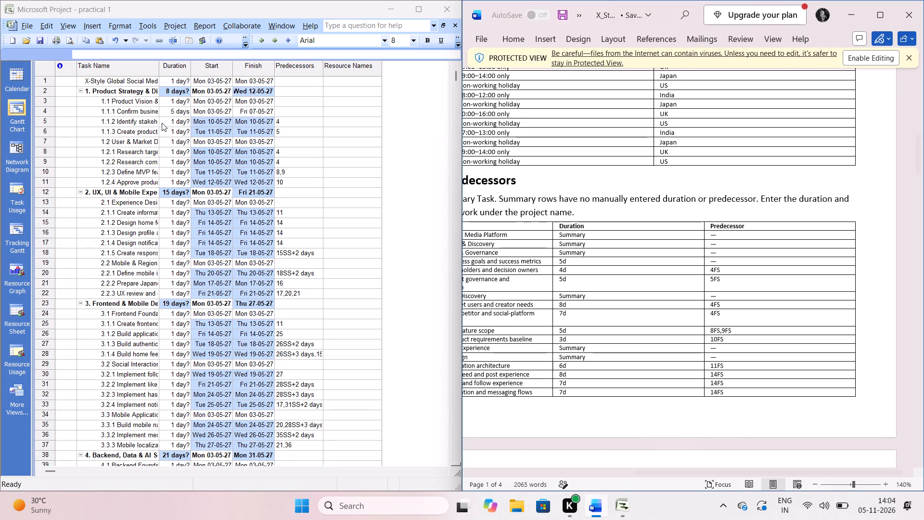
{"action": "left_click", "coordinate": [181, 120]}
{"action": "triple_click", "coordinate": [187, 120]}
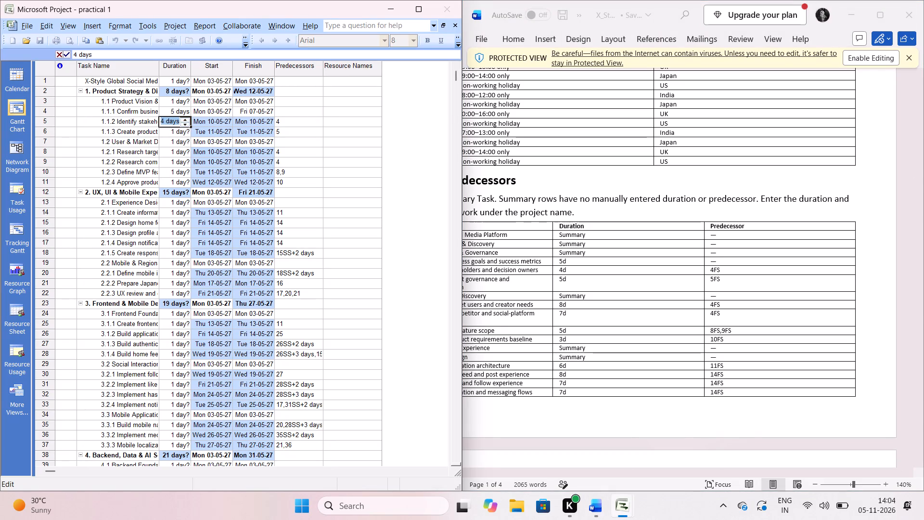
{"action": "left_click", "coordinate": [179, 134]}
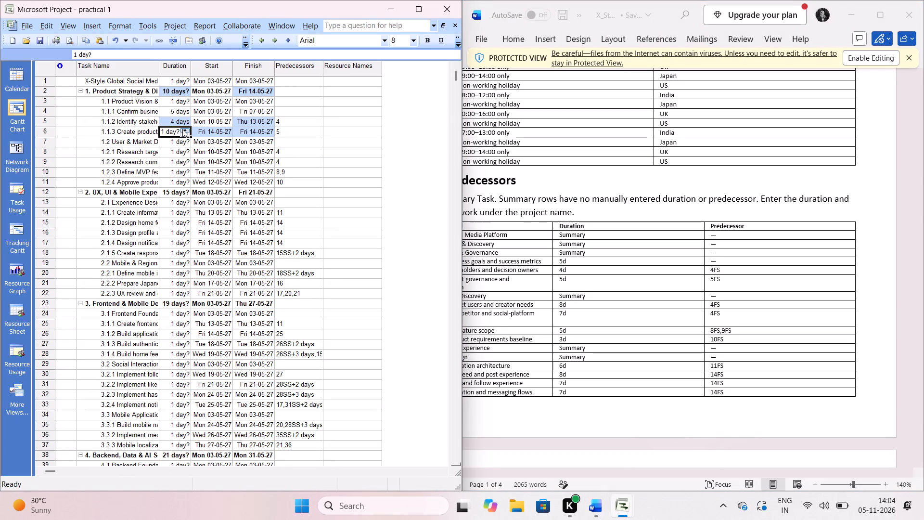
{"action": "triple_click", "coordinate": [182, 129]}
{"action": "left_click", "coordinate": [182, 129]}
{"action": "left_click", "coordinate": [176, 142]}
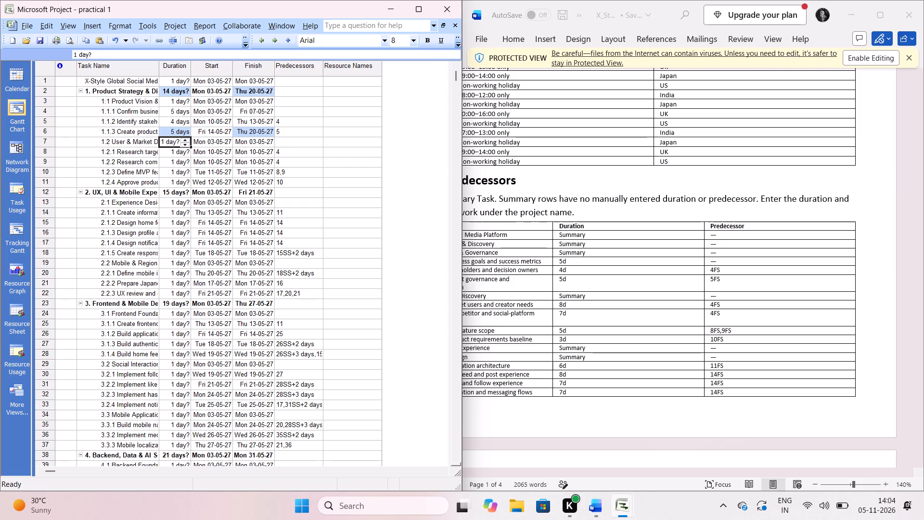
Set the durations of task 1.2.1 Research target users to 8 days and task 1.2.2 Research competitor features to 7 days.
{"action": "scroll", "coordinate": [499, 238], "scroll_direction": "right", "scroll_amount": 1}
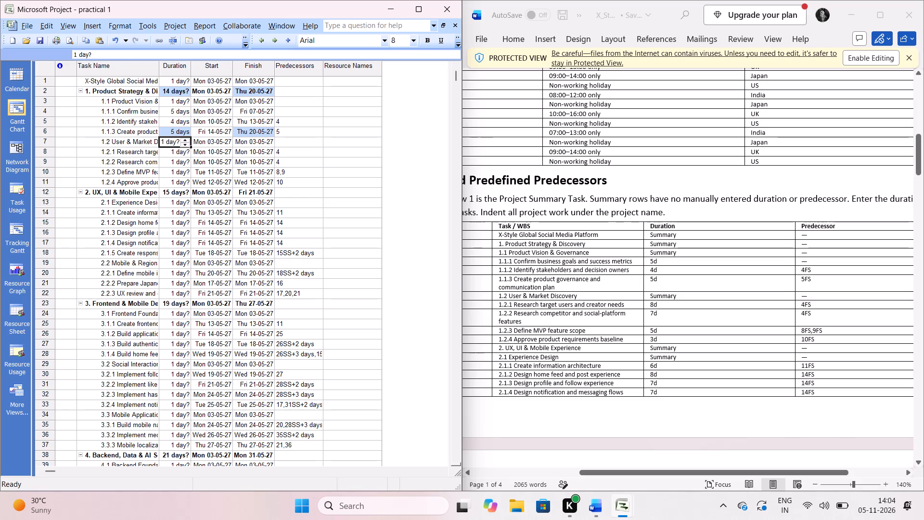
{"action": "left_click", "coordinate": [177, 152]}
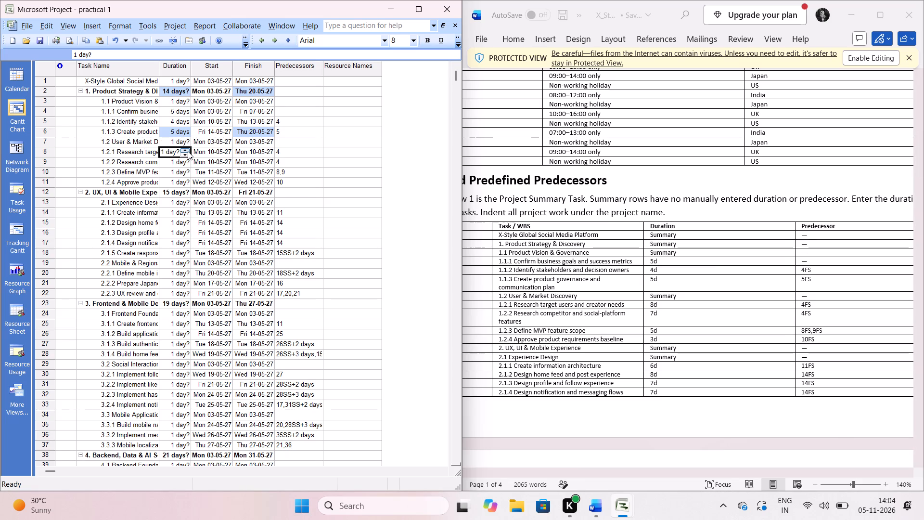
{"action": "triple_click", "coordinate": [188, 152]}
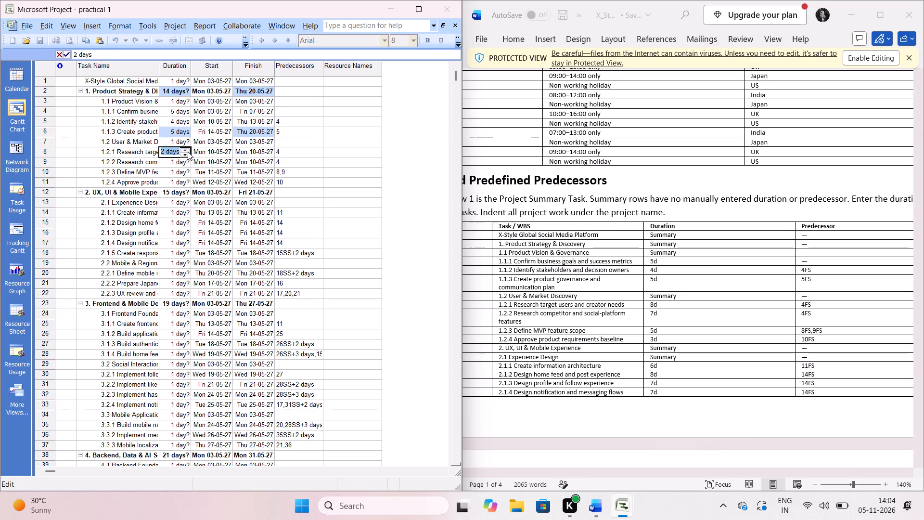
{"action": "left_click", "coordinate": [188, 152]}
{"action": "double_click", "coordinate": [188, 152]}
{"action": "left_click", "coordinate": [188, 152]}
{"action": "left_click", "coordinate": [180, 163]}
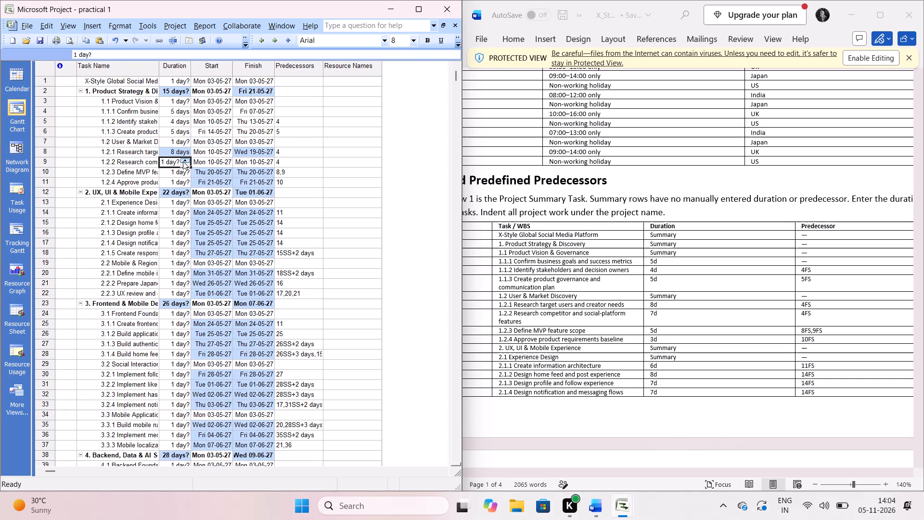
{"action": "triple_click", "coordinate": [183, 161]}
{"action": "double_click", "coordinate": [183, 161]}
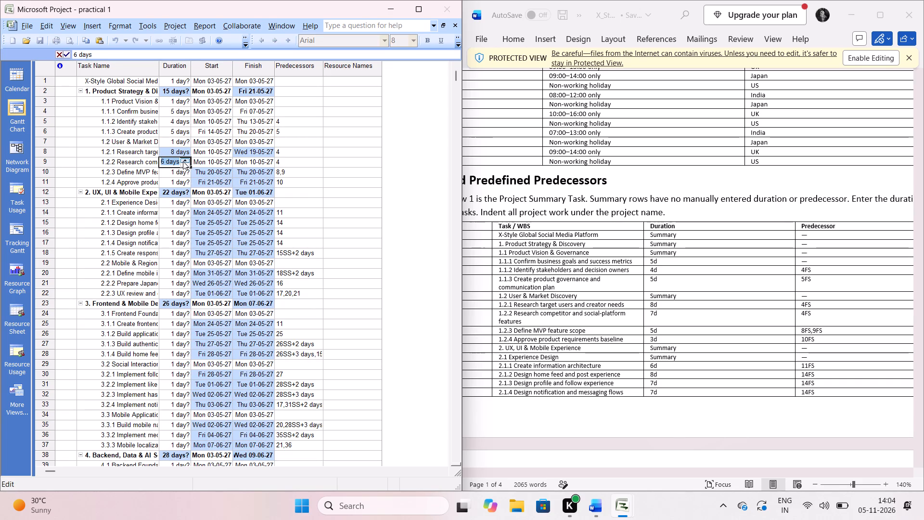
{"action": "left_click", "coordinate": [183, 161]}
Set the durations of task 1.2.3 Define MVP feature scope to 5 days and task 1.2.4 Approve product requirements baseline to 3 days.
{"action": "left_click", "coordinate": [177, 174]}
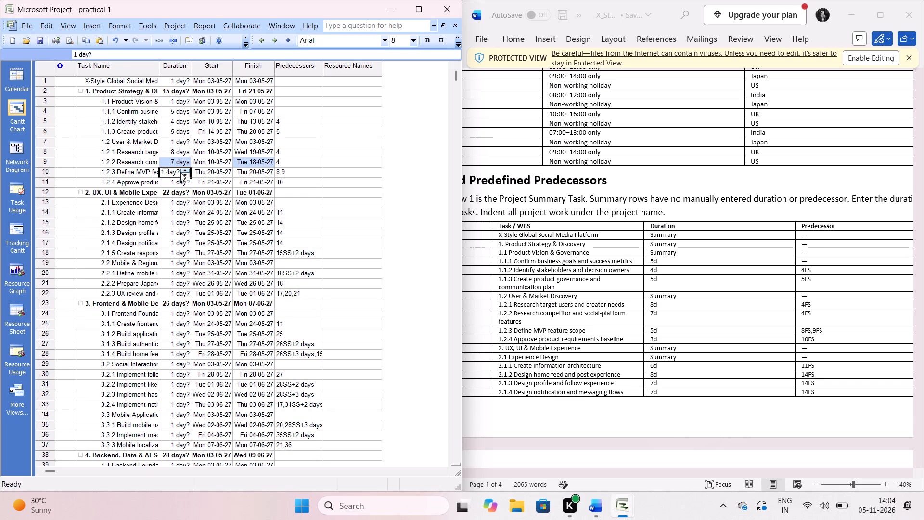
{"action": "triple_click", "coordinate": [181, 171]}
{"action": "double_click", "coordinate": [181, 171]}
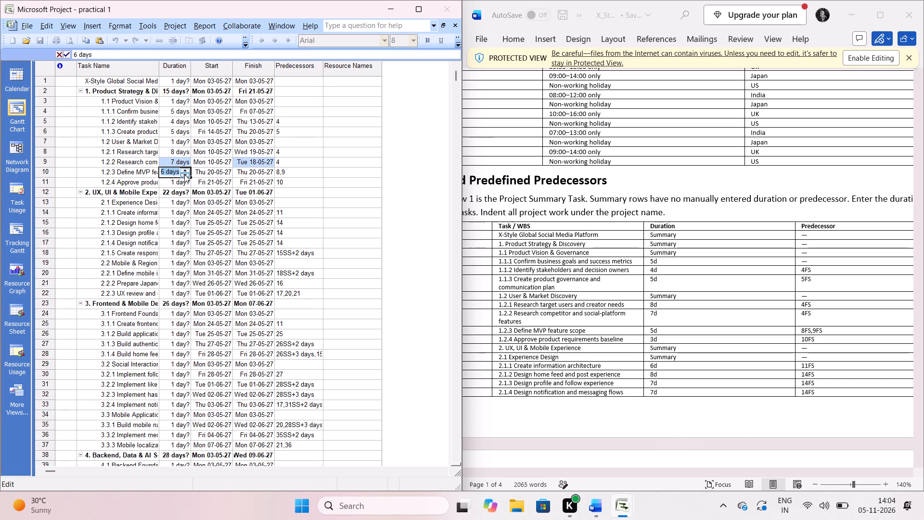
{"action": "left_click", "coordinate": [184, 174]}
{"action": "left_click", "coordinate": [180, 184]}
{"action": "double_click", "coordinate": [182, 181]}
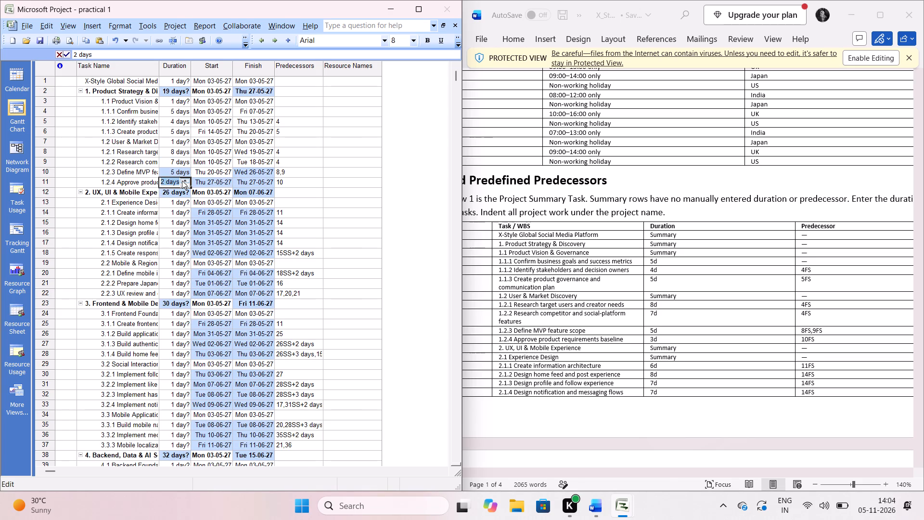
{"action": "left_click", "coordinate": [177, 195]}
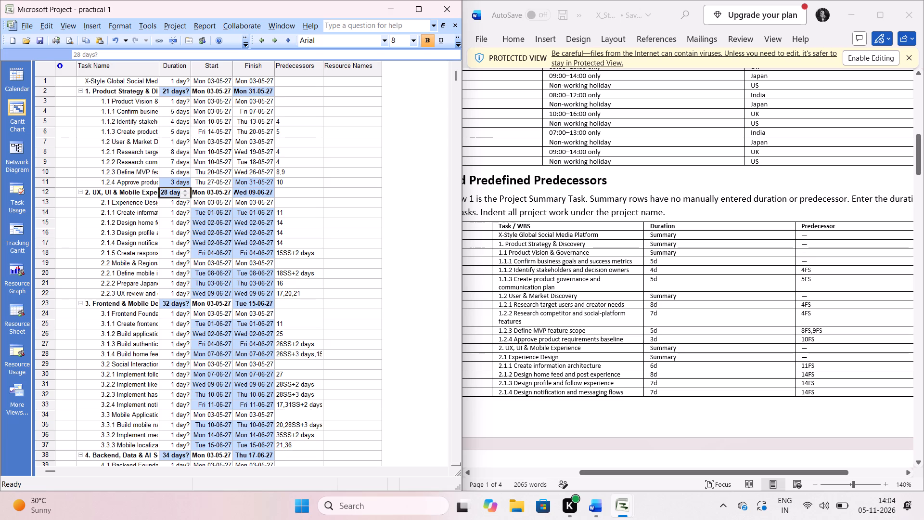
{"action": "scroll", "coordinate": [569, 296], "scroll_direction": "down", "scroll_amount": 1}
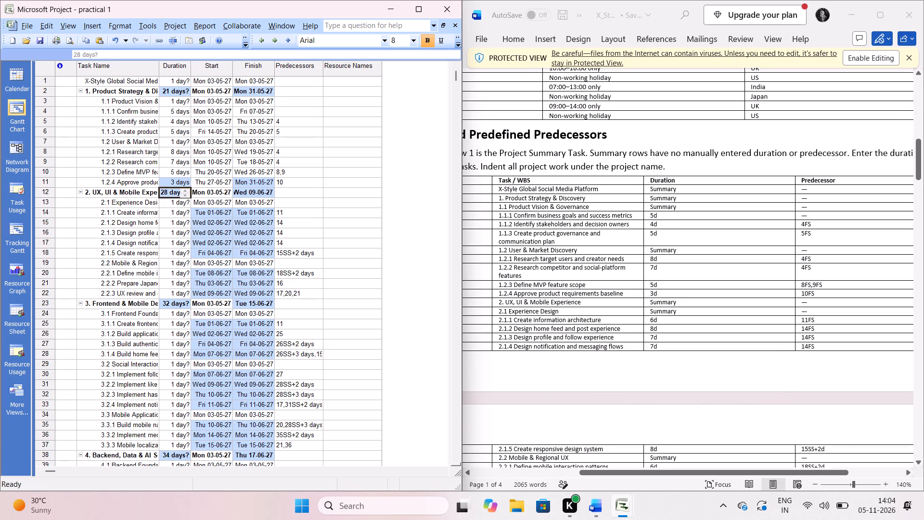
Following the Word table, set task 2.1.1 Create information architecture to 6 days and task 2.1.2 Design home feed to 8 days.
{"action": "scroll", "coordinate": [569, 296], "scroll_direction": "down", "scroll_amount": 1}
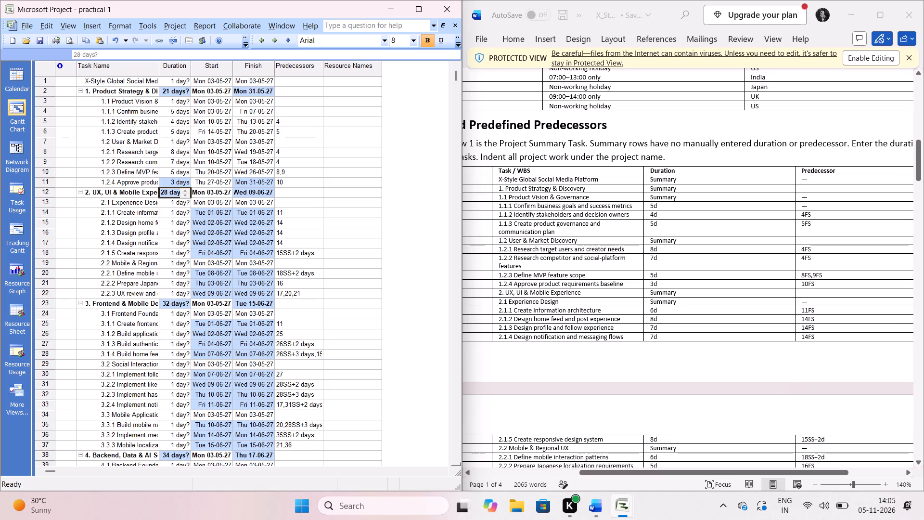
{"action": "left_click", "coordinate": [425, 143]}
{"action": "scroll", "coordinate": [639, 250], "scroll_direction": "down", "scroll_amount": 1}
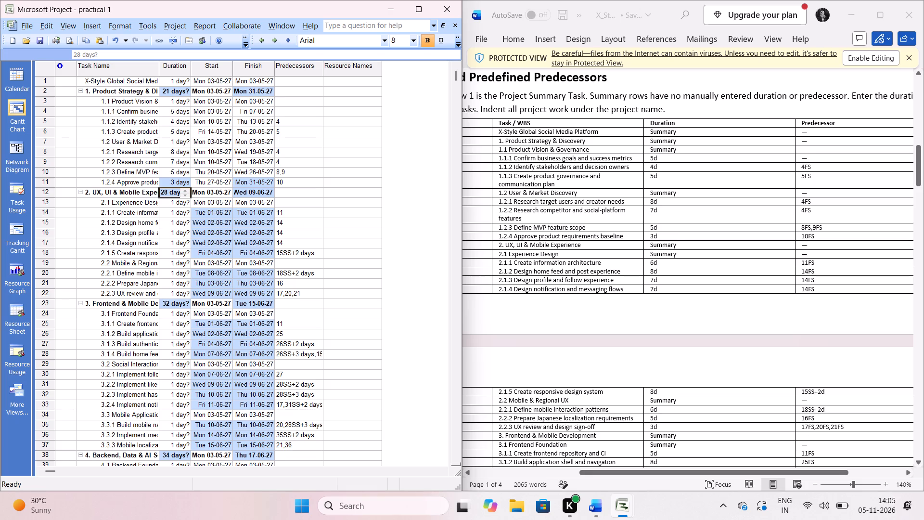
{"action": "left_click", "coordinate": [169, 200]}
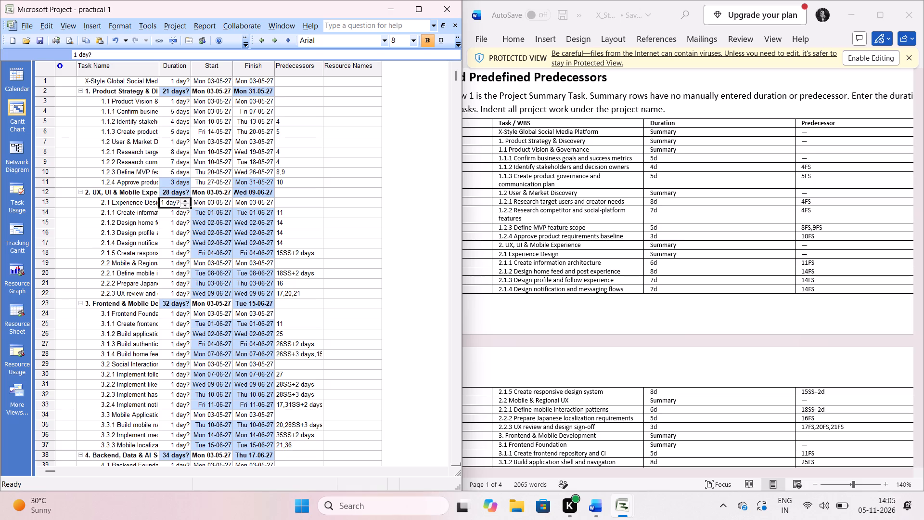
{"action": "left_click", "coordinate": [176, 214]}
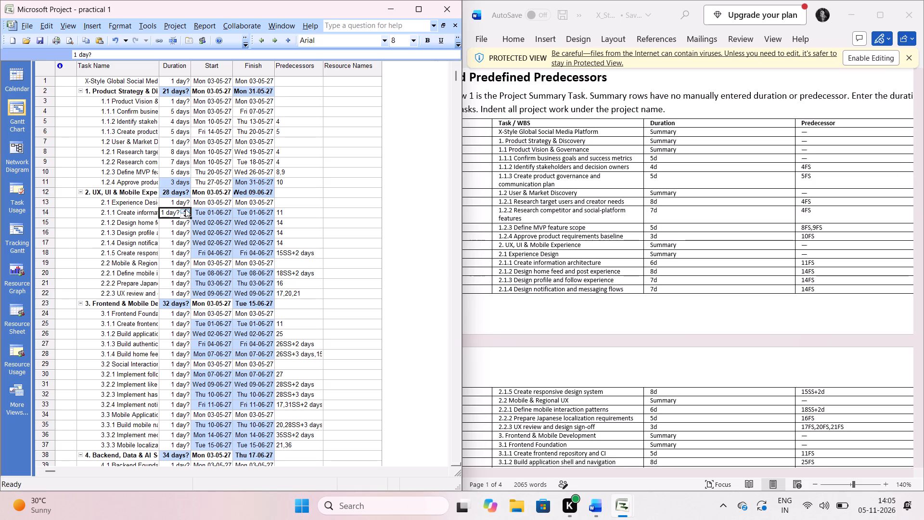
{"action": "triple_click", "coordinate": [185, 209]}
{"action": "left_click", "coordinate": [185, 209]}
{"action": "left_click", "coordinate": [185, 209]}
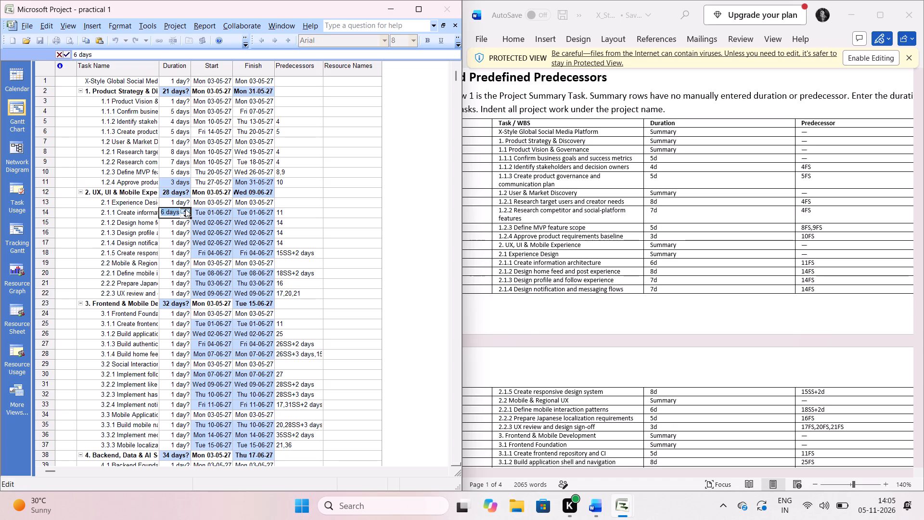
{"action": "left_click", "coordinate": [181, 227]}
{"action": "triple_click", "coordinate": [186, 220]}
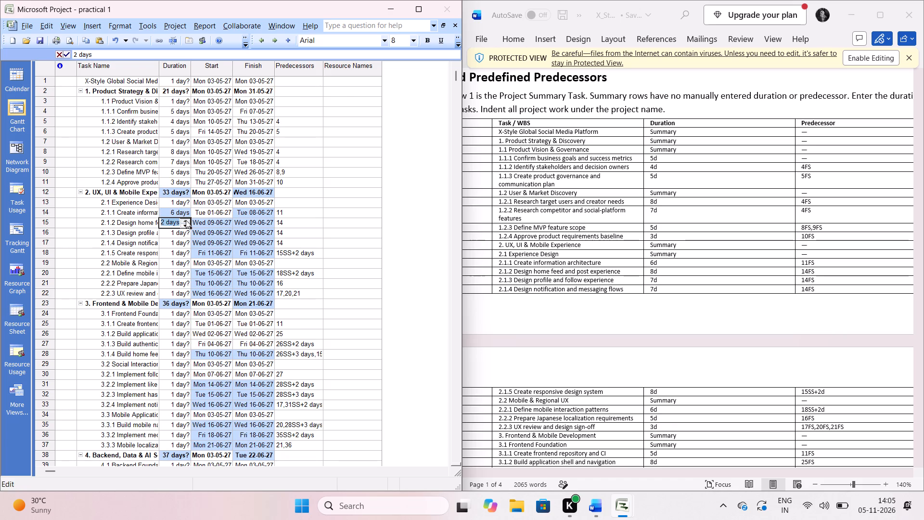
{"action": "triple_click", "coordinate": [186, 220]}
{"action": "left_click", "coordinate": [186, 220]}
Set the durations of task 2.1.3 Design profile and follow experience and task 2.1.4 Design notification and messaging flows to 7 days each.
{"action": "left_click", "coordinate": [181, 232]}
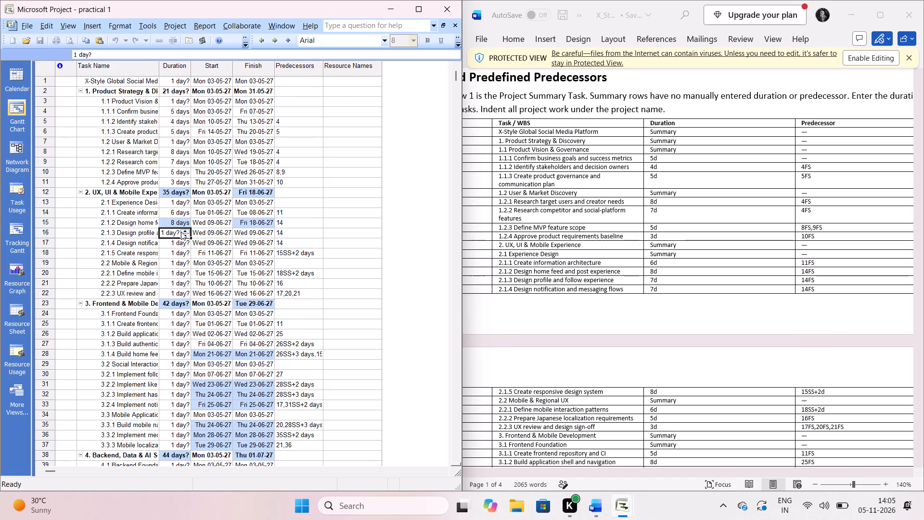
{"action": "triple_click", "coordinate": [183, 232]}
{"action": "double_click", "coordinate": [183, 232]}
{"action": "left_click", "coordinate": [183, 232]}
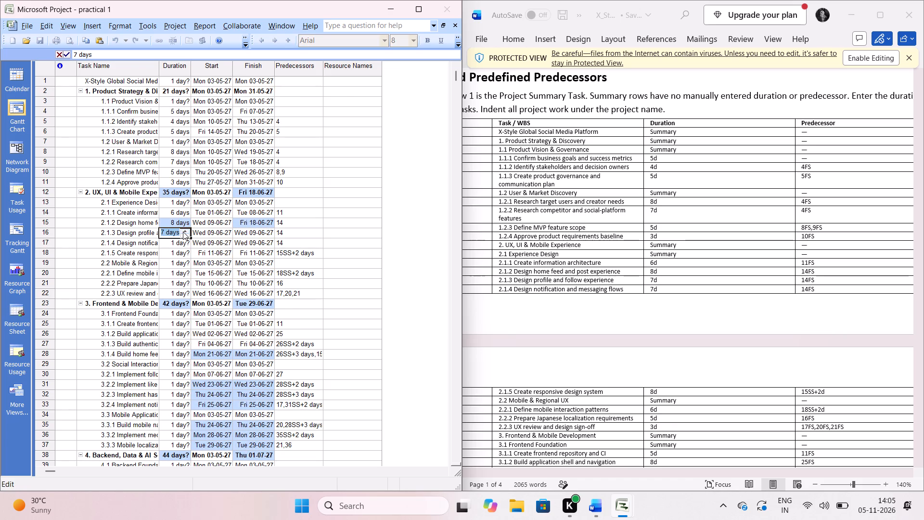
{"action": "left_click", "coordinate": [177, 244]}
{"action": "triple_click", "coordinate": [185, 242]}
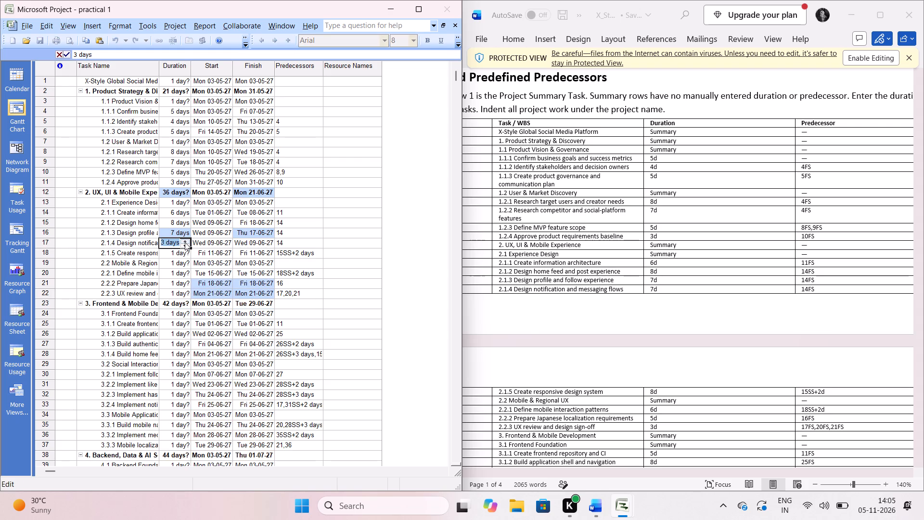
{"action": "double_click", "coordinate": [185, 242]}
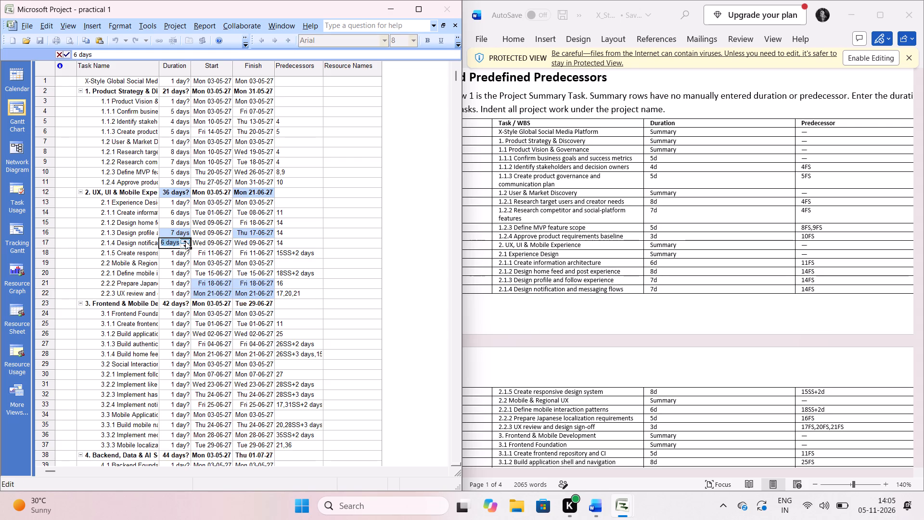
{"action": "left_click", "coordinate": [185, 241]}
Set the durations of task 2.1.5 Create responsive design system to 8 days and task 2.2.1 Define mobile interaction patterns to 6 days.
{"action": "left_click", "coordinate": [179, 252]}
{"action": "triple_click", "coordinate": [182, 252]}
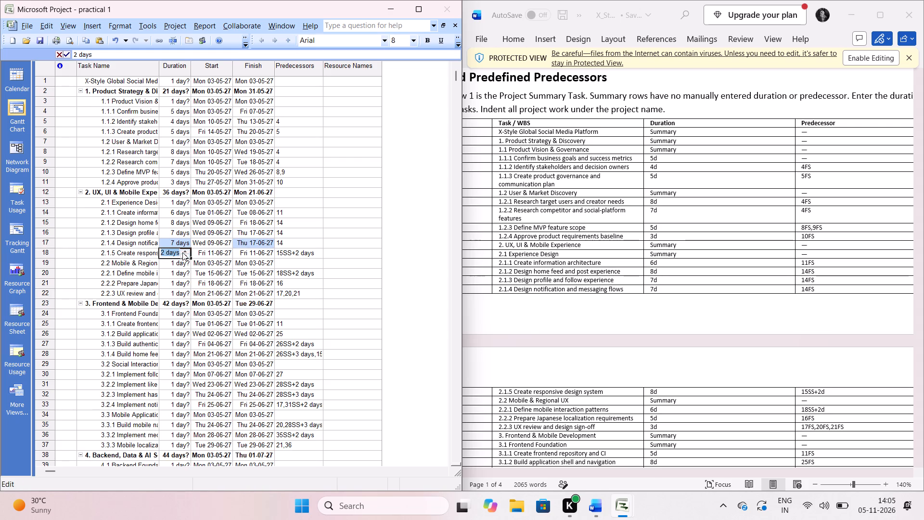
{"action": "triple_click", "coordinate": [182, 252]}
{"action": "left_click", "coordinate": [182, 252]}
{"action": "left_click", "coordinate": [180, 262]}
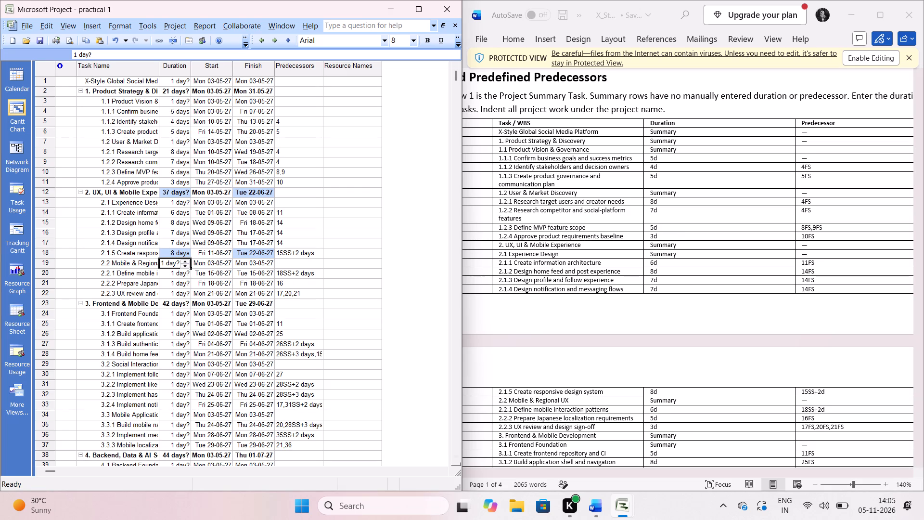
{"action": "left_click", "coordinate": [186, 275]}
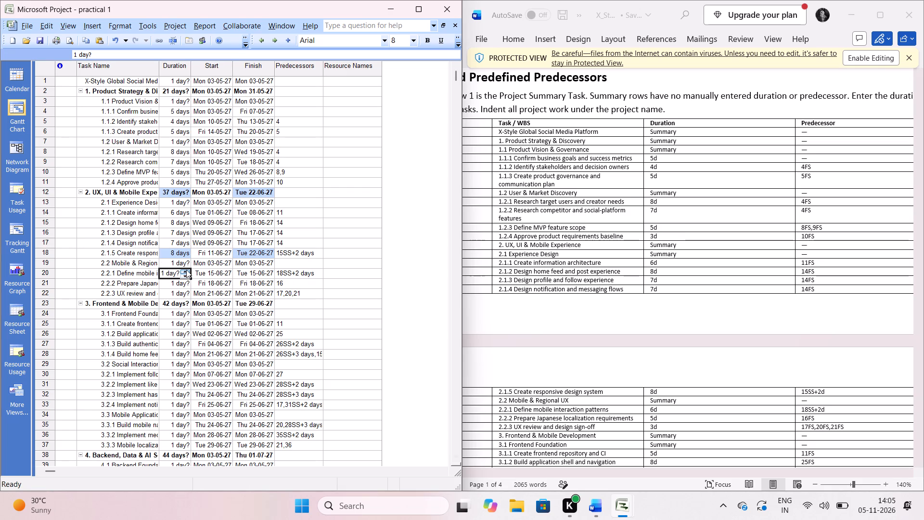
{"action": "triple_click", "coordinate": [186, 270]}
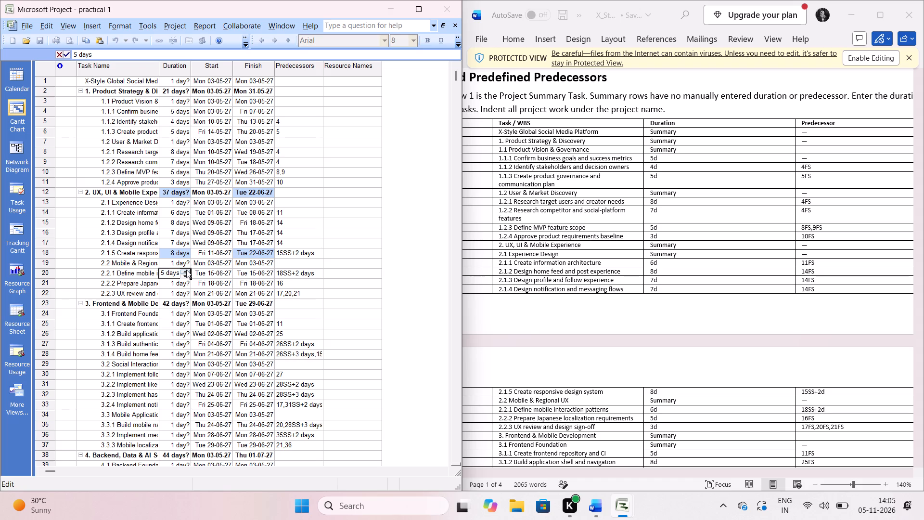
{"action": "double_click", "coordinate": [186, 270]}
Set the durations of task 2.2.2 Prepare Japanese localization requirements to 5 days and task 2.2.3 UX review and design sign-off to 3 days.
{"action": "left_click", "coordinate": [181, 282]}
{"action": "triple_click", "coordinate": [182, 282]}
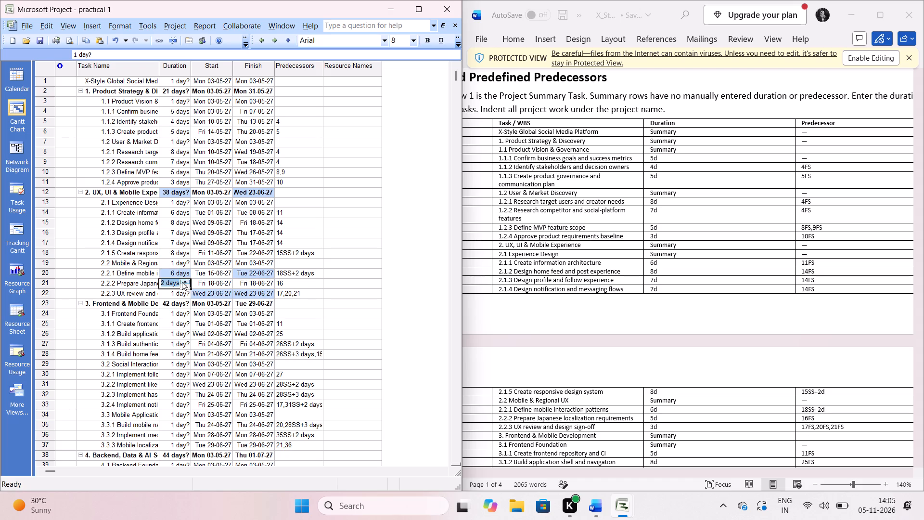
{"action": "left_click", "coordinate": [182, 282]}
{"action": "left_click", "coordinate": [180, 289]}
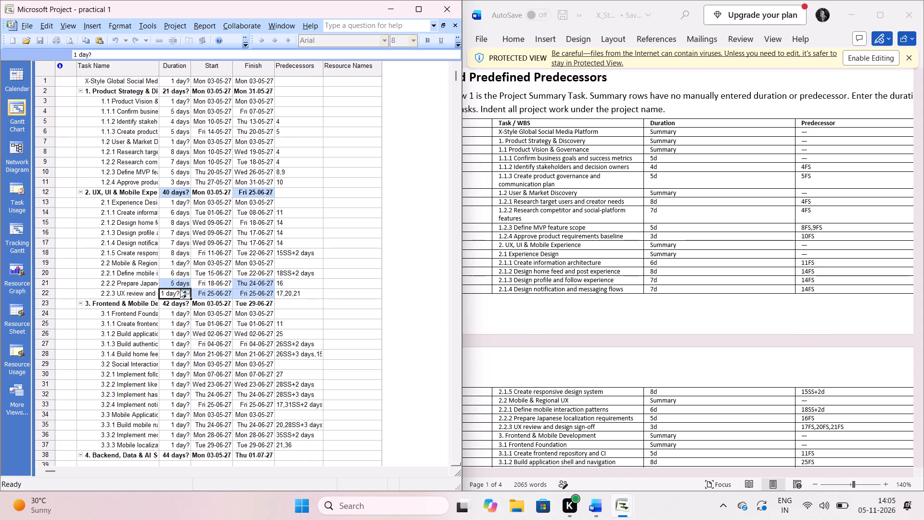
{"action": "triple_click", "coordinate": [184, 289]}
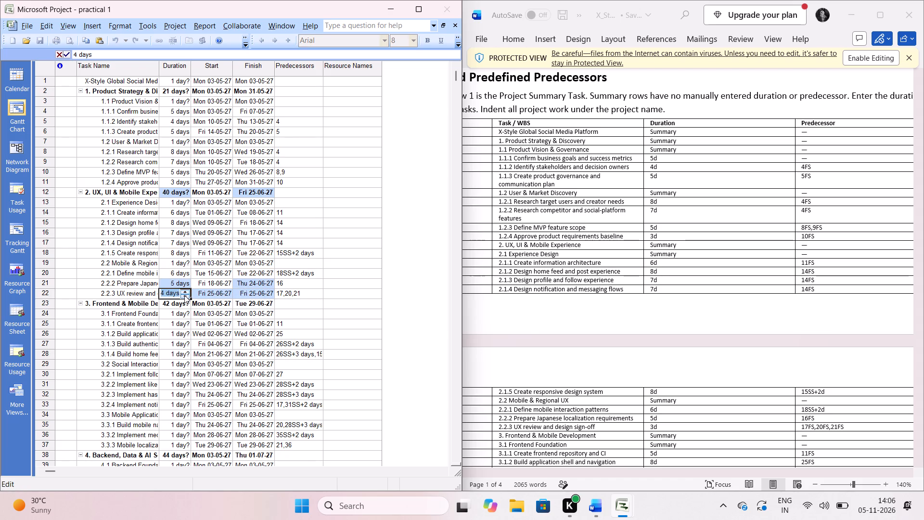
{"action": "left_click", "coordinate": [184, 295]}
{"action": "left_click", "coordinate": [180, 305]}
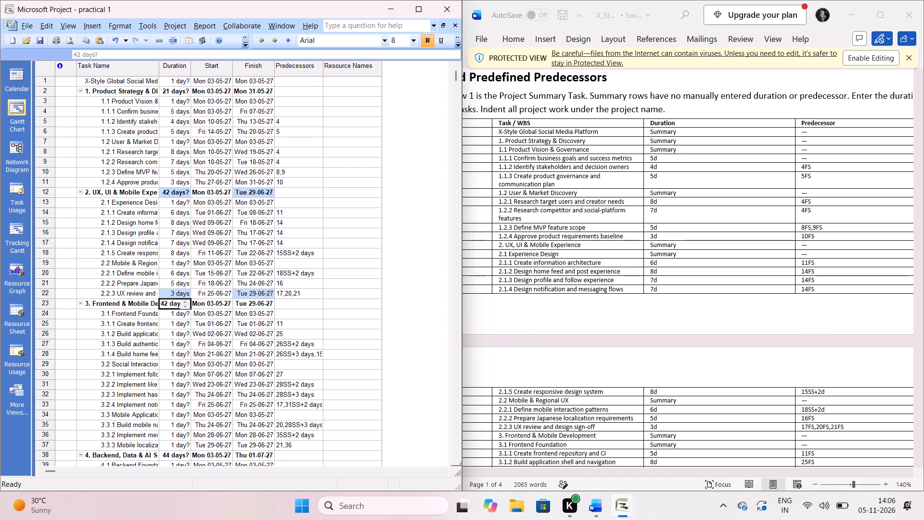
Set the durations of task 3.1.1 Create frontend repository and CI to 5 days and task 3.1.2 Build application shell to 8 days.
{"action": "scroll", "coordinate": [191, 286], "scroll_direction": "down", "scroll_amount": 1}
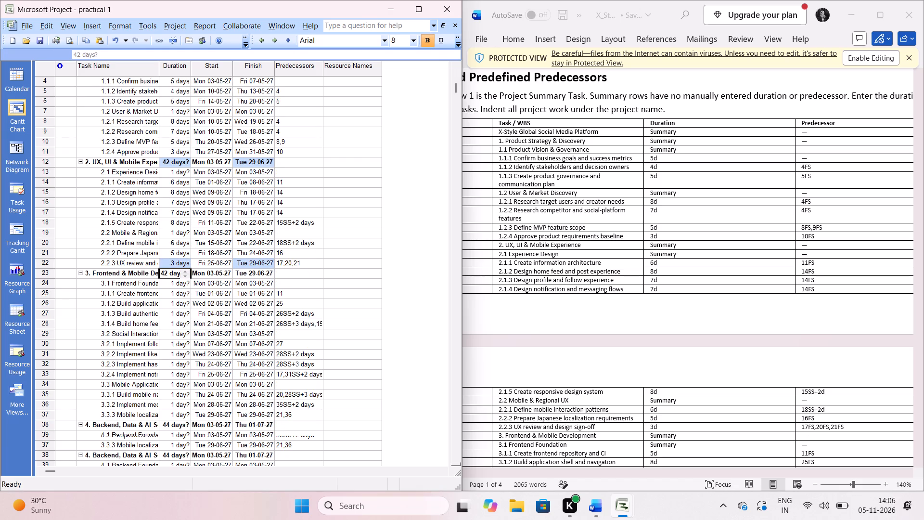
{"action": "scroll", "coordinate": [191, 286], "scroll_direction": "down", "scroll_amount": 3}
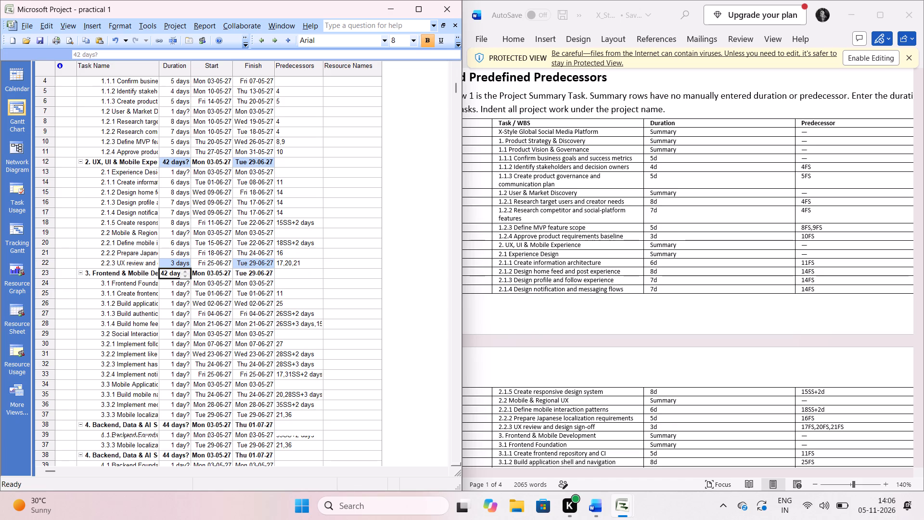
{"action": "scroll", "coordinate": [191, 286], "scroll_direction": "down", "scroll_amount": 1}
{"action": "scroll", "coordinate": [531, 359], "scroll_direction": "down", "scroll_amount": 1}
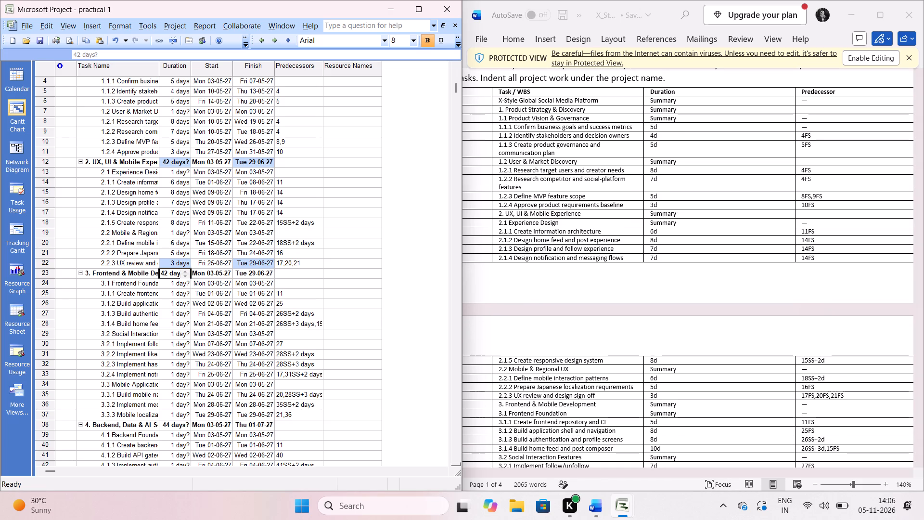
{"action": "left_click", "coordinate": [182, 286]}
{"action": "left_click", "coordinate": [181, 295]}
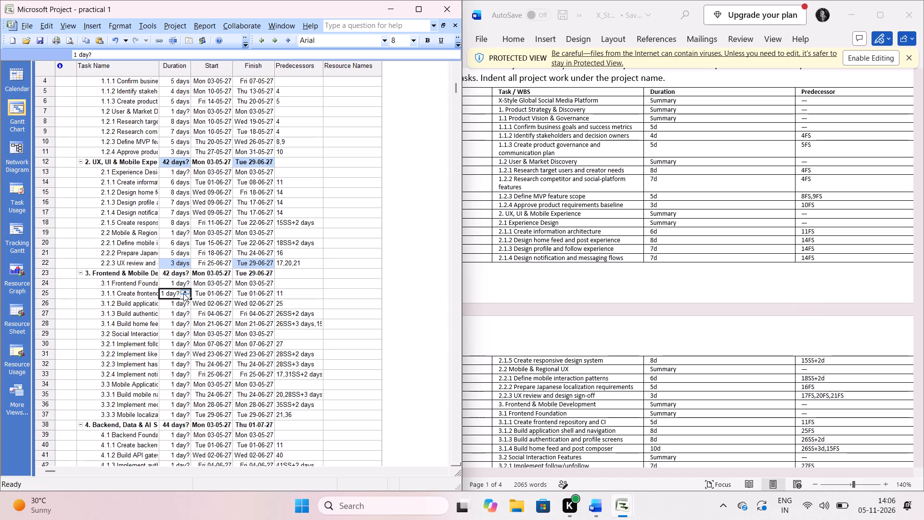
{"action": "triple_click", "coordinate": [185, 292]}
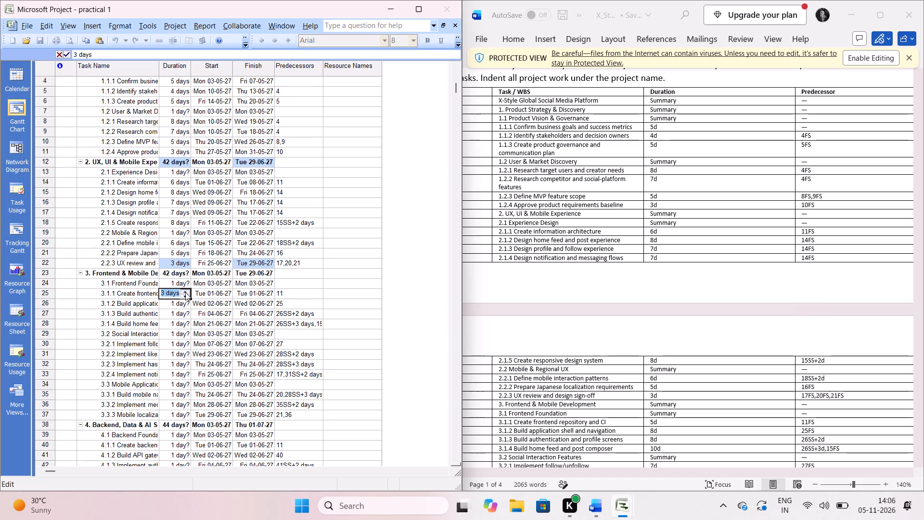
{"action": "double_click", "coordinate": [185, 292]}
{"action": "left_click", "coordinate": [185, 298]}
{"action": "left_click", "coordinate": [181, 305]}
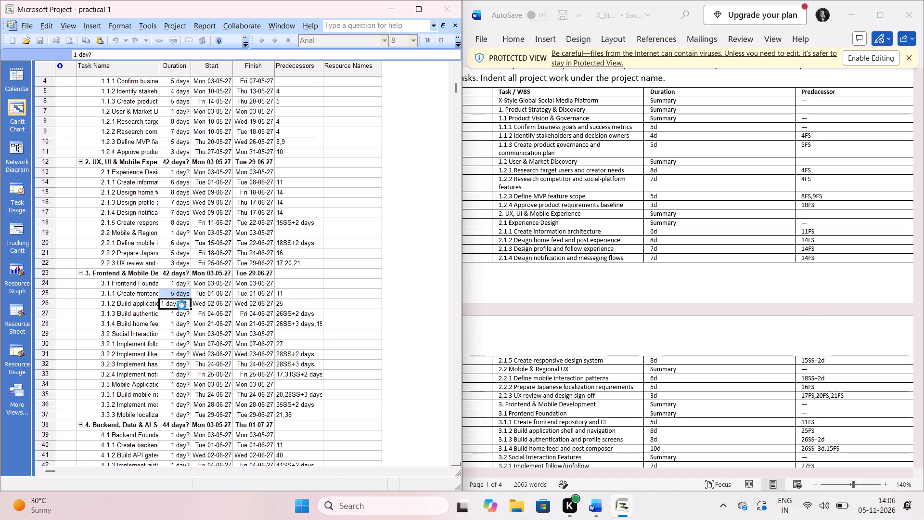
{"action": "triple_click", "coordinate": [184, 303]}
{"action": "double_click", "coordinate": [184, 303]}
{"action": "left_click", "coordinate": [184, 303]}
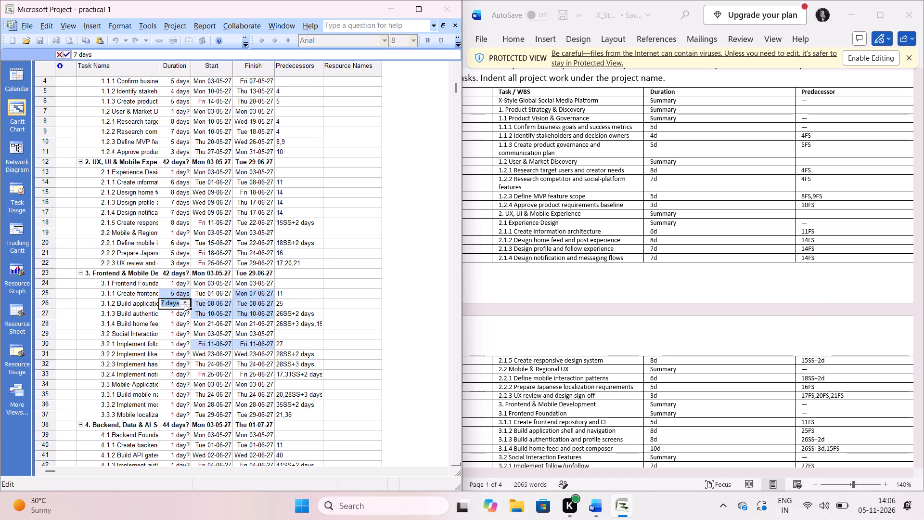
{"action": "left_click", "coordinate": [184, 303]}
Set the durations of task 3.1.3 Build authentication and profile screens to 8 days and task 3.1.4 Build home feed to 10 days.
{"action": "left_click", "coordinate": [179, 317]}
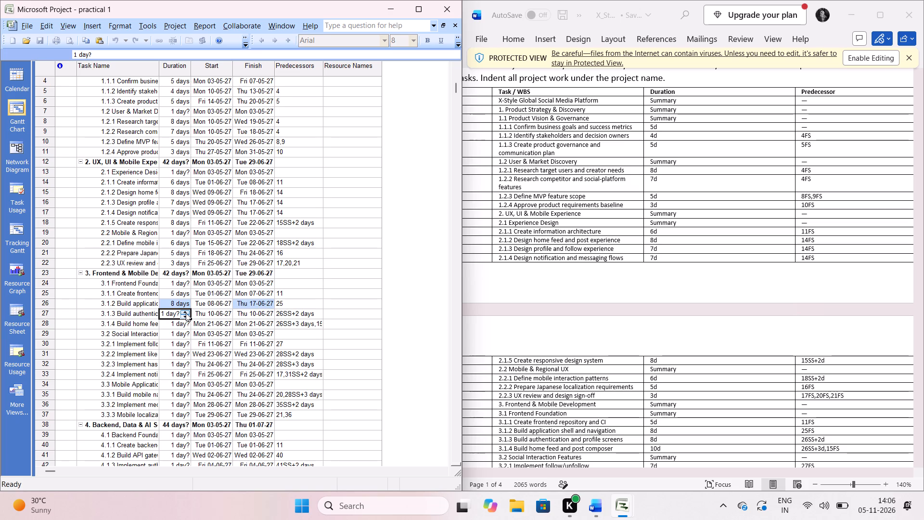
{"action": "triple_click", "coordinate": [186, 313]}
{"action": "triple_click", "coordinate": [186, 313]}
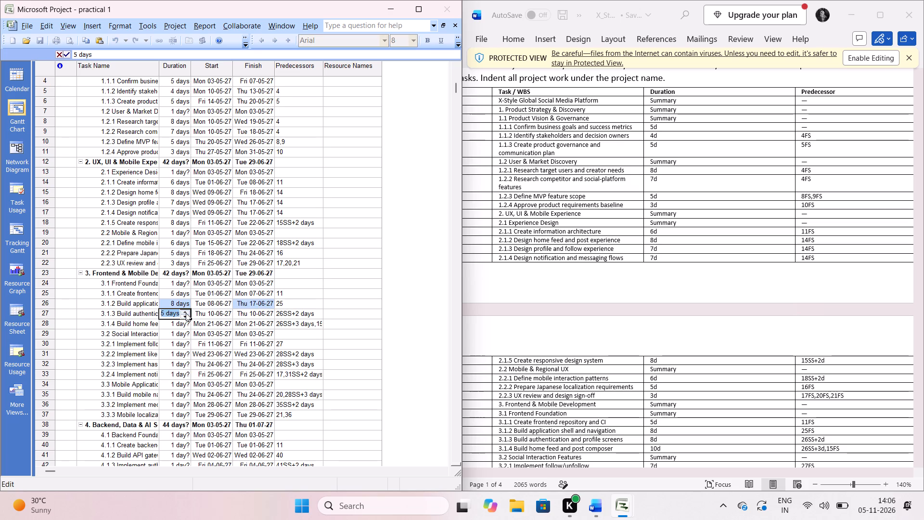
{"action": "left_click", "coordinate": [186, 313]}
{"action": "left_click", "coordinate": [182, 328]}
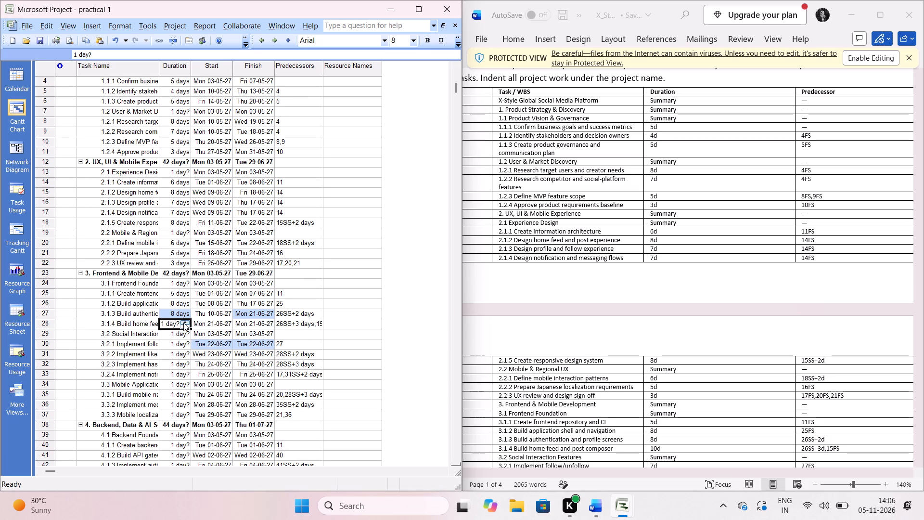
{"action": "triple_click", "coordinate": [183, 323]}
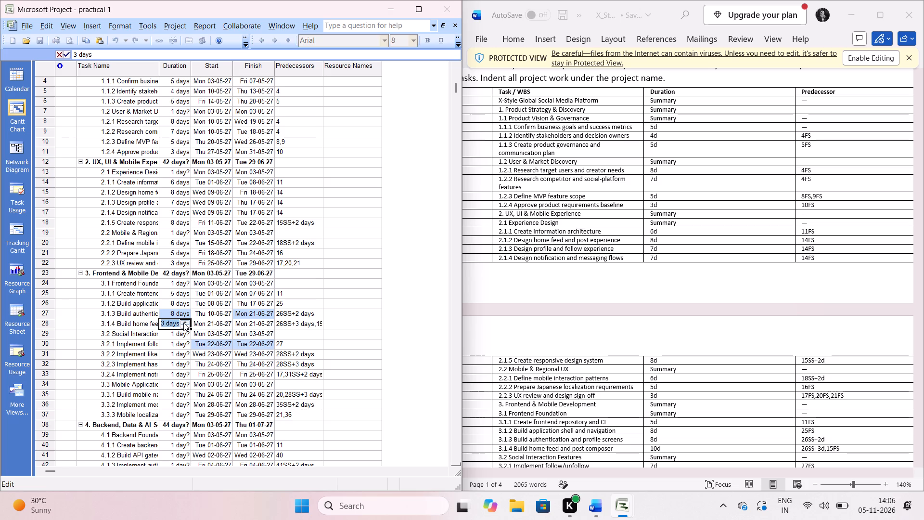
{"action": "left_click", "coordinate": [183, 323]}
{"action": "triple_click", "coordinate": [183, 323]}
{"action": "left_click", "coordinate": [183, 323]}
{"action": "left_click", "coordinate": [183, 323]}
{"action": "left_click", "coordinate": [179, 334]}
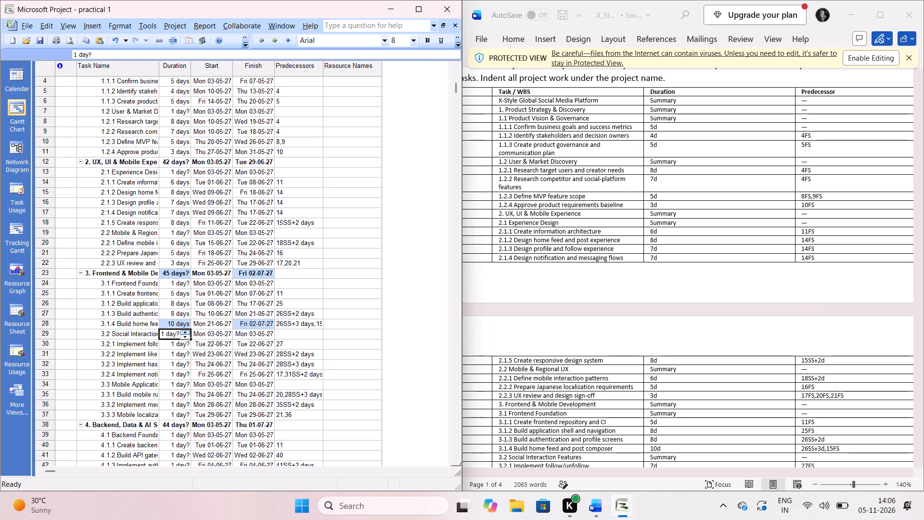
{"action": "scroll", "coordinate": [553, 414], "scroll_direction": "down", "scroll_amount": 1}
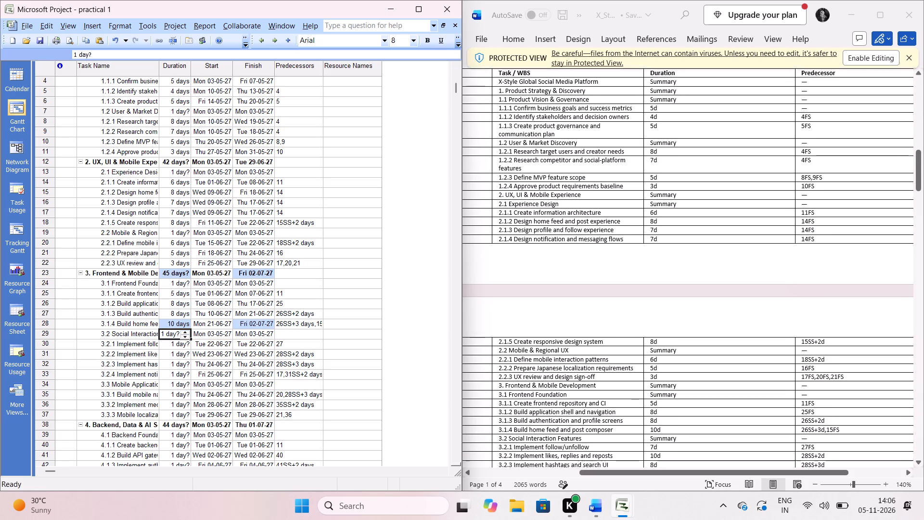
Set the durations of task 3.2.1 Implement follow/unfollow to 7 days and task 3.2.2 Implement likes, replies and reposts to 10 days.
{"action": "scroll", "coordinate": [553, 414], "scroll_direction": "down", "scroll_amount": 2}
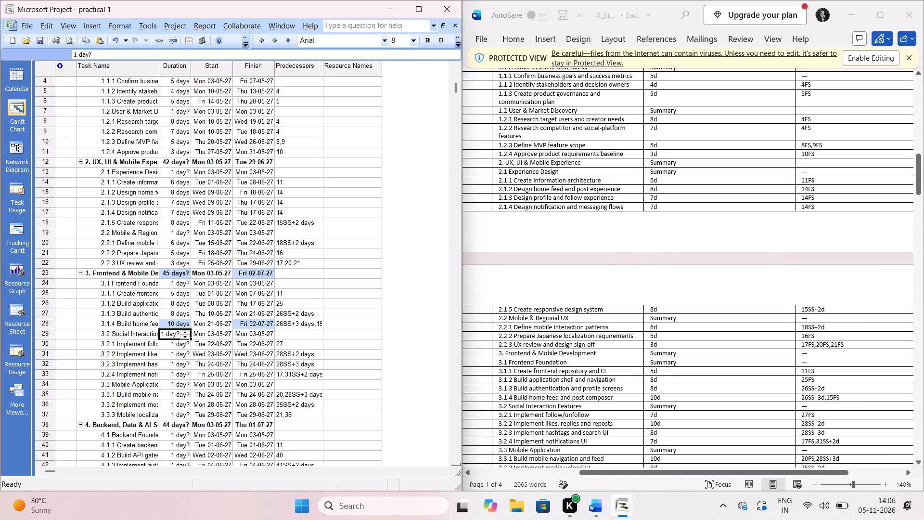
{"action": "scroll", "coordinate": [553, 414], "scroll_direction": "down", "scroll_amount": 1}
{"action": "left_click", "coordinate": [184, 347]}
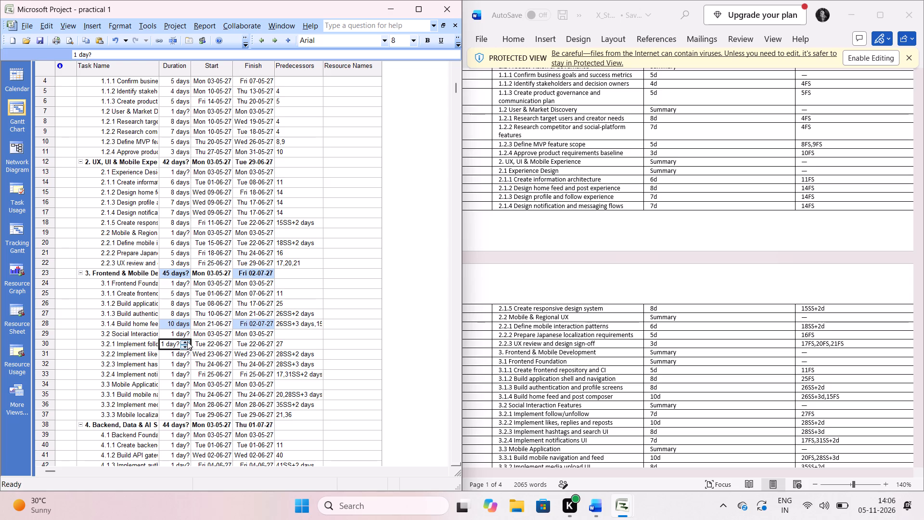
{"action": "triple_click", "coordinate": [187, 341]}
{"action": "left_click", "coordinate": [187, 341]}
{"action": "double_click", "coordinate": [187, 341]}
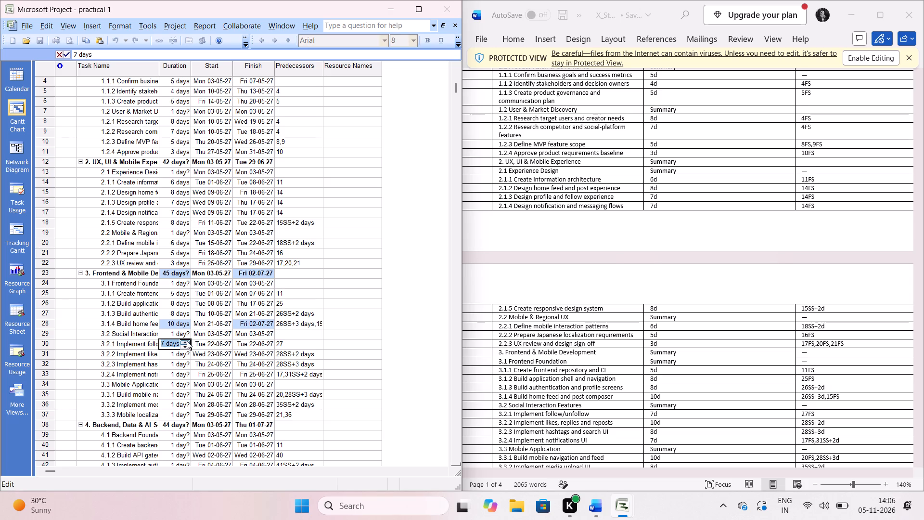
{"action": "left_click_drag", "start_coordinate": [181, 356], "coordinate": [186, 354]}
{"action": "triple_click", "coordinate": [186, 354]}
{"action": "double_click", "coordinate": [186, 354]}
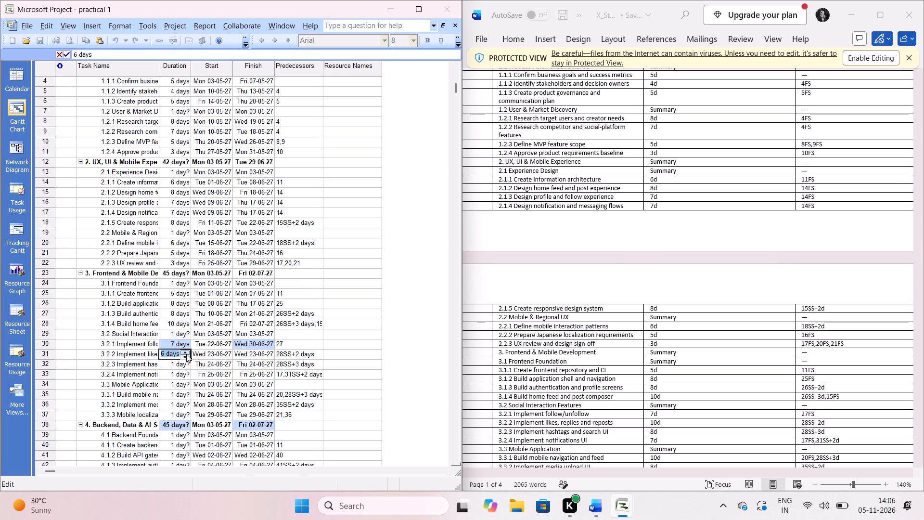
{"action": "triple_click", "coordinate": [186, 354]}
{"action": "left_click", "coordinate": [186, 354]}
Set the durations of task 3.2.3 Implement hashtags and search UI to 8 days and task 3.2.4 Implement notifications UI to 7 days.
{"action": "left_click", "coordinate": [183, 364]}
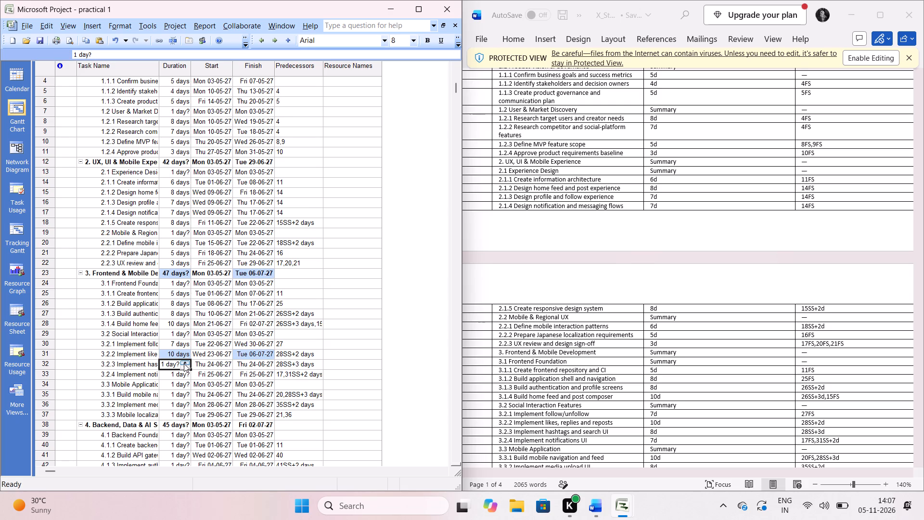
{"action": "triple_click", "coordinate": [184, 364]}
{"action": "triple_click", "coordinate": [184, 364]}
{"action": "left_click", "coordinate": [184, 364]}
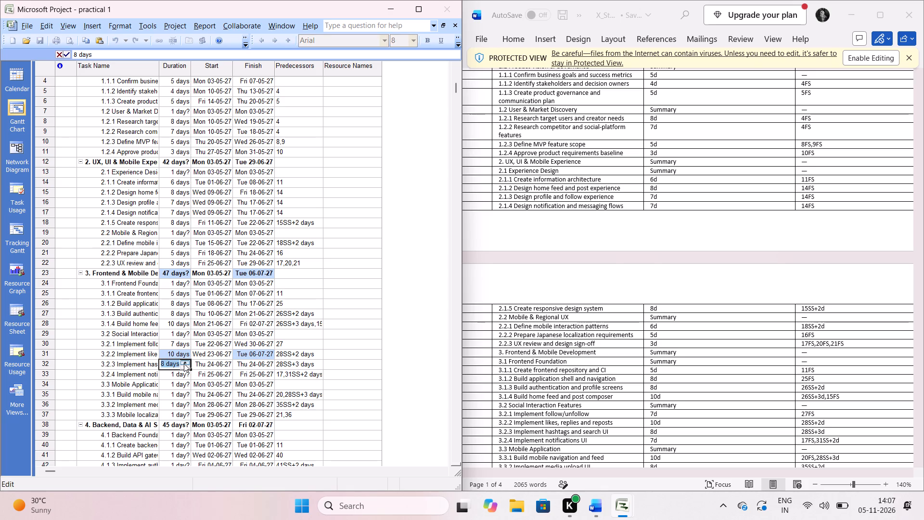
{"action": "left_click", "coordinate": [179, 376]}
{"action": "triple_click", "coordinate": [185, 373]}
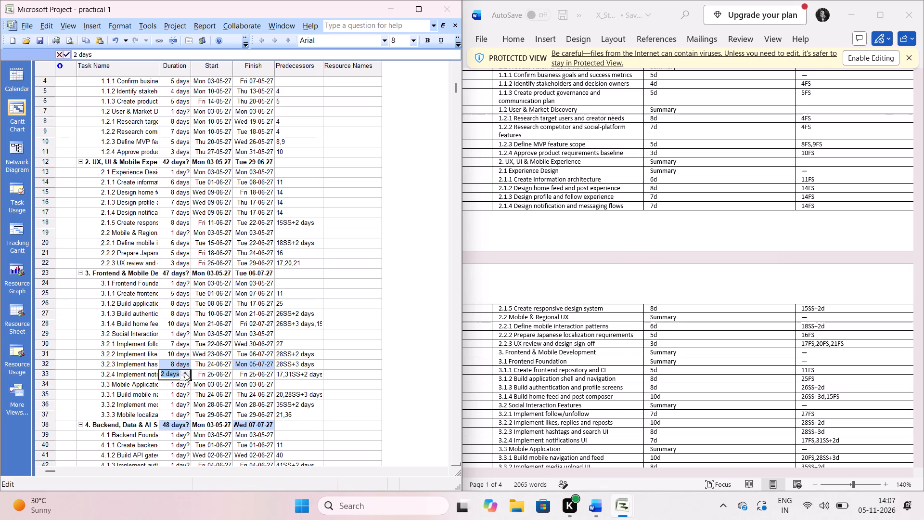
{"action": "double_click", "coordinate": [185, 373]}
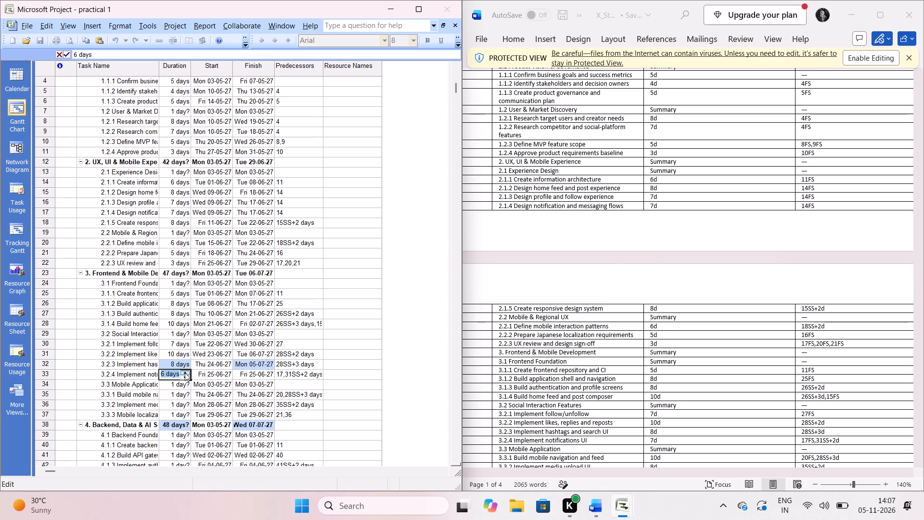
{"action": "left_click", "coordinate": [185, 373]}
{"action": "left_click", "coordinate": [183, 379]}
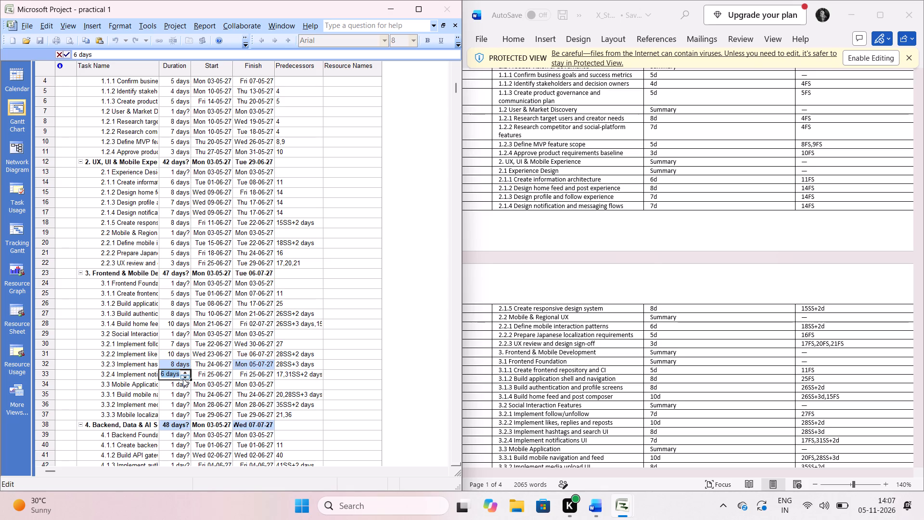
{"action": "left_click", "coordinate": [184, 374]}
{"action": "left_click", "coordinate": [181, 382]}
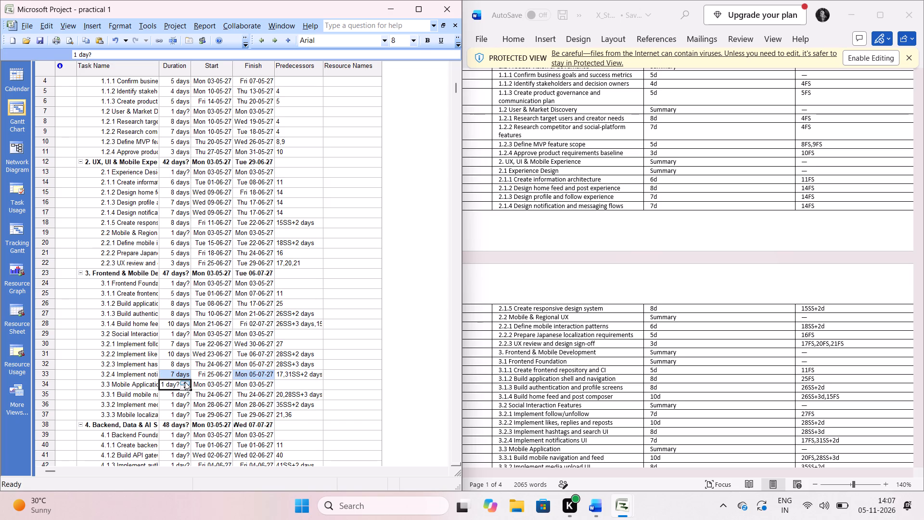
Set the duration of task 3.3.1 Build mobile navigation and feed to 10 days, per the Word brief.
{"action": "scroll", "coordinate": [504, 403], "scroll_direction": "down", "scroll_amount": 1}
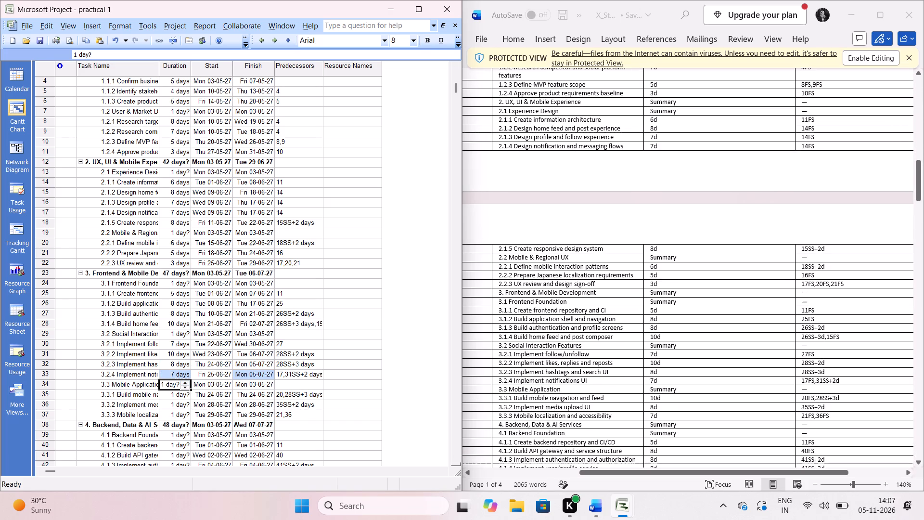
{"action": "scroll", "coordinate": [504, 403], "scroll_direction": "down", "scroll_amount": 1}
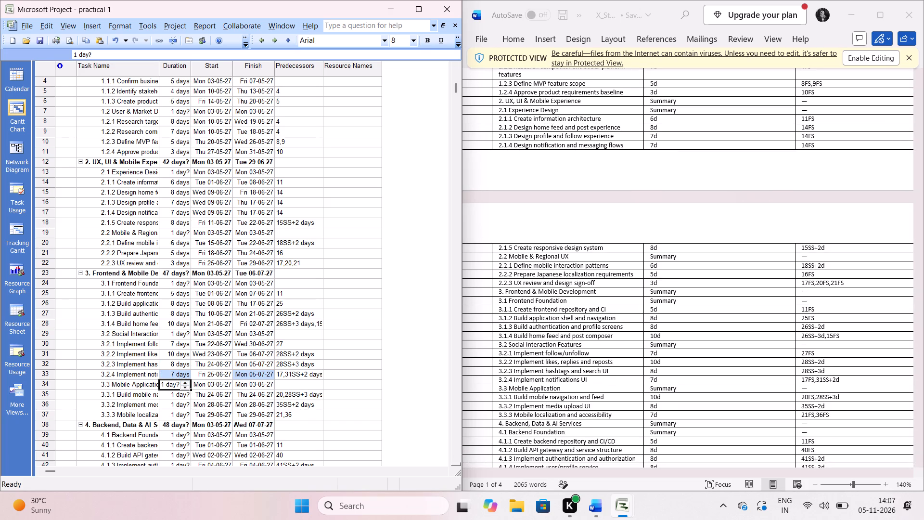
{"action": "left_click", "coordinate": [182, 399]}
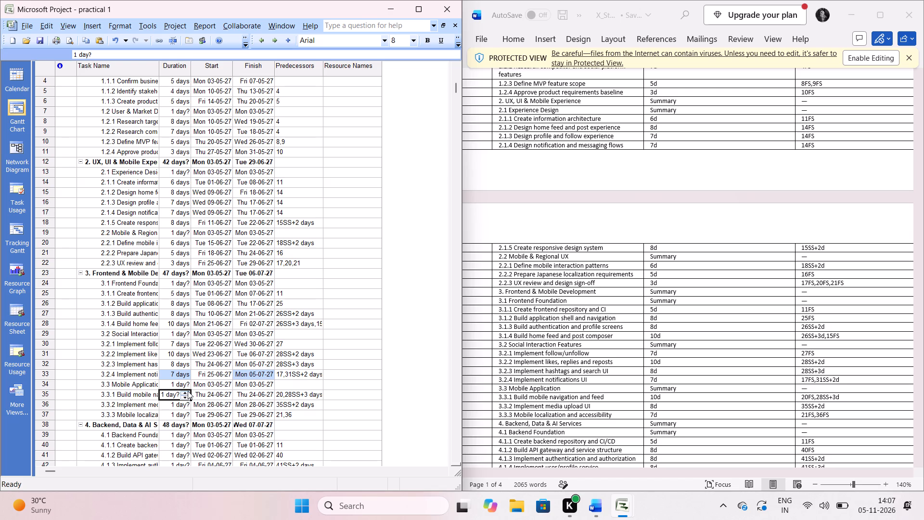
{"action": "triple_click", "coordinate": [188, 393]}
{"action": "triple_click", "coordinate": [188, 393]}
{"action": "left_click", "coordinate": [188, 393]}
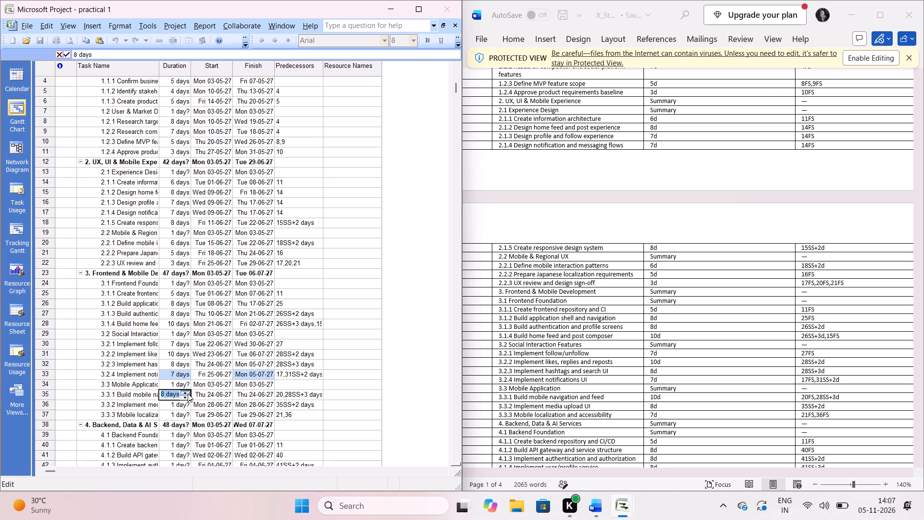
{"action": "double_click", "coordinate": [188, 393]}
Set the durations of task 3.3.2 Implement media upload UI to 8 days and task 3.3.3 Mobile localization and accessibility to 7 days.
{"action": "left_click", "coordinate": [184, 402]}
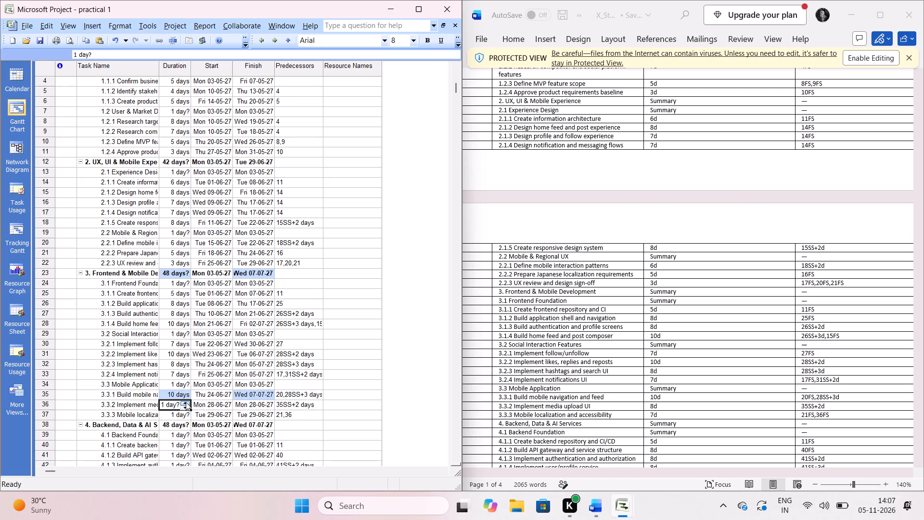
{"action": "triple_click", "coordinate": [186, 402]}
{"action": "triple_click", "coordinate": [186, 402]}
{"action": "left_click_drag", "start_coordinate": [186, 402], "coordinate": [183, 409]}
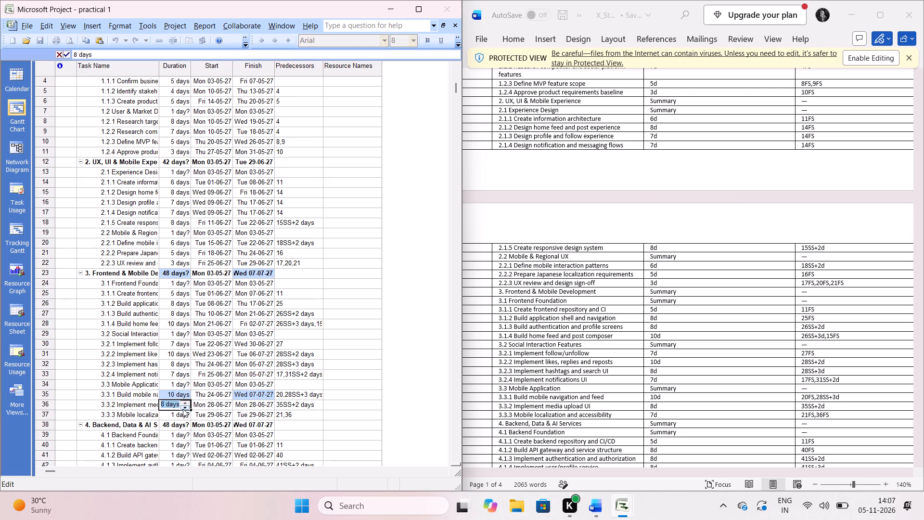
{"action": "left_click_drag", "start_coordinate": [183, 409], "coordinate": [182, 412]}
{"action": "left_click", "coordinate": [182, 412]}
{"action": "triple_click", "coordinate": [184, 412]}
{"action": "triple_click", "coordinate": [184, 412]}
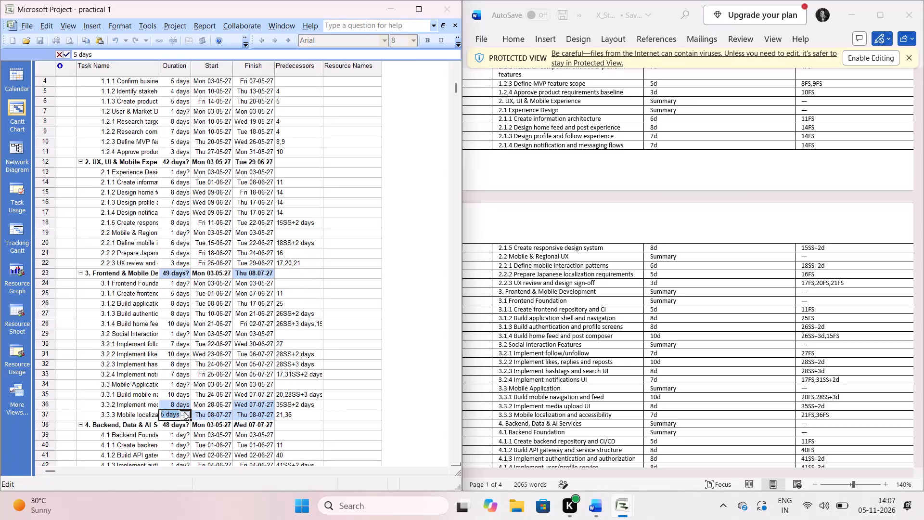
{"action": "left_click", "coordinate": [184, 412]}
{"action": "left_click", "coordinate": [184, 416]}
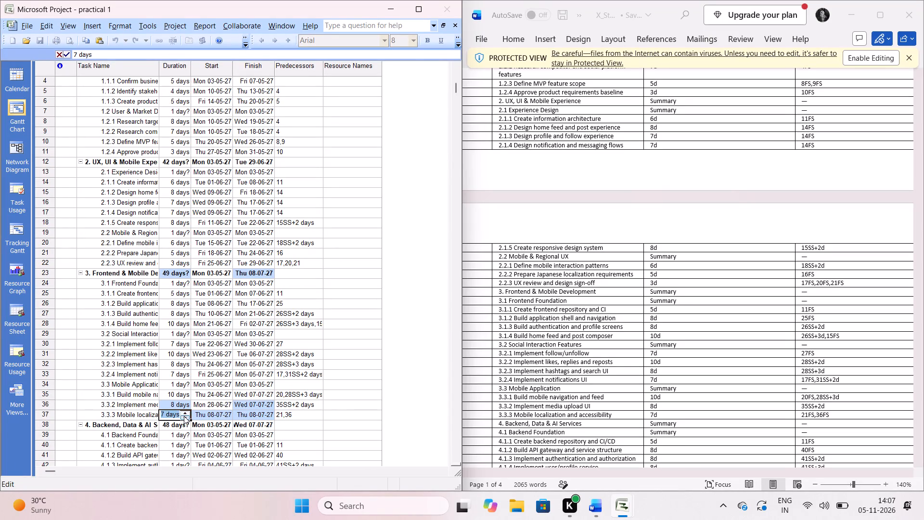
{"action": "left_click", "coordinate": [183, 421]}
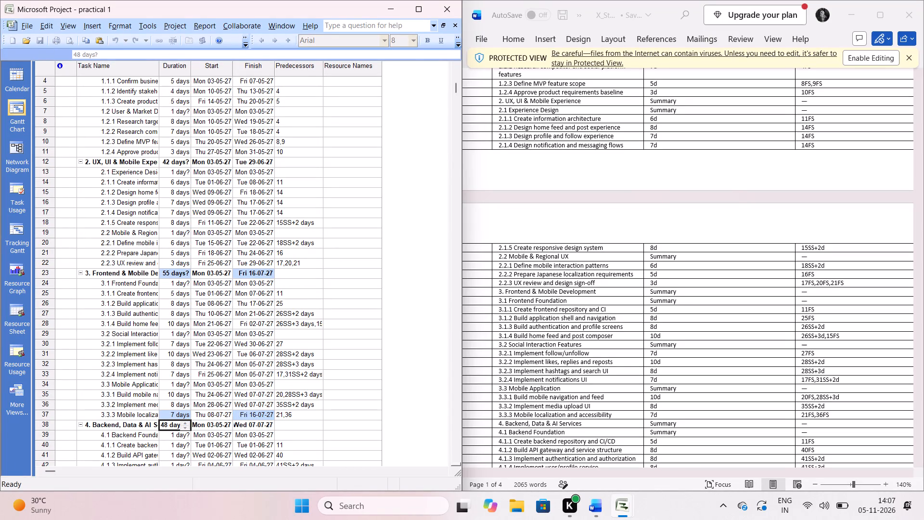
Set the durations of task 4.1.1 Create backend repository and CI/CD to 5 days and task 4.1.2 Build API gateway and service structure to 8 days.
{"action": "scroll", "coordinate": [252, 426], "scroll_direction": "down", "scroll_amount": 1}
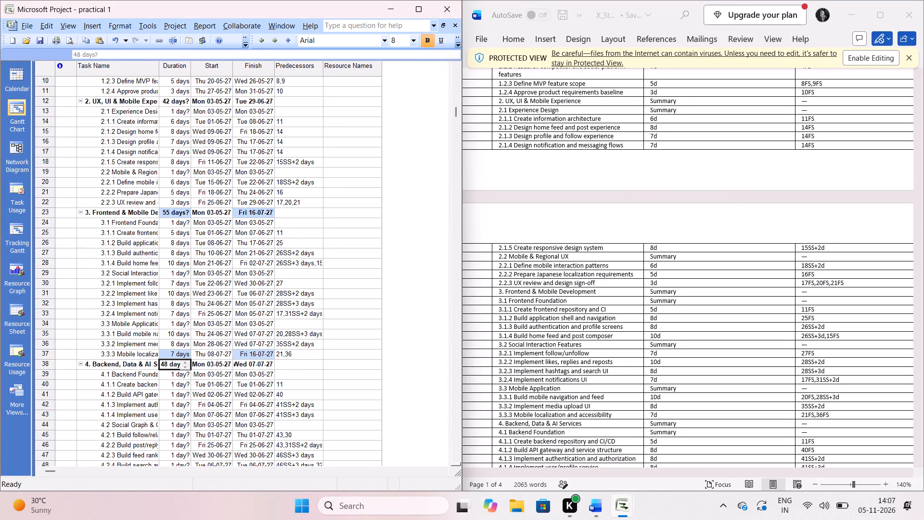
{"action": "scroll", "coordinate": [252, 426], "scroll_direction": "down", "scroll_amount": 2}
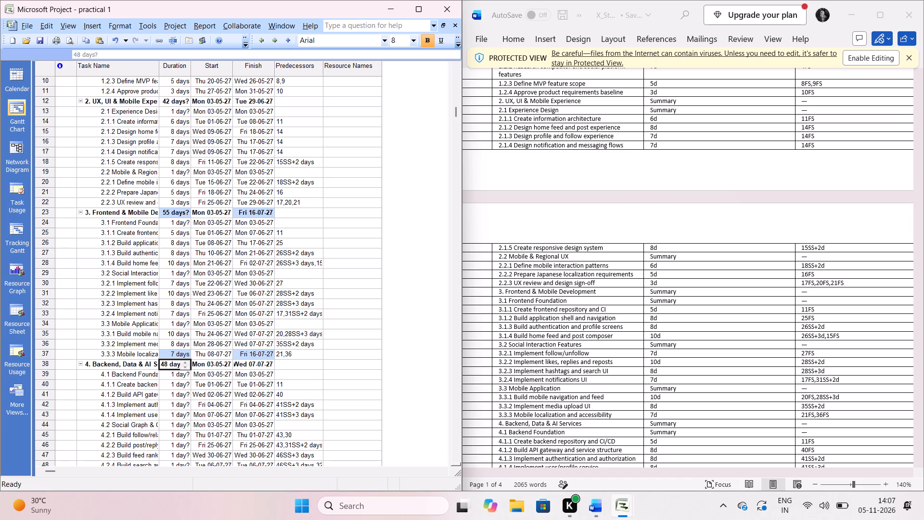
{"action": "scroll", "coordinate": [252, 426], "scroll_direction": "down", "scroll_amount": 5}
{"action": "scroll", "coordinate": [252, 426], "scroll_direction": "up", "scroll_amount": 1}
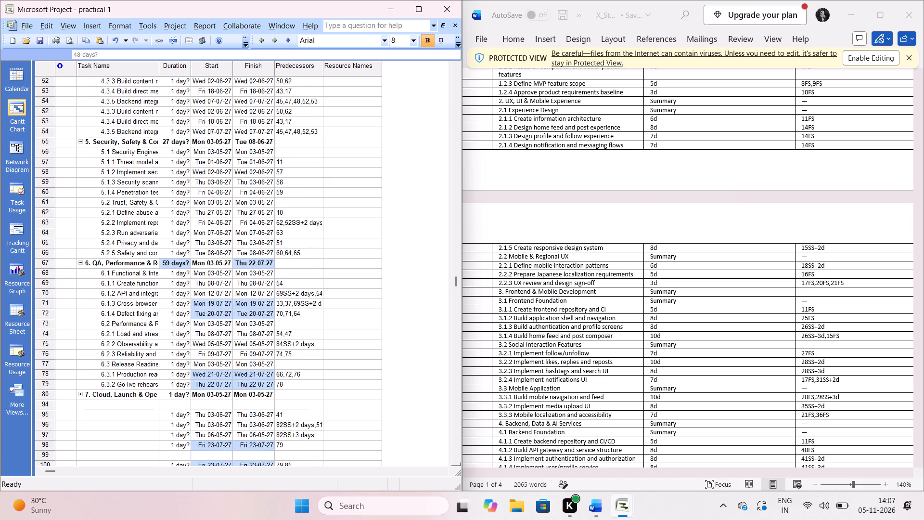
{"action": "scroll", "coordinate": [234, 386], "scroll_direction": "up", "scroll_amount": 2}
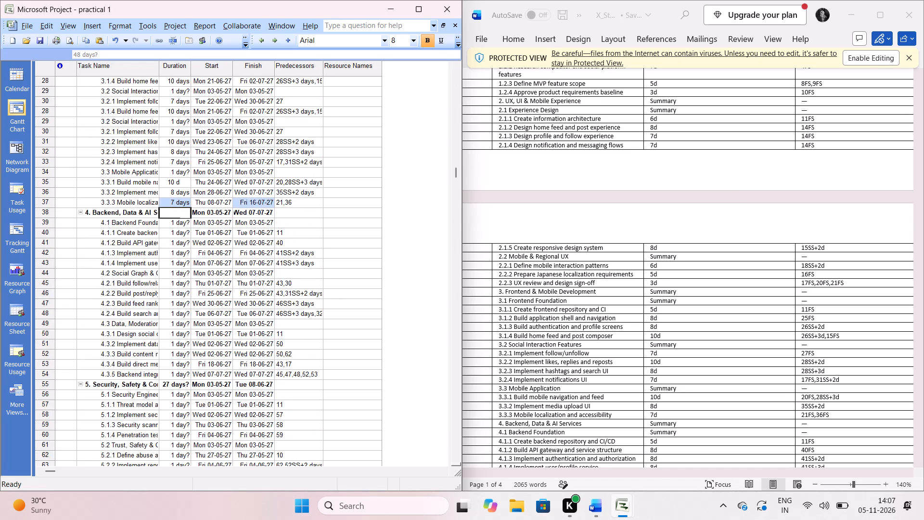
{"action": "left_click", "coordinate": [178, 224]}
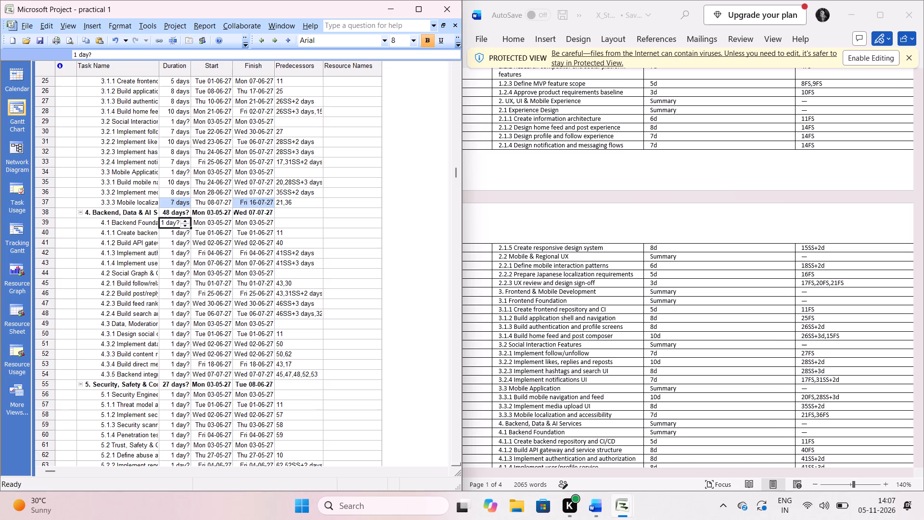
{"action": "scroll", "coordinate": [705, 370], "scroll_direction": "down", "scroll_amount": 1}
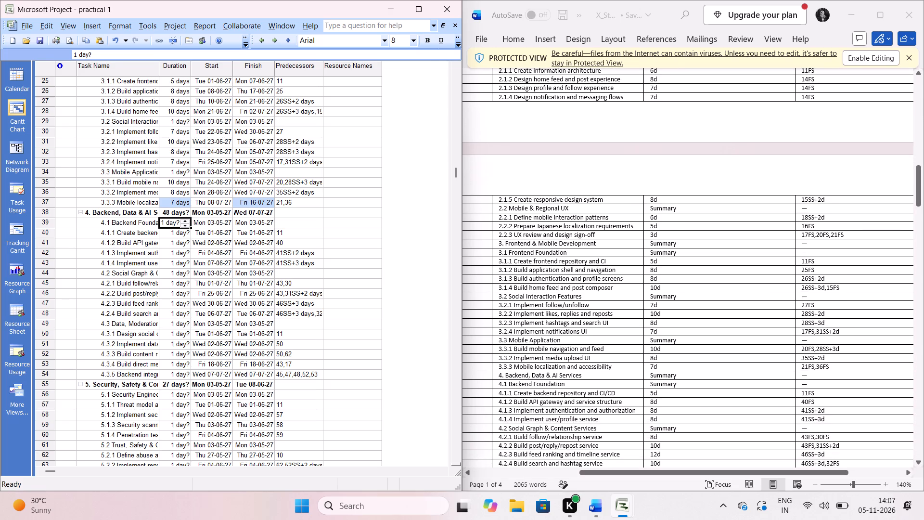
{"action": "scroll", "coordinate": [705, 370], "scroll_direction": "down", "scroll_amount": 1}
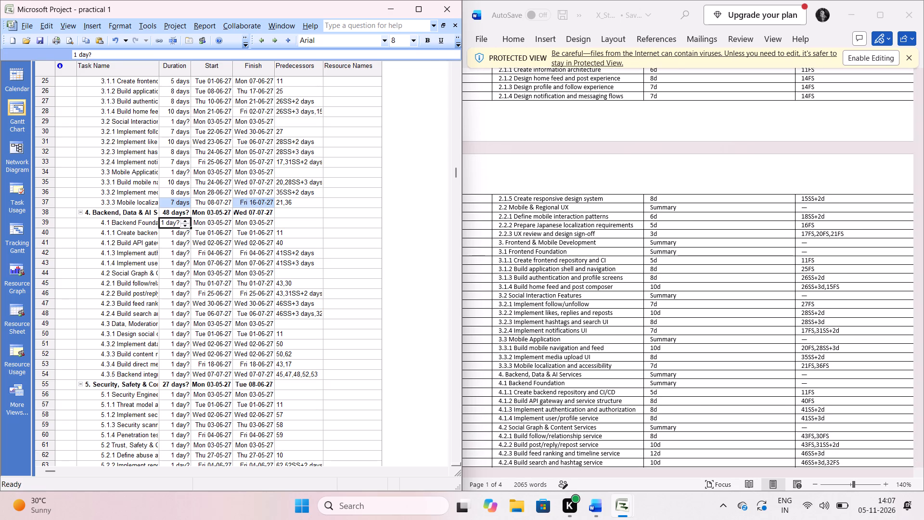
{"action": "left_click", "coordinate": [174, 235]}
{"action": "double_click", "coordinate": [184, 234]}
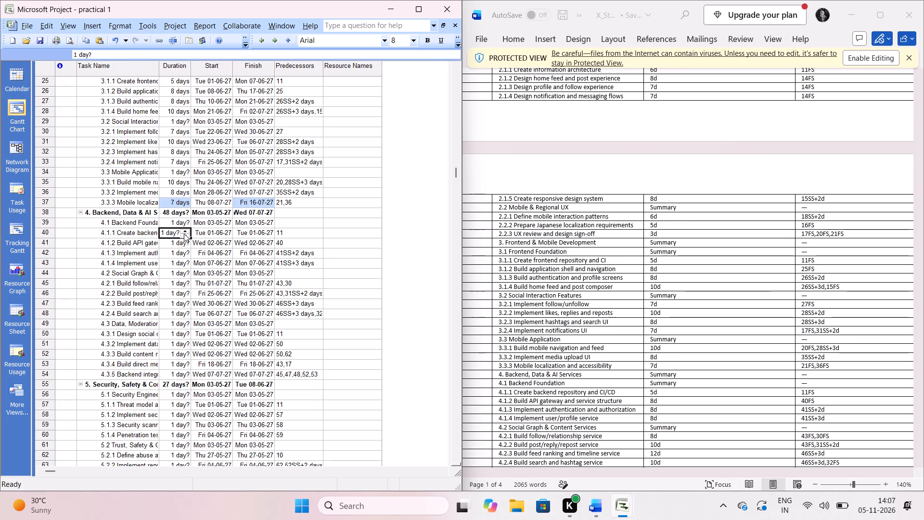
{"action": "triple_click", "coordinate": [185, 233]}
{"action": "left_click", "coordinate": [185, 233]}
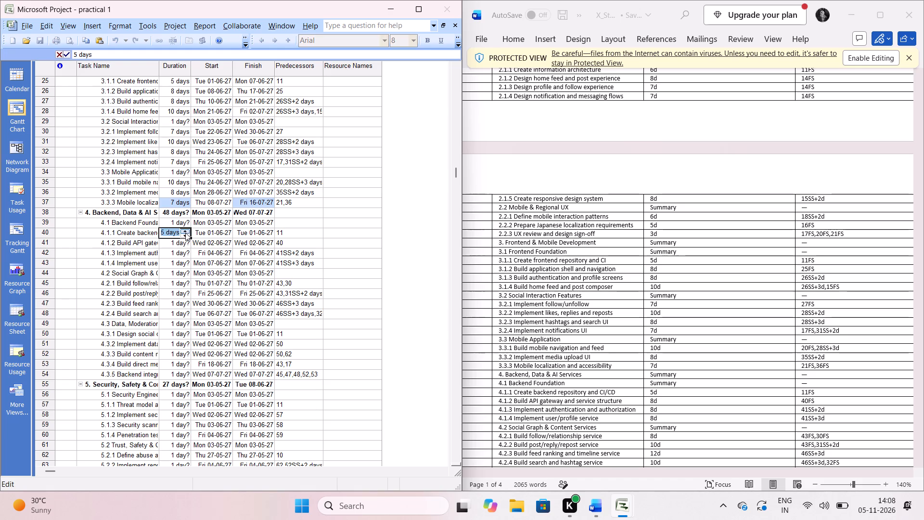
{"action": "left_click", "coordinate": [182, 242]}
{"action": "triple_click", "coordinate": [185, 240]}
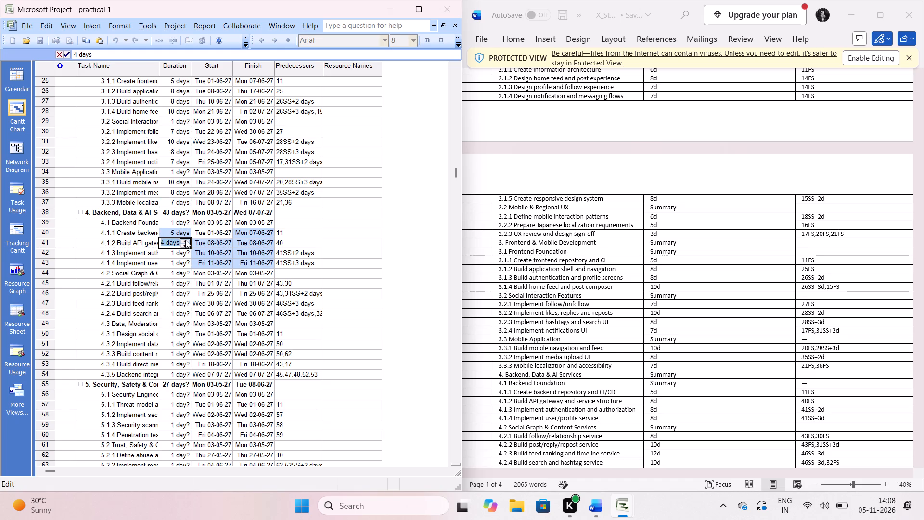
{"action": "triple_click", "coordinate": [185, 240]}
{"action": "left_click_drag", "start_coordinate": [185, 240], "coordinate": [182, 254]}
Set the durations of task 4.1.3 Implement authentication and authorization and task 4.1.4 Implement user/profile service to 8 days each.
{"action": "left_click", "coordinate": [182, 254]}
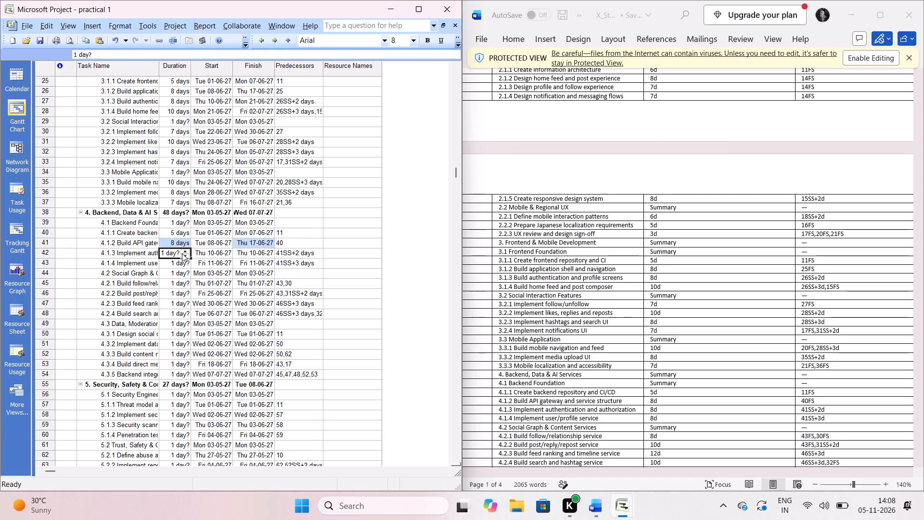
{"action": "triple_click", "coordinate": [185, 252]}
{"action": "triple_click", "coordinate": [185, 252]}
{"action": "left_click", "coordinate": [185, 252]}
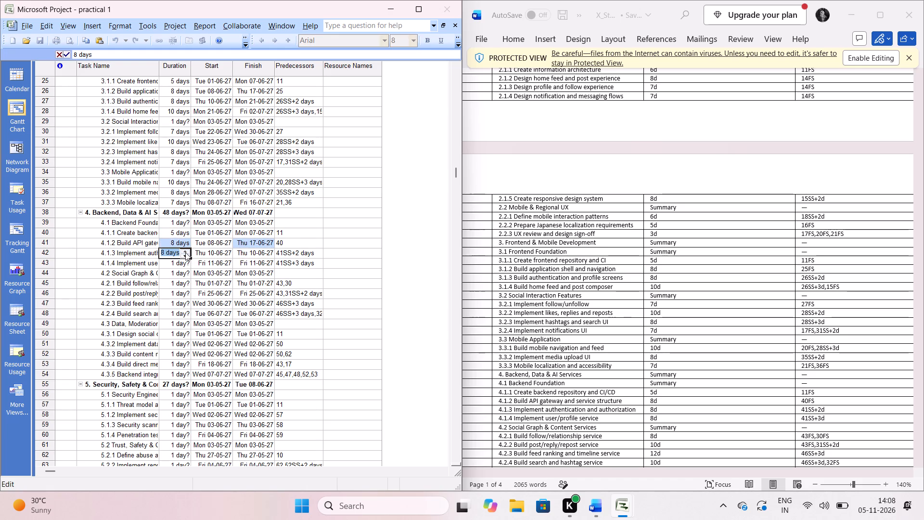
{"action": "left_click", "coordinate": [182, 260]}
{"action": "triple_click", "coordinate": [186, 260]}
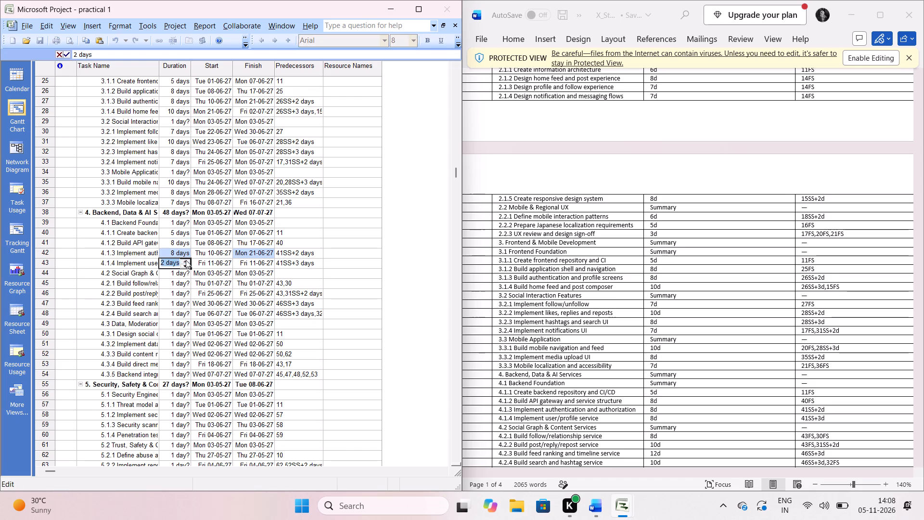
{"action": "double_click", "coordinate": [186, 260]}
{"action": "double_click", "coordinate": [186, 260]}
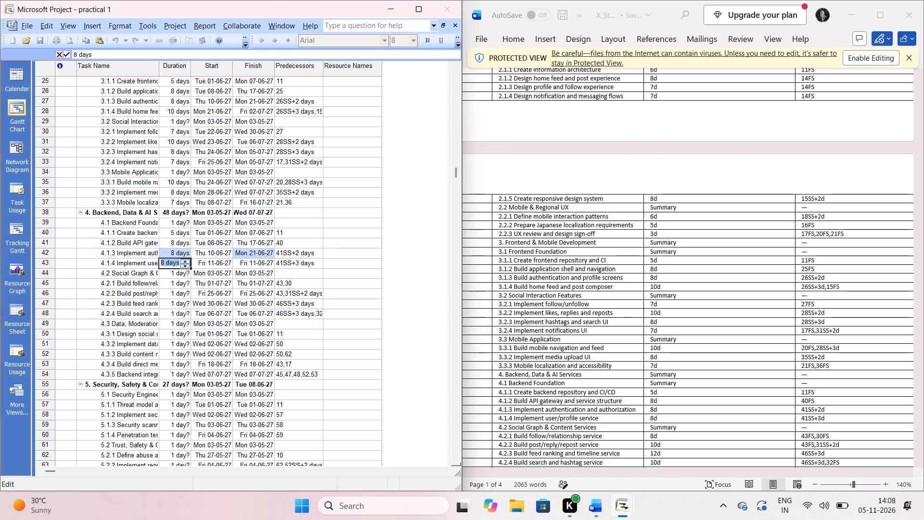
{"action": "left_click", "coordinate": [180, 273]}
Set the durations of task 4.2.1 Build follow/relationship service to 8 days and task 4.2.2 Build post/reply/repost service to 10 days.
{"action": "left_click", "coordinate": [180, 284]}
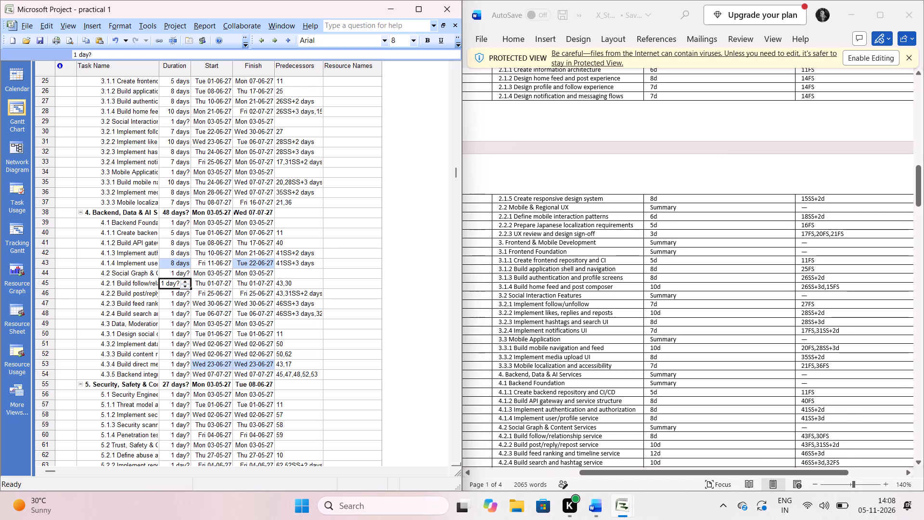
{"action": "scroll", "coordinate": [514, 336], "scroll_direction": "down", "scroll_amount": 1}
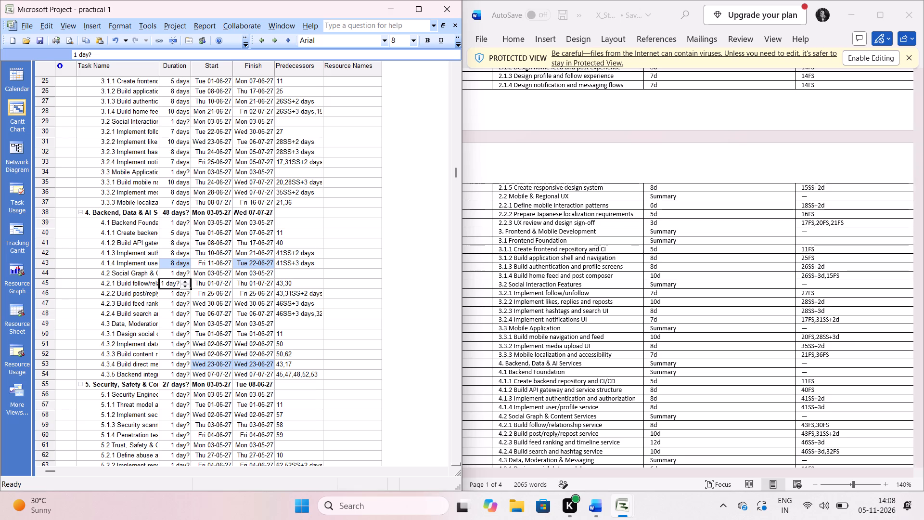
{"action": "triple_click", "coordinate": [185, 283]}
{"action": "triple_click", "coordinate": [185, 283]}
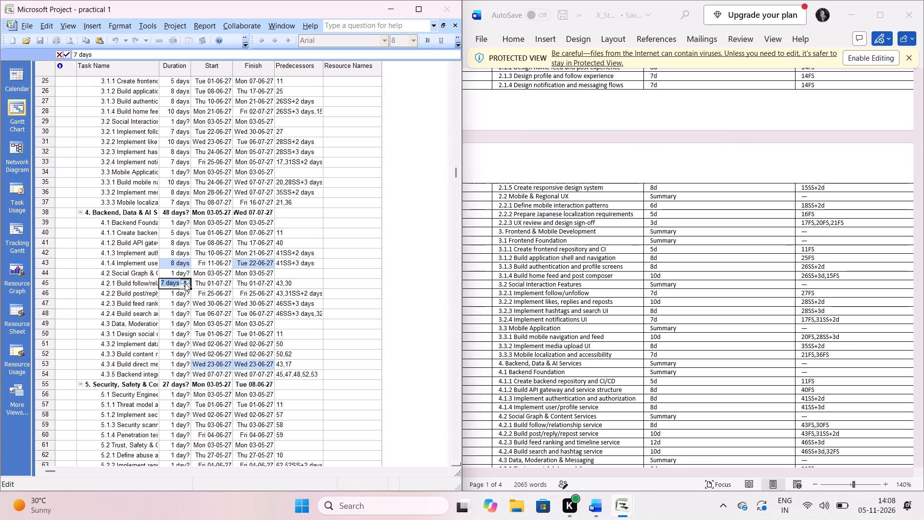
{"action": "left_click", "coordinate": [185, 283]}
{"action": "left_click", "coordinate": [183, 290]}
{"action": "triple_click", "coordinate": [186, 292]}
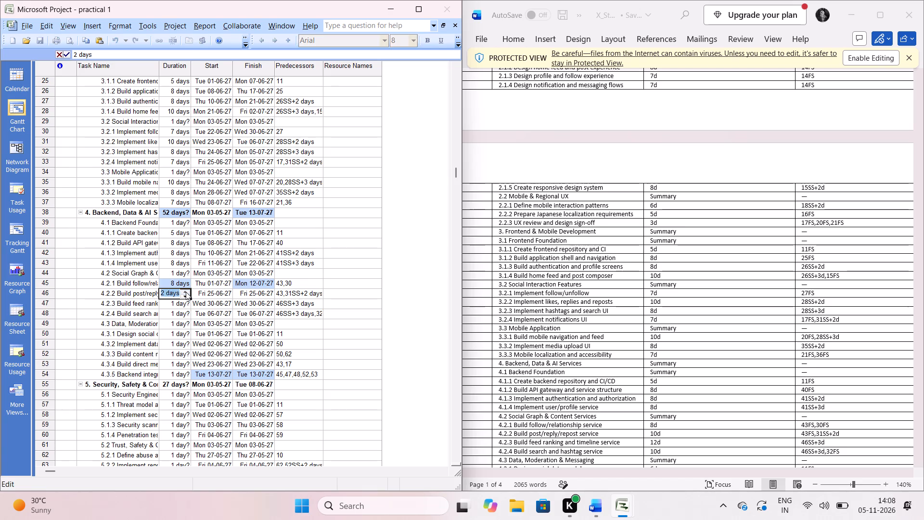
{"action": "triple_click", "coordinate": [186, 292]}
{"action": "left_click", "coordinate": [186, 292]}
{"action": "double_click", "coordinate": [186, 292]}
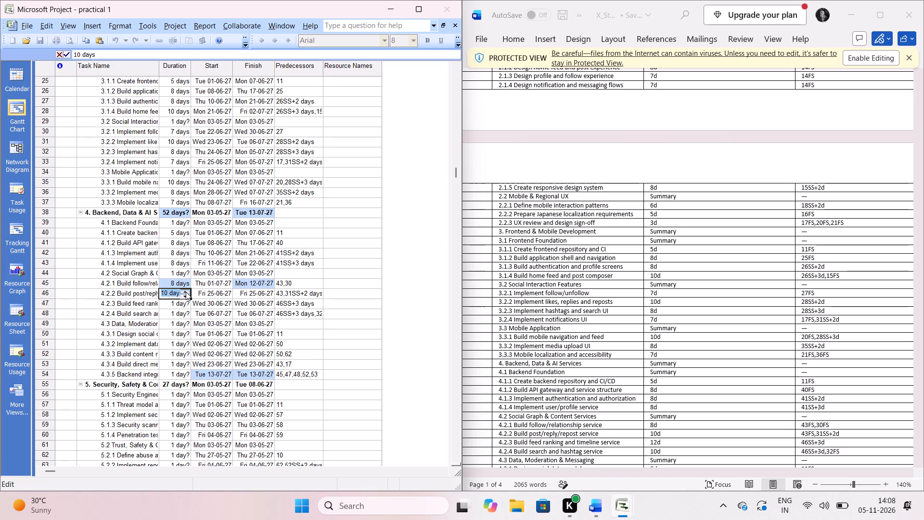
Set the durations of task 4.2.3 Build feed ranking and timeline service to 12 days and task 4.2.4 Build search and hashtag service to 10 days.
{"action": "left_click", "coordinate": [181, 306]}
{"action": "triple_click", "coordinate": [185, 303]}
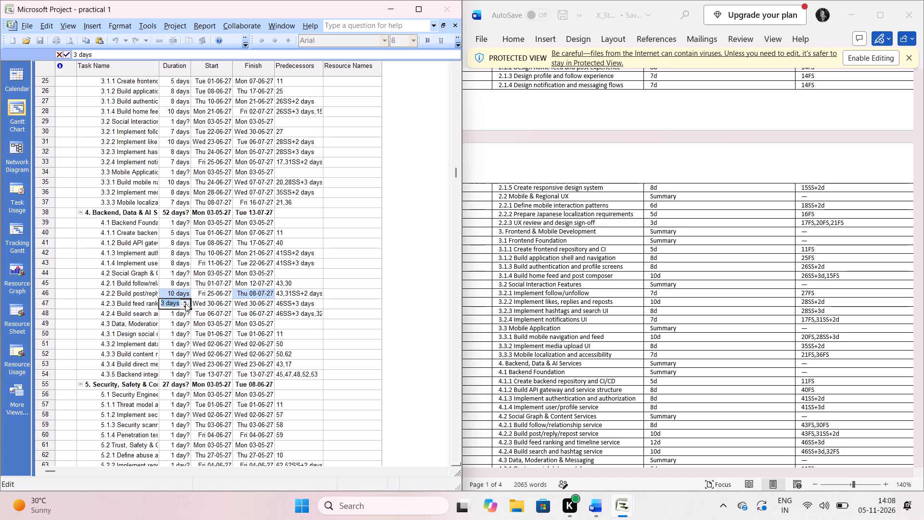
{"action": "triple_click", "coordinate": [185, 303]}
{"action": "left_click", "coordinate": [185, 303]}
{"action": "triple_click", "coordinate": [185, 303]}
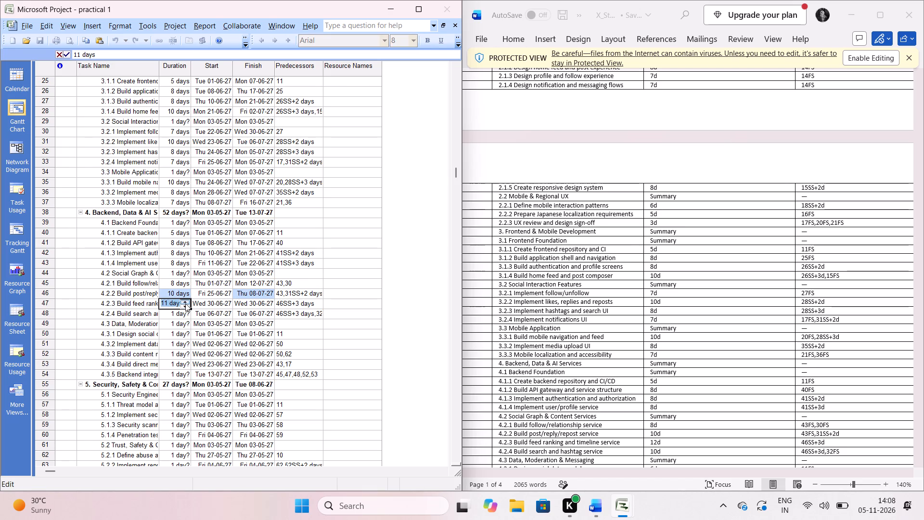
{"action": "left_click", "coordinate": [185, 303]}
{"action": "left_click", "coordinate": [182, 312]}
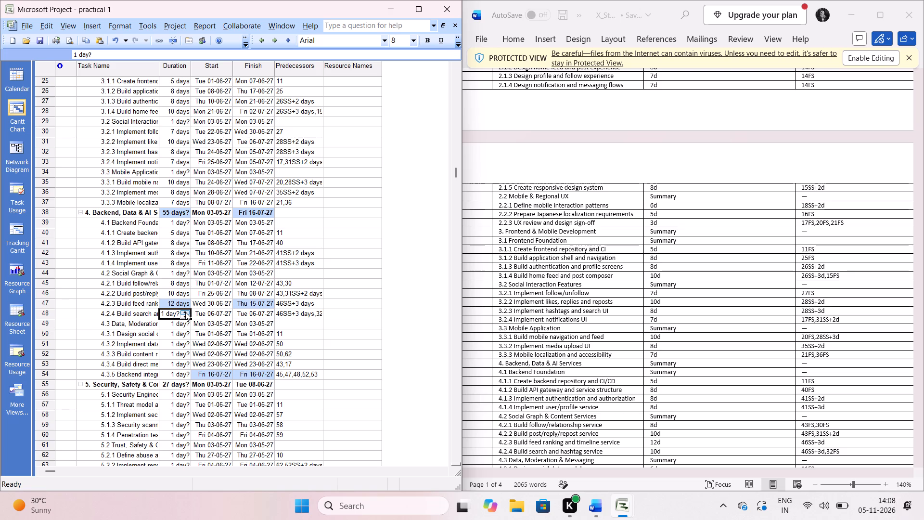
{"action": "triple_click", "coordinate": [185, 312]}
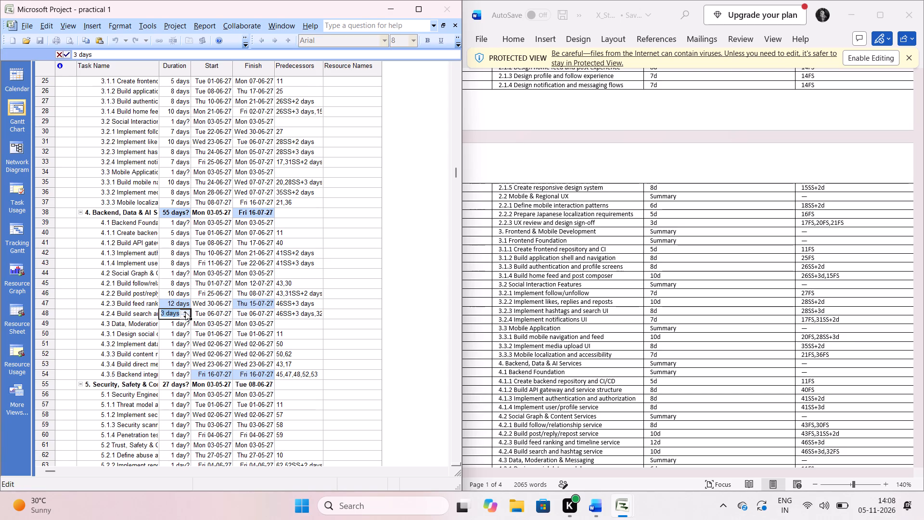
{"action": "triple_click", "coordinate": [185, 312]}
{"action": "left_click", "coordinate": [185, 312]}
{"action": "double_click", "coordinate": [185, 312]}
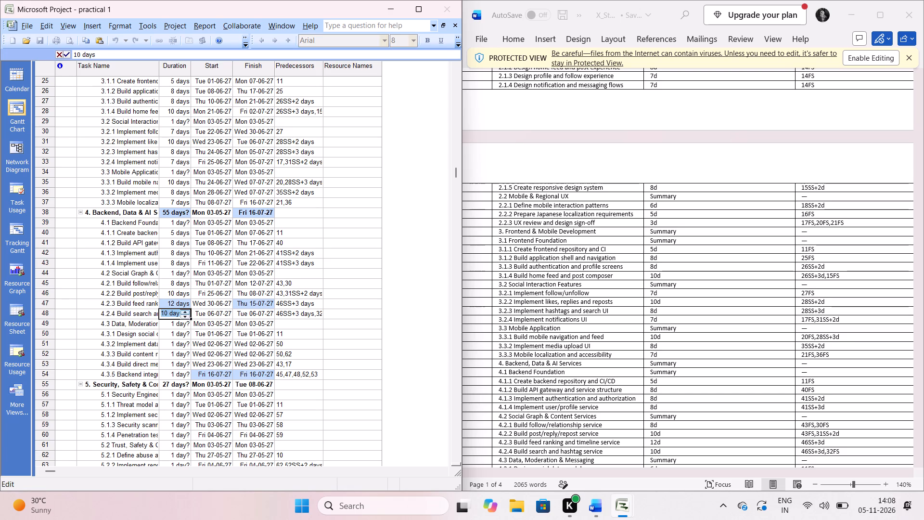
{"action": "left_click", "coordinate": [183, 324]}
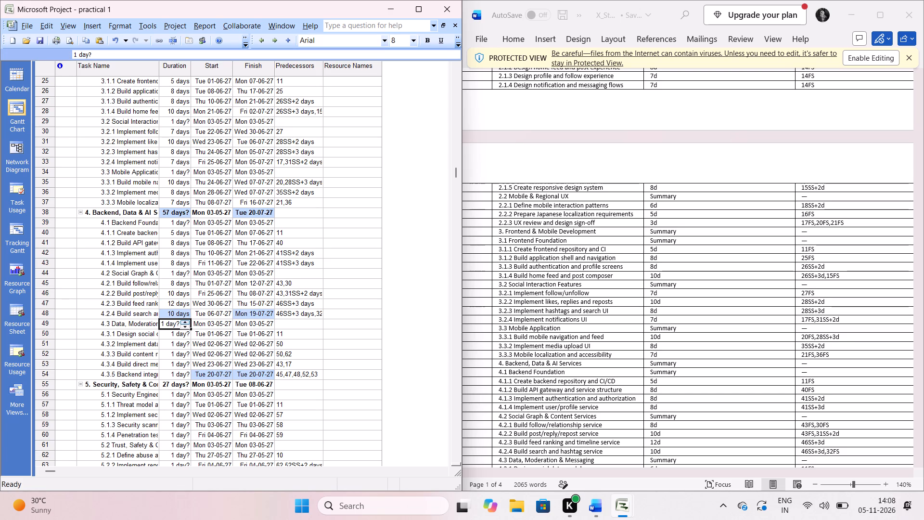
Set the durations of task 4.3.1 Design social data model to 6 days and task 4.3.2 Implement data persistence and backup to 8 days.
{"action": "scroll", "coordinate": [494, 321], "scroll_direction": "down", "scroll_amount": 1}
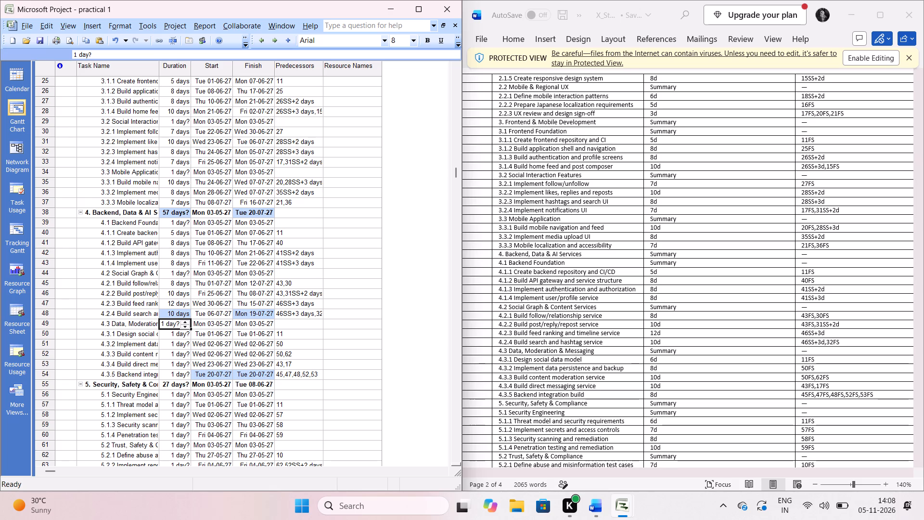
{"action": "left_click", "coordinate": [181, 338]}
{"action": "triple_click", "coordinate": [187, 331]}
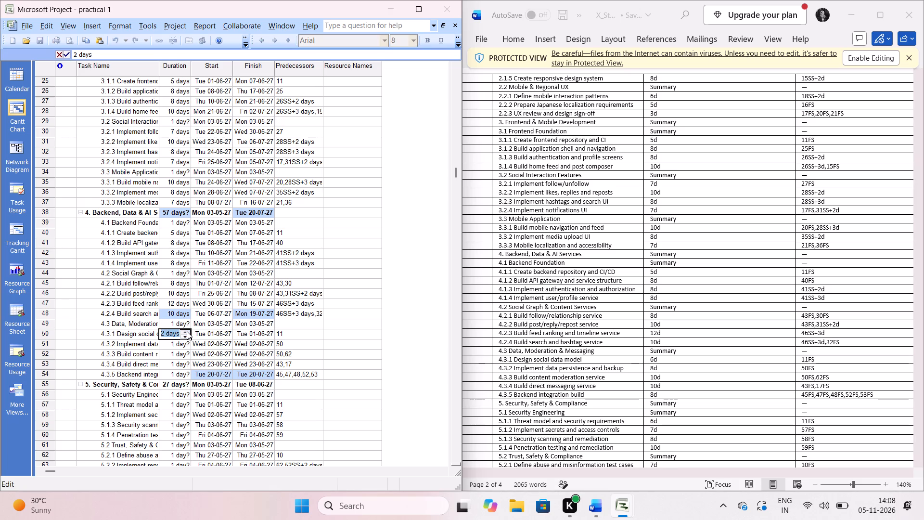
{"action": "triple_click", "coordinate": [187, 331]}
{"action": "left_click", "coordinate": [187, 335]}
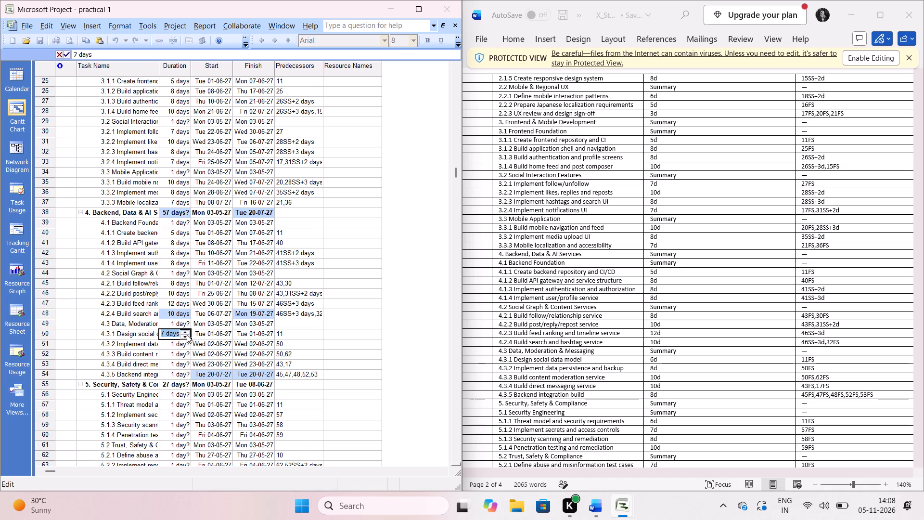
{"action": "left_click", "coordinate": [186, 338]}
{"action": "left_click", "coordinate": [184, 345]}
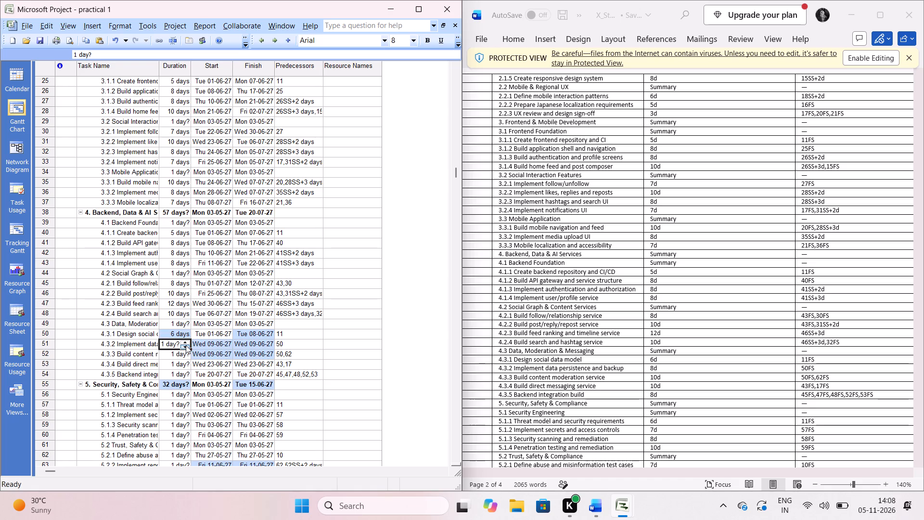
{"action": "triple_click", "coordinate": [187, 342]}
{"action": "triple_click", "coordinate": [187, 342]}
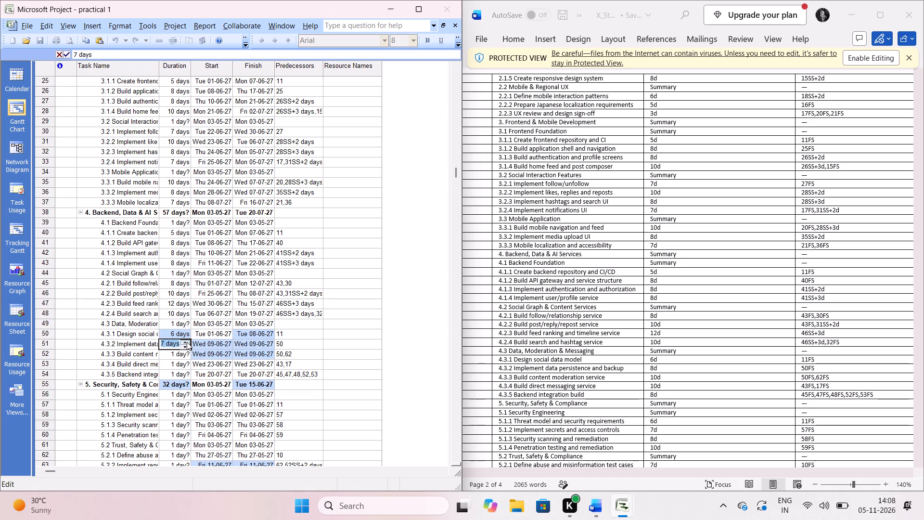
{"action": "left_click", "coordinate": [187, 342]}
Set the durations of task 4.3.3 Build content moderation service and task 4.3.4 Build direct messaging service to 10 days each.
{"action": "left_click", "coordinate": [183, 354]}
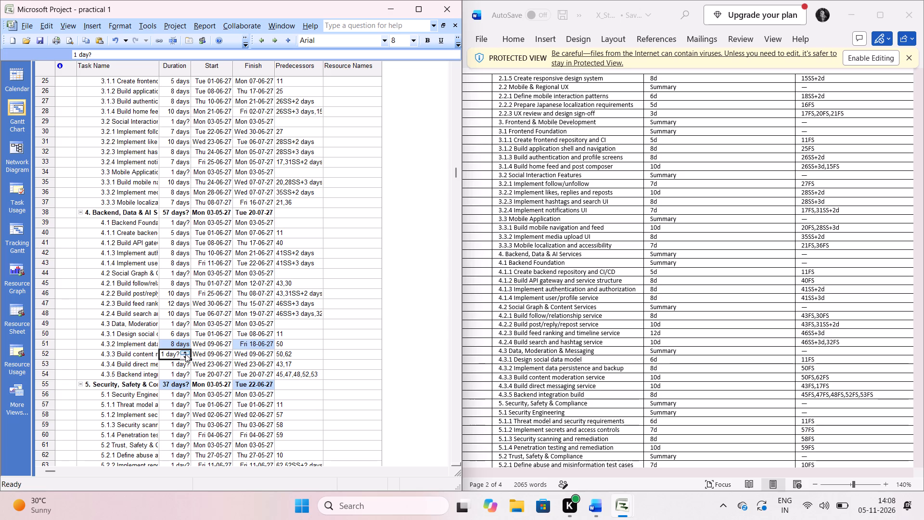
{"action": "triple_click", "coordinate": [185, 354]}
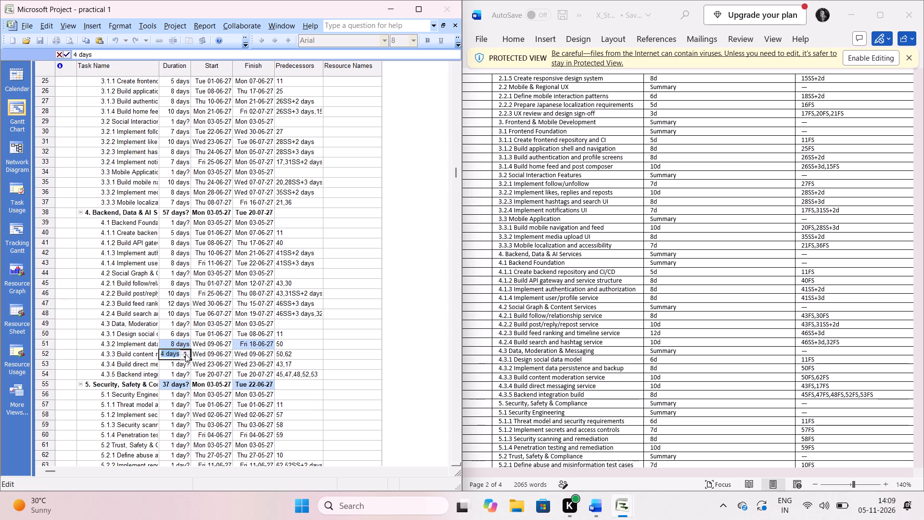
{"action": "triple_click", "coordinate": [185, 354]}
{"action": "left_click", "coordinate": [185, 354]}
{"action": "double_click", "coordinate": [185, 354]}
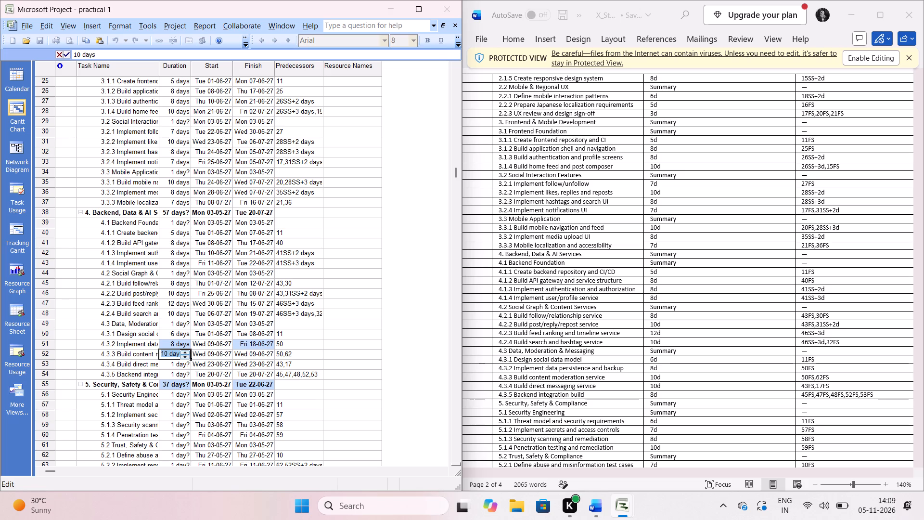
{"action": "left_click", "coordinate": [183, 363]}
{"action": "triple_click", "coordinate": [184, 363]}
{"action": "triple_click", "coordinate": [184, 363]}
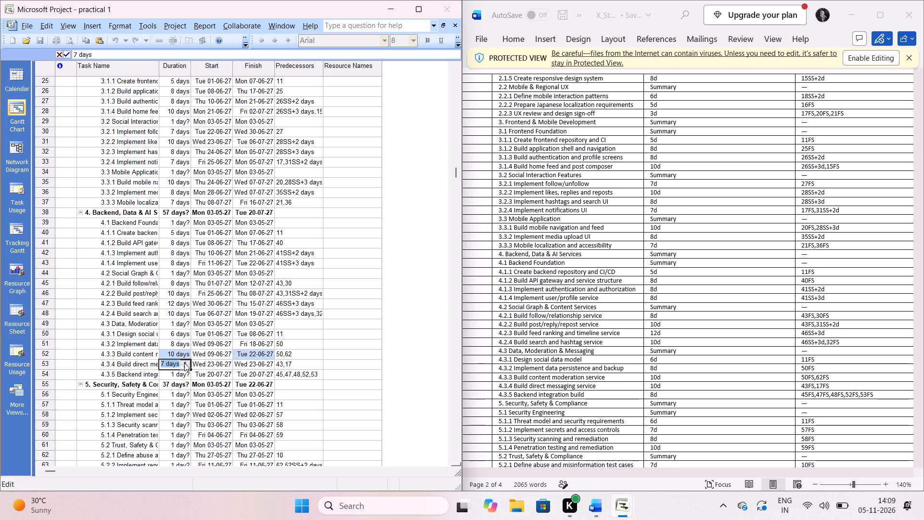
{"action": "double_click", "coordinate": [184, 363]}
{"action": "right_click", "coordinate": [184, 363]}
{"action": "left_click", "coordinate": [184, 363]}
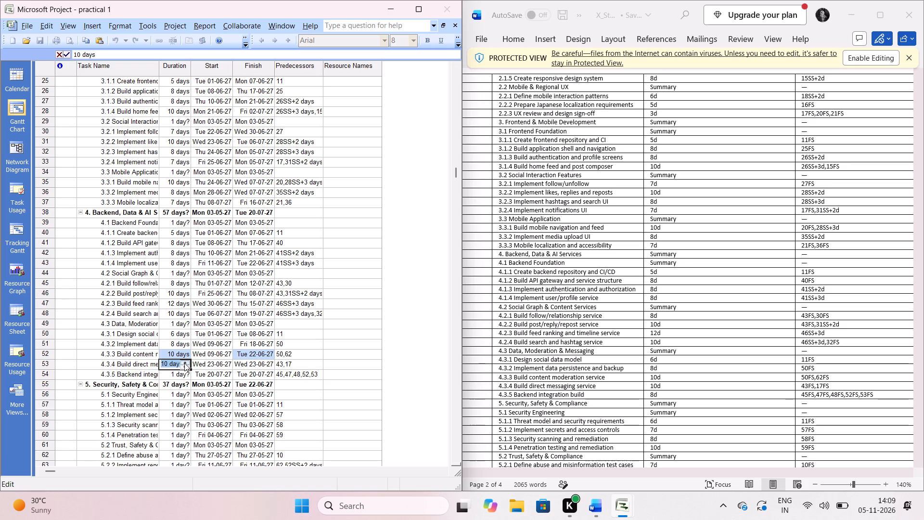
Set the duration of task 4.3.5 Backend integration build to 8 days, per the Word brief.
{"action": "left_click", "coordinate": [182, 375]}
{"action": "triple_click", "coordinate": [184, 373]}
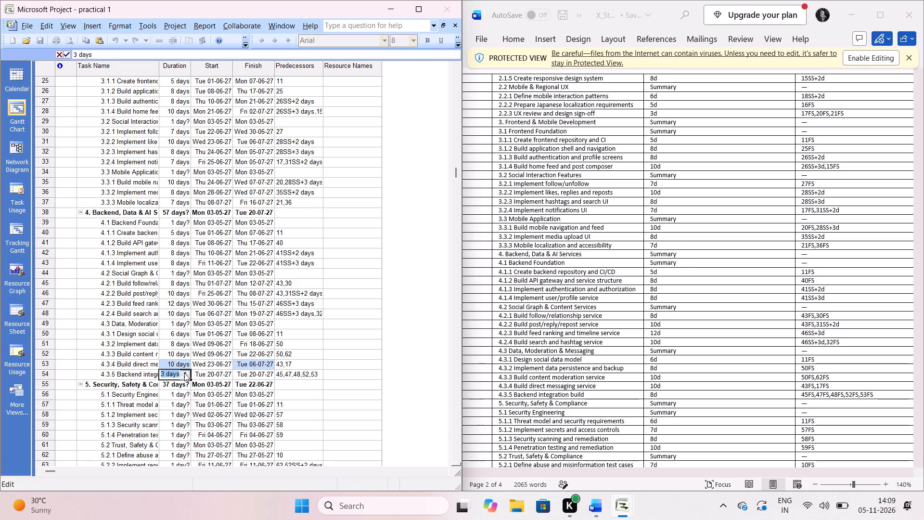
{"action": "triple_click", "coordinate": [184, 373]}
{"action": "double_click", "coordinate": [184, 373]}
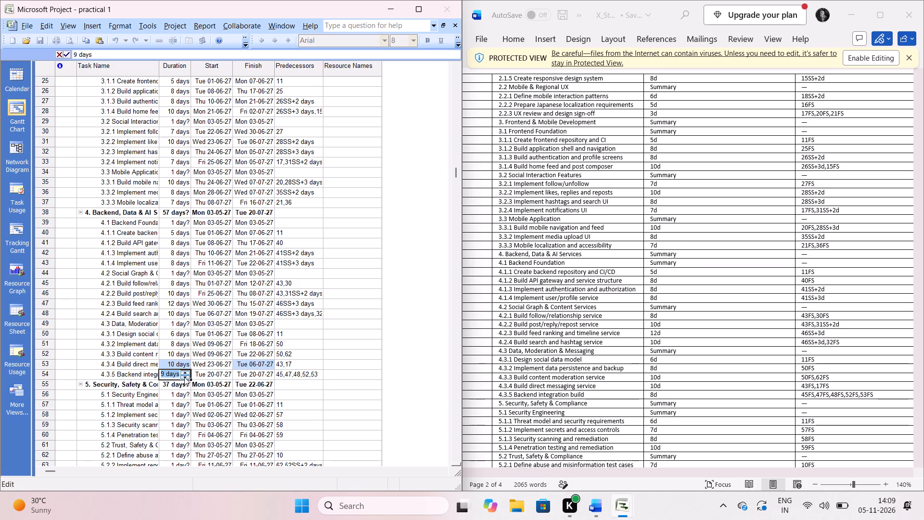
{"action": "left_click", "coordinate": [184, 377]}
{"action": "scroll", "coordinate": [184, 377], "scroll_direction": "down", "scroll_amount": 1}
{"action": "left_click", "coordinate": [180, 362]}
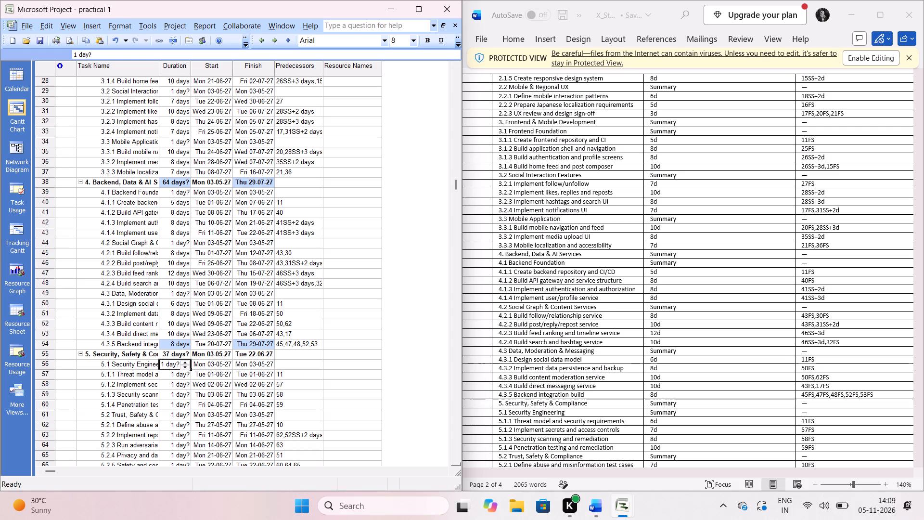
Set the durations of the tasks under 5.1 Security Engineering, per the Word brief.
{"action": "scroll", "coordinate": [500, 329], "scroll_direction": "down", "scroll_amount": 1}
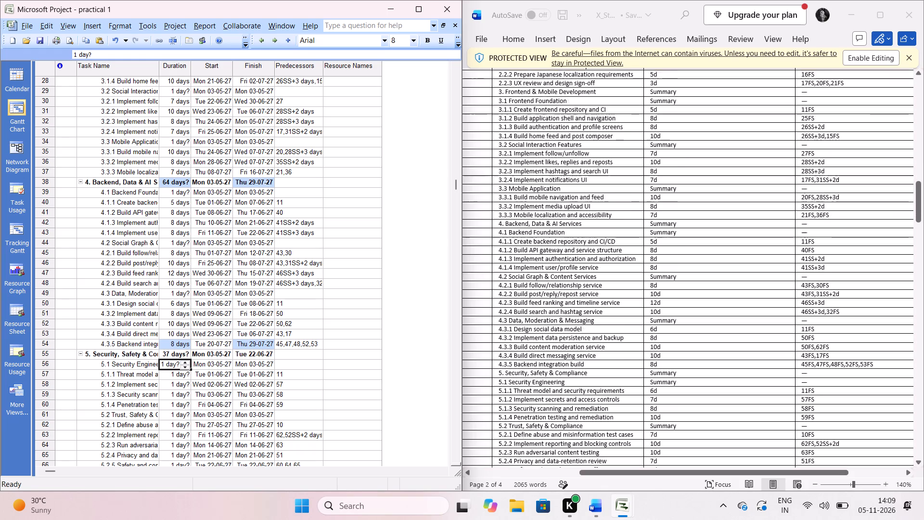
{"action": "scroll", "coordinate": [500, 329], "scroll_direction": "down", "scroll_amount": 1}
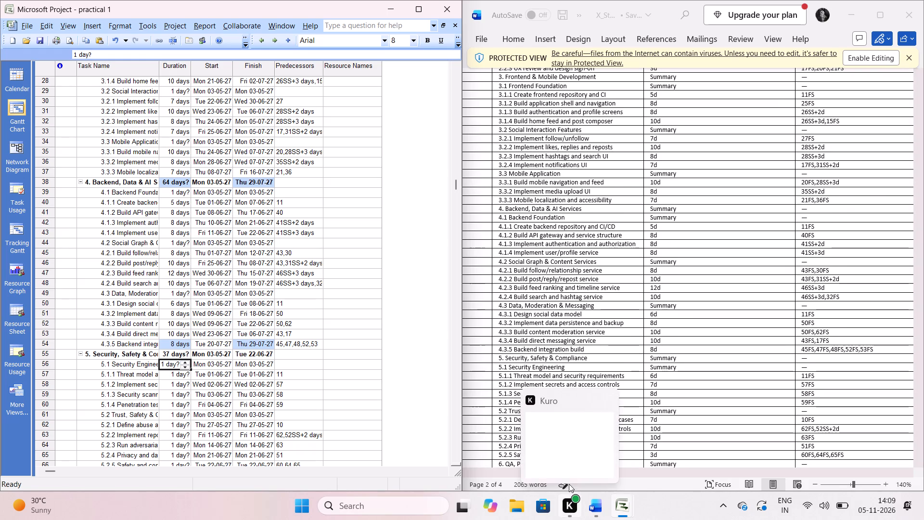
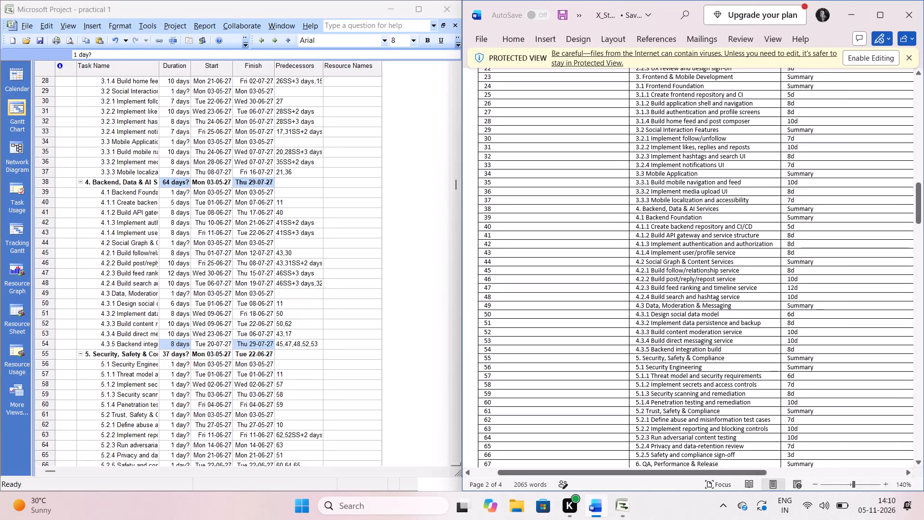
Set the durations of task 5.1.1 Threat model and security requirements to 6 days and task 5.1.2 Implement secrets and access controls to 7 days.
{"action": "scroll", "coordinate": [148, 280], "scroll_direction": "down", "scroll_amount": 1}
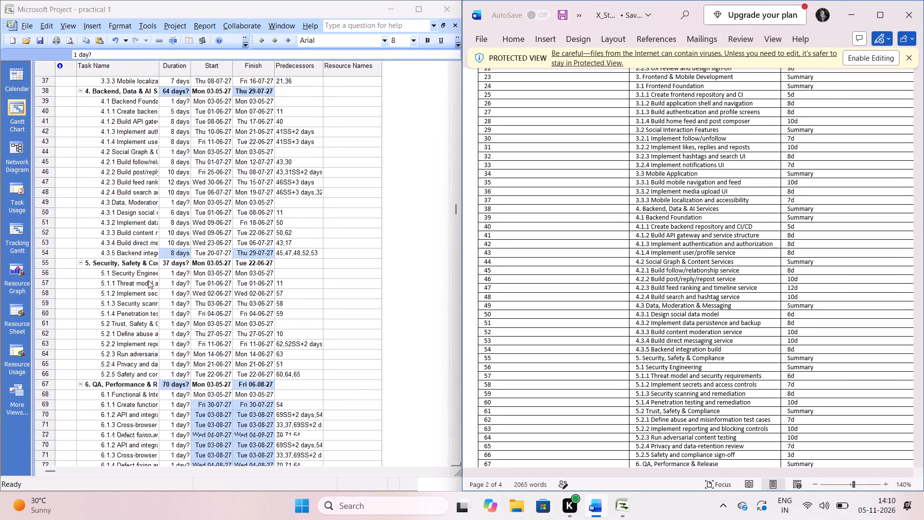
{"action": "scroll", "coordinate": [148, 280], "scroll_direction": "down", "scroll_amount": 1}
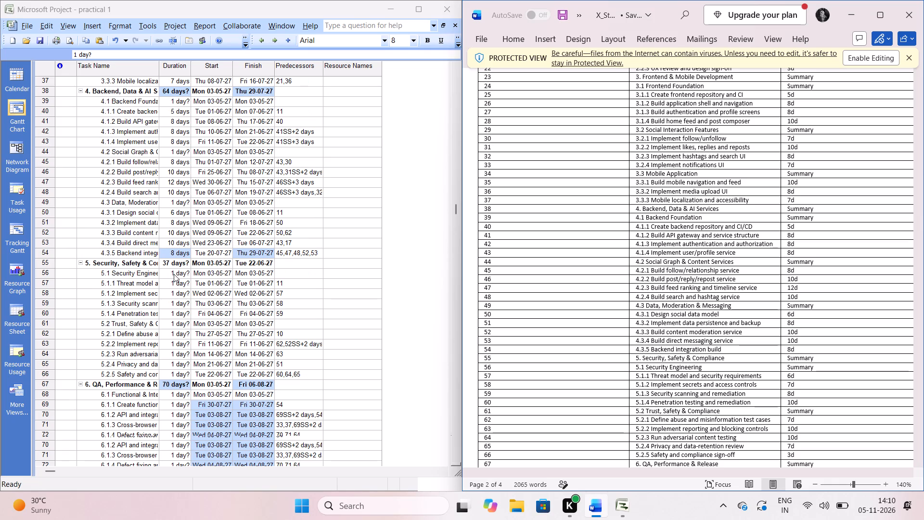
{"action": "scroll", "coordinate": [642, 271], "scroll_direction": "down", "scroll_amount": 1}
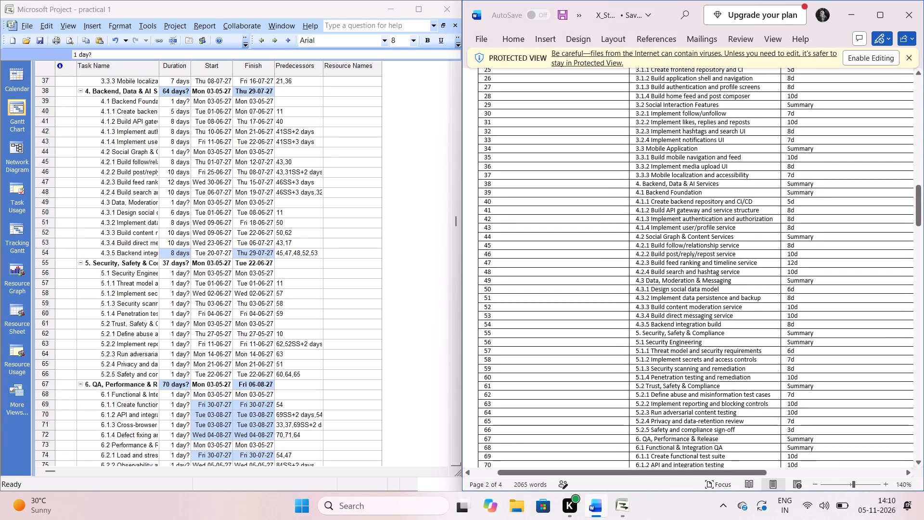
{"action": "left_click", "coordinate": [179, 284]}
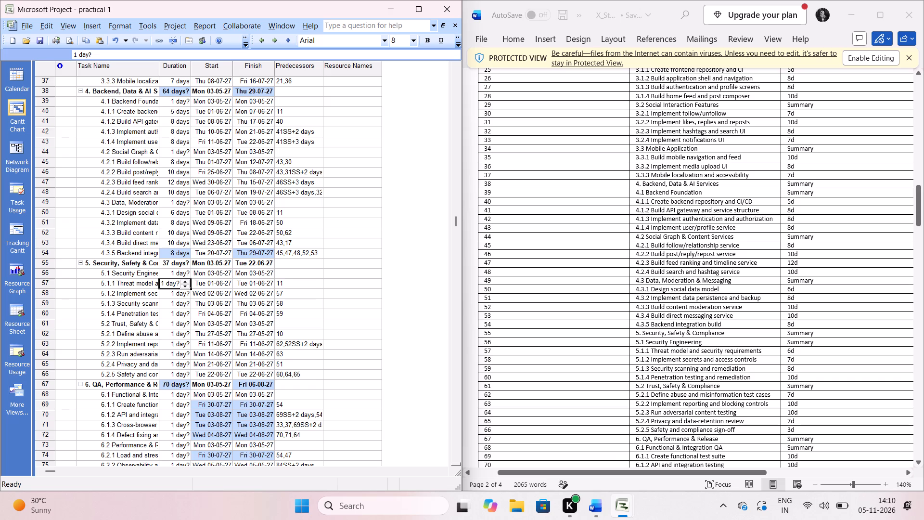
{"action": "triple_click", "coordinate": [185, 281]}
{"action": "double_click", "coordinate": [185, 281]}
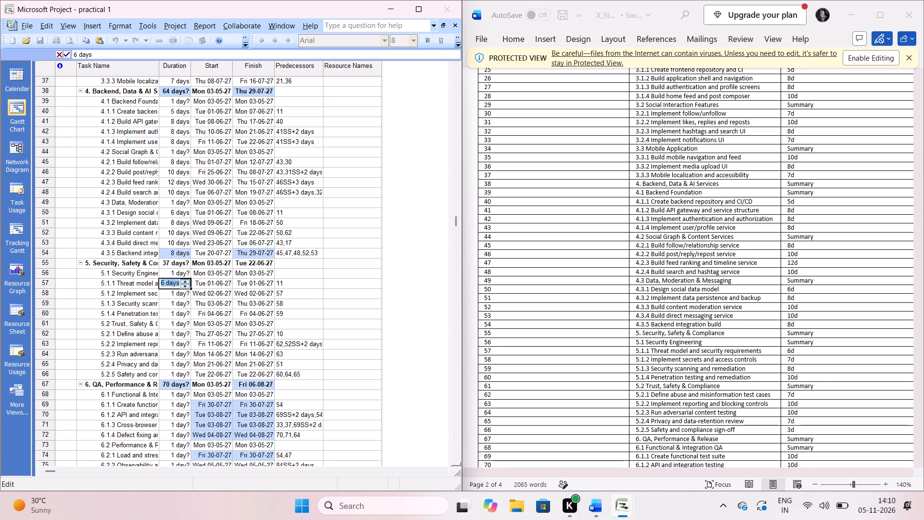
{"action": "left_click", "coordinate": [183, 293]}
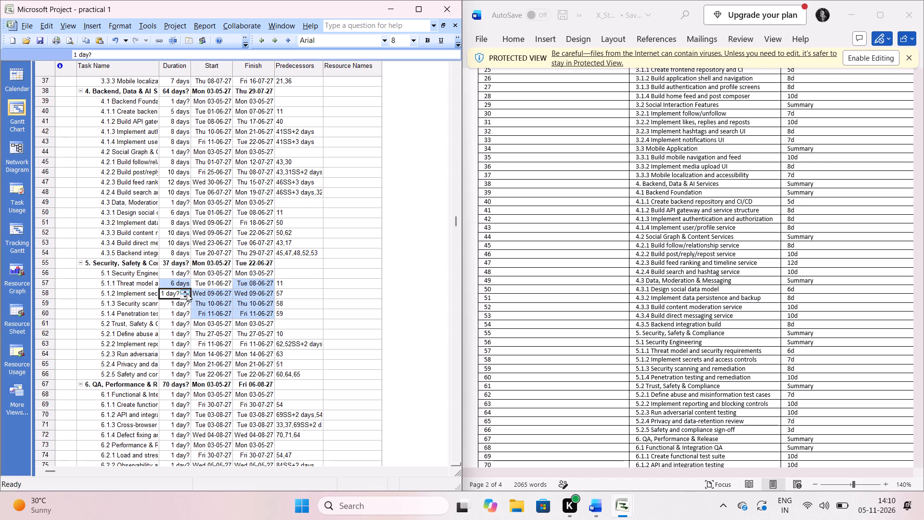
{"action": "triple_click", "coordinate": [187, 293]}
{"action": "left_click", "coordinate": [187, 293]}
{"action": "double_click", "coordinate": [187, 293]}
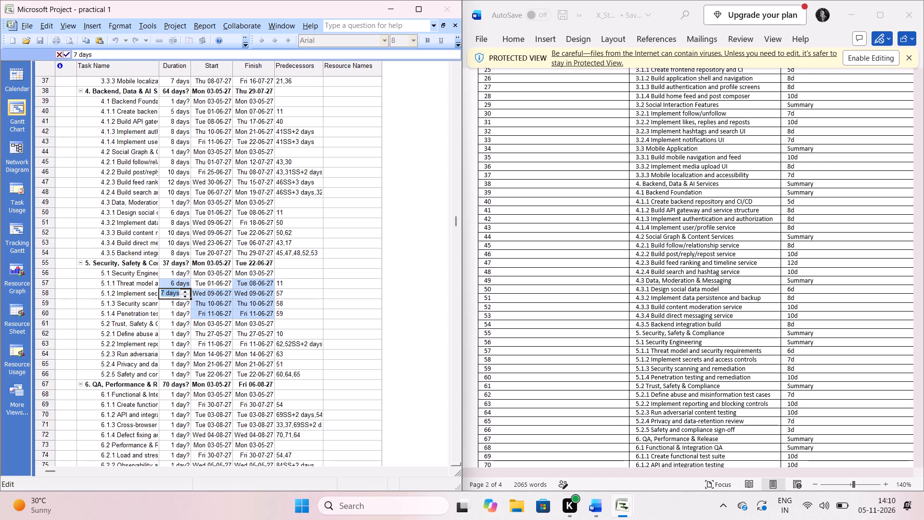
Set the durations of task 5.1.3 Security scanning and remediation to 8 days and task 5.1.4 Penetration testing and remediation to 10 days.
{"action": "left_click", "coordinate": [177, 306]}
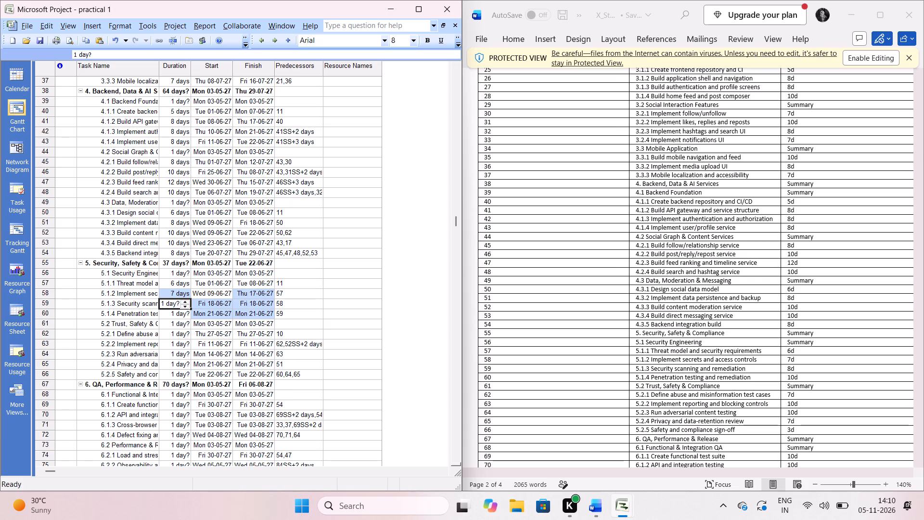
{"action": "triple_click", "coordinate": [187, 302]}
{"action": "triple_click", "coordinate": [187, 302]}
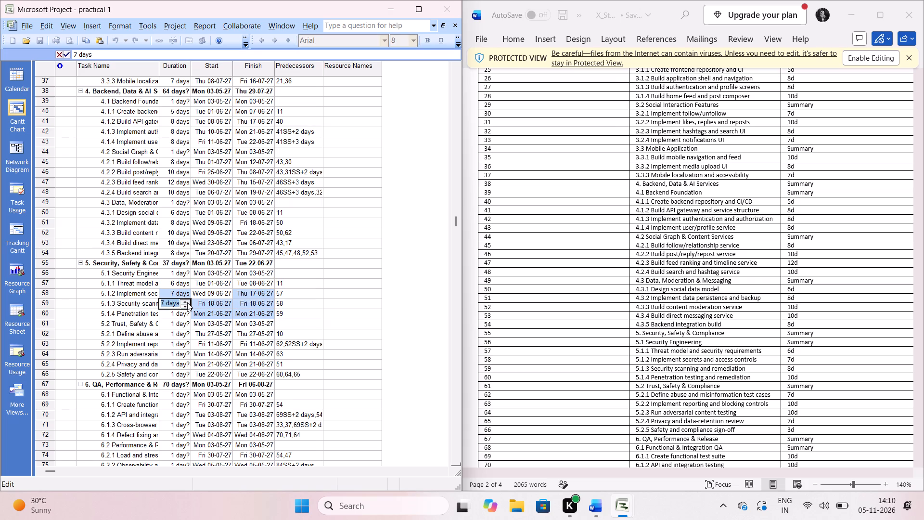
{"action": "left_click", "coordinate": [187, 302]}
{"action": "left_click", "coordinate": [183, 317]}
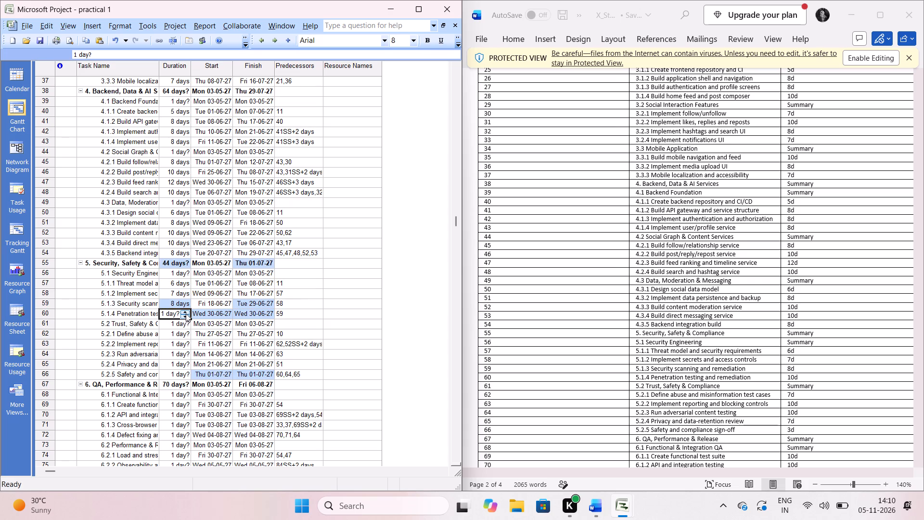
{"action": "triple_click", "coordinate": [186, 312]}
{"action": "triple_click", "coordinate": [186, 312]}
{"action": "left_click", "coordinate": [186, 312]}
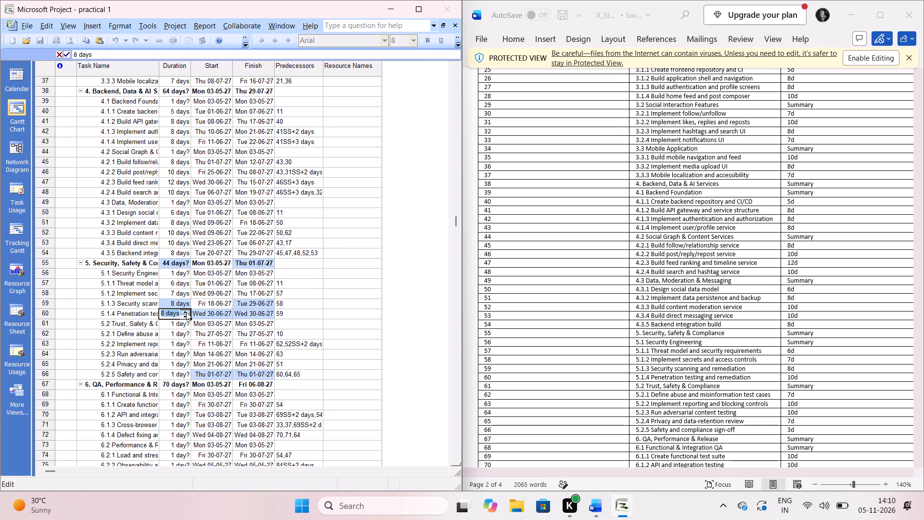
{"action": "double_click", "coordinate": [186, 312]}
{"action": "left_click", "coordinate": [180, 325]}
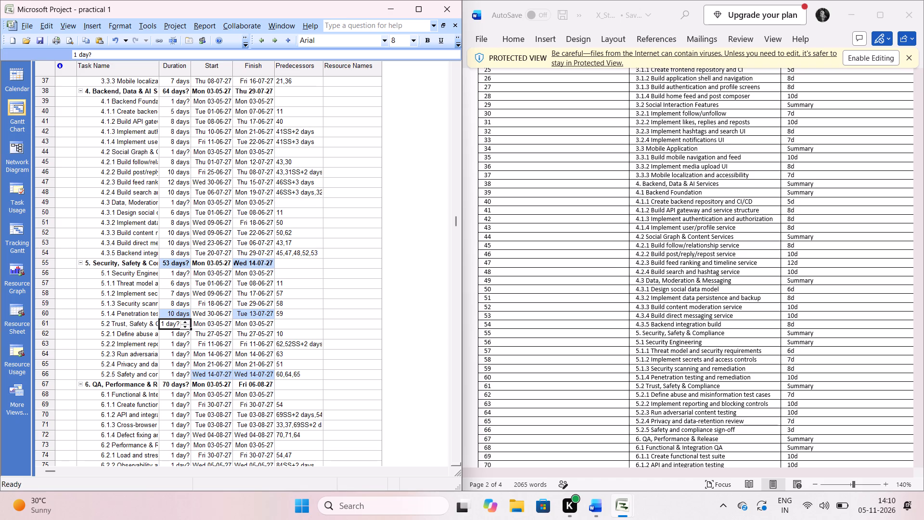
Set the durations of task 5.2.1 Define abuse and misinformation test cases to 7 days and task 5.2.2 Implement reporting and blocking controls to 10 days.
{"action": "scroll", "coordinate": [180, 325], "scroll_direction": "down", "scroll_amount": 2}
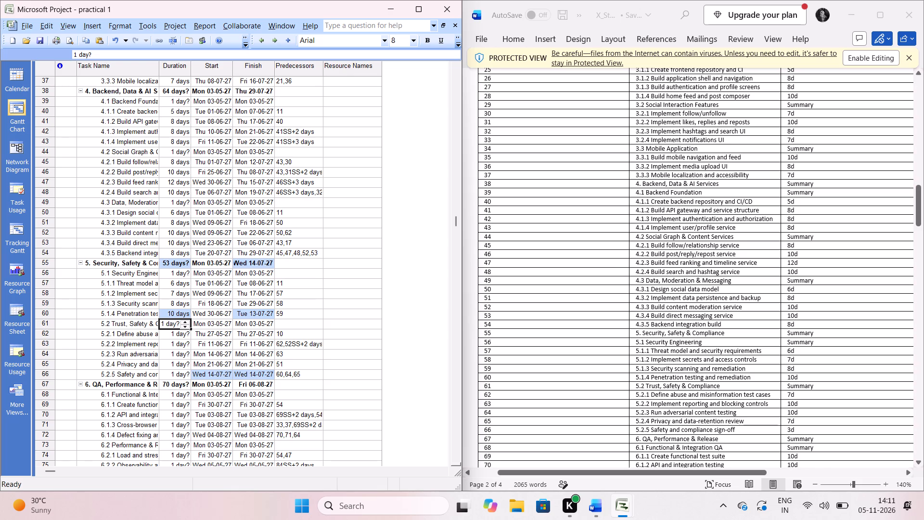
{"action": "left_click", "coordinate": [169, 337]}
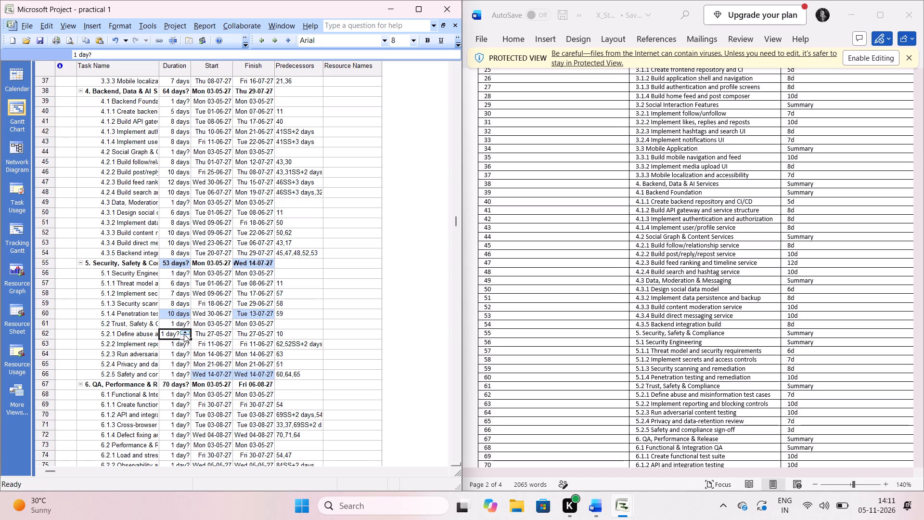
{"action": "left_click", "coordinate": [184, 334]}
{"action": "triple_click", "coordinate": [184, 334]}
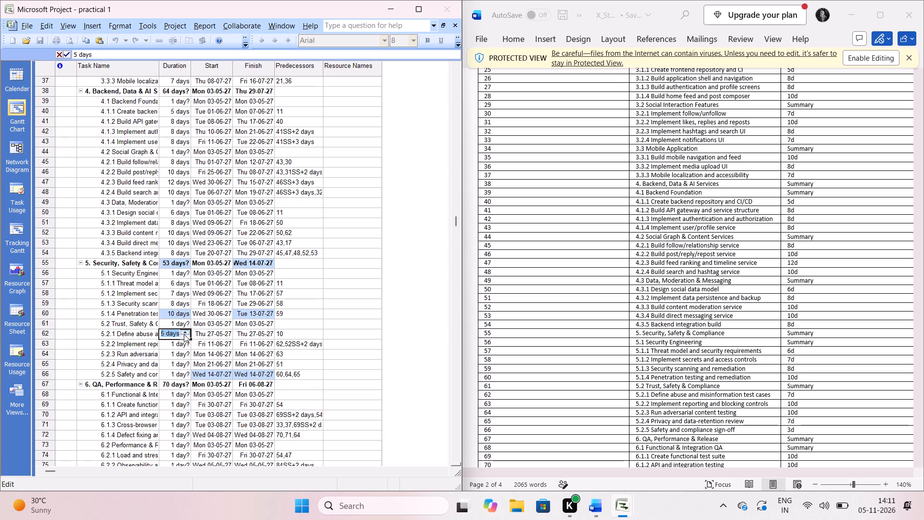
{"action": "left_click", "coordinate": [184, 334]}
{"action": "left_click", "coordinate": [184, 334]}
{"action": "left_click", "coordinate": [180, 344]}
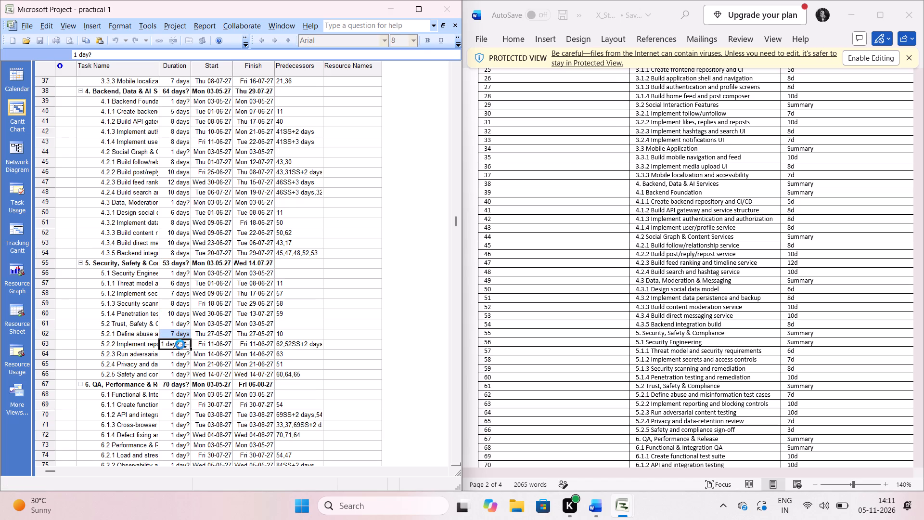
{"action": "triple_click", "coordinate": [185, 343]}
{"action": "triple_click", "coordinate": [185, 343]}
{"action": "left_click", "coordinate": [185, 343]}
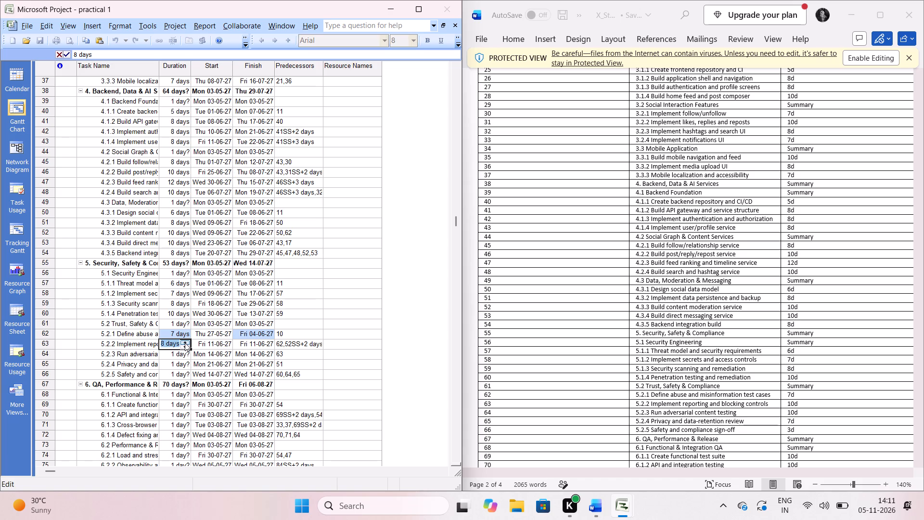
{"action": "left_click", "coordinate": [185, 343]}
{"action": "left_click", "coordinate": [185, 343]}
Set the durations of task 5.2.3 Run adversarial content testing to 10 days and task 5.2.4 Privacy and data-retention review to 7 days.
{"action": "left_click", "coordinate": [178, 356]}
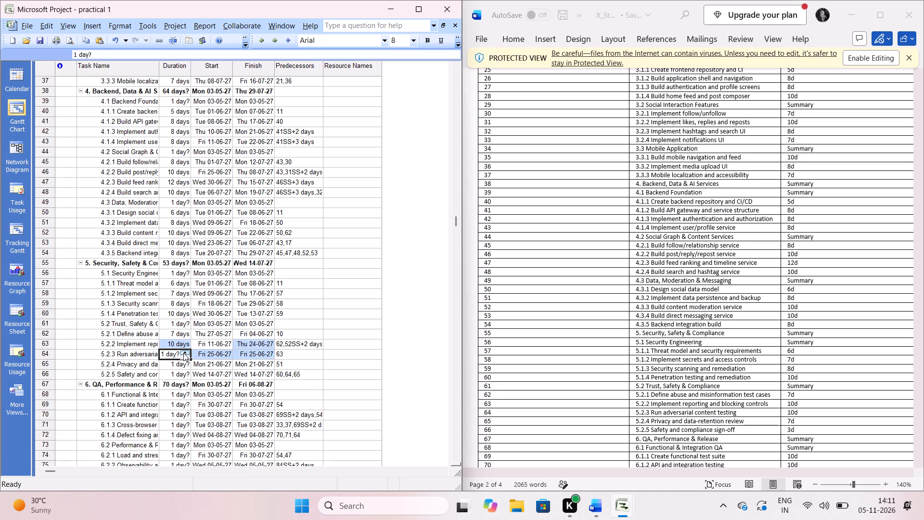
{"action": "triple_click", "coordinate": [183, 353]}
{"action": "triple_click", "coordinate": [183, 353]}
{"action": "left_click", "coordinate": [183, 353]}
{"action": "double_click", "coordinate": [183, 353]}
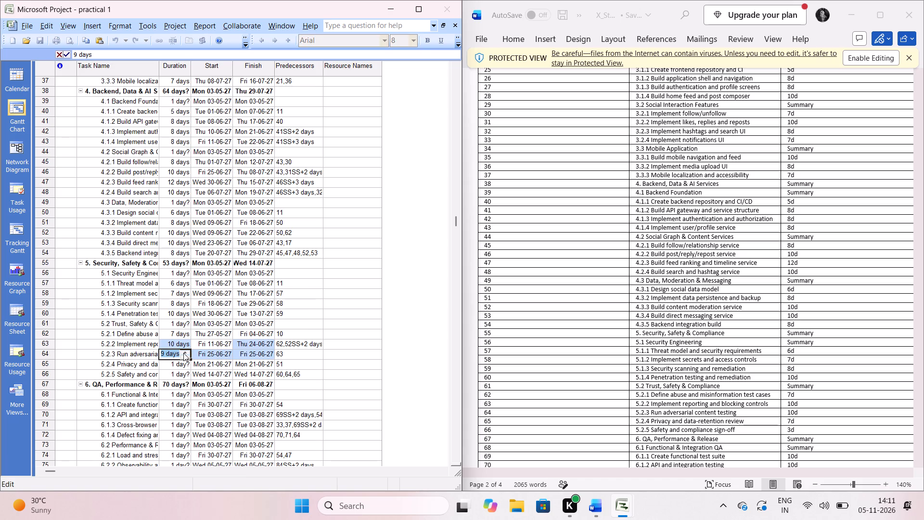
{"action": "left_click", "coordinate": [177, 368]}
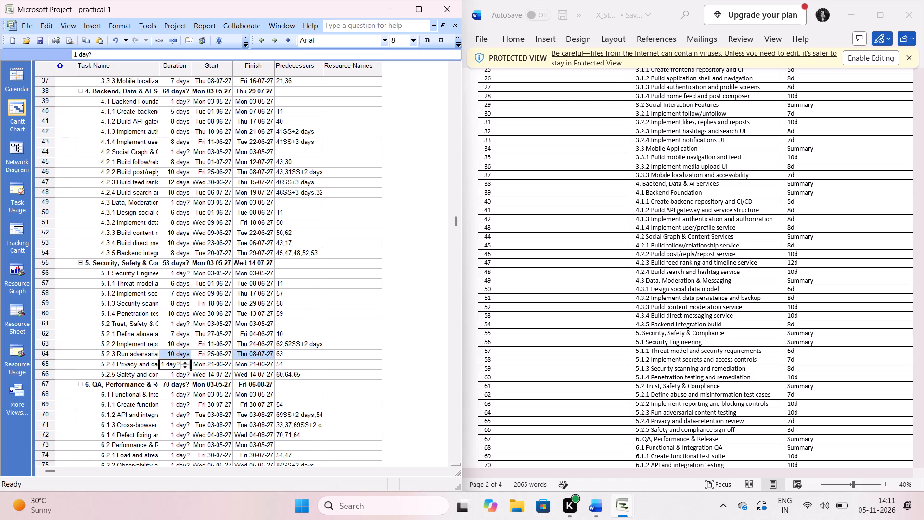
{"action": "triple_click", "coordinate": [183, 364]}
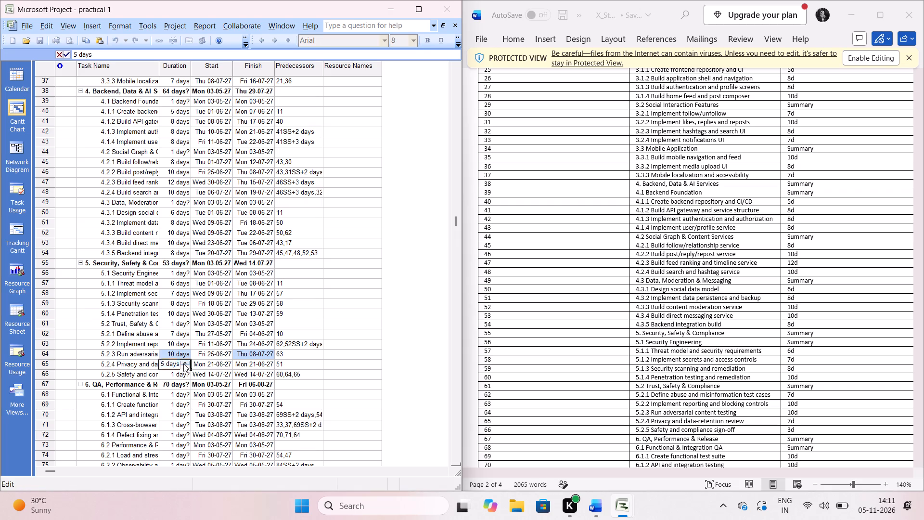
{"action": "triple_click", "coordinate": [183, 364]}
Set the duration of task 5.2.5 Safety and compliance sign-off to 3 days, per the Word brief.
{"action": "left_click", "coordinate": [181, 370]}
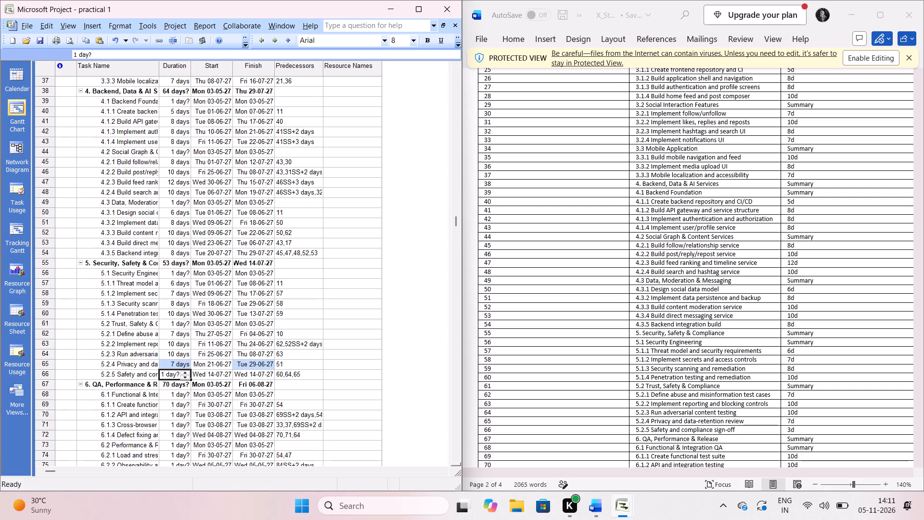
{"action": "triple_click", "coordinate": [185, 371]}
{"action": "left_click", "coordinate": [185, 371]}
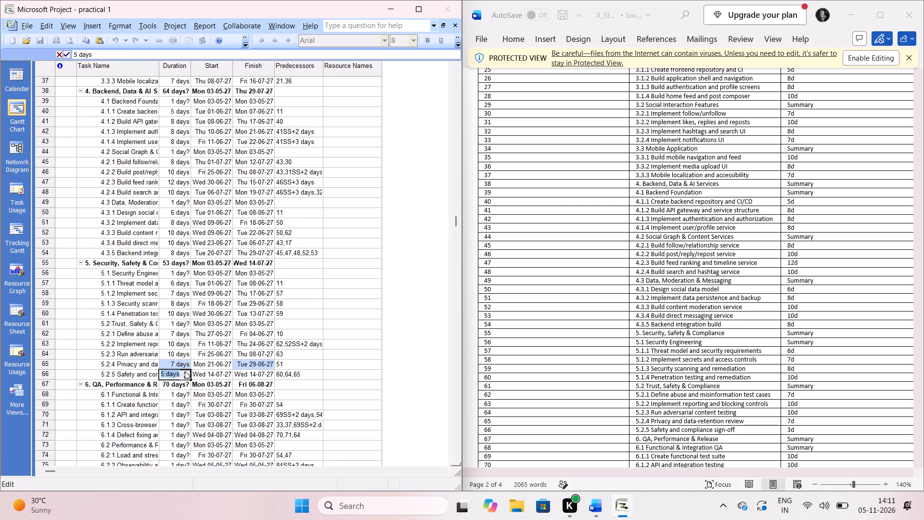
{"action": "double_click", "coordinate": [183, 377]}
{"action": "left_click", "coordinate": [177, 392]}
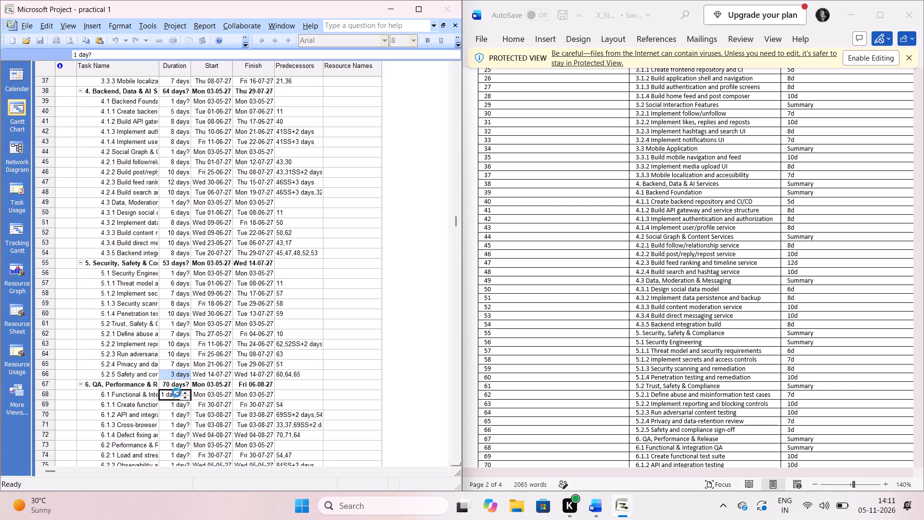
Set the duration of task 6.1.1 Create functional test suite to 10 days, per the Word brief.
{"action": "scroll", "coordinate": [263, 314], "scroll_direction": "down", "scroll_amount": 1}
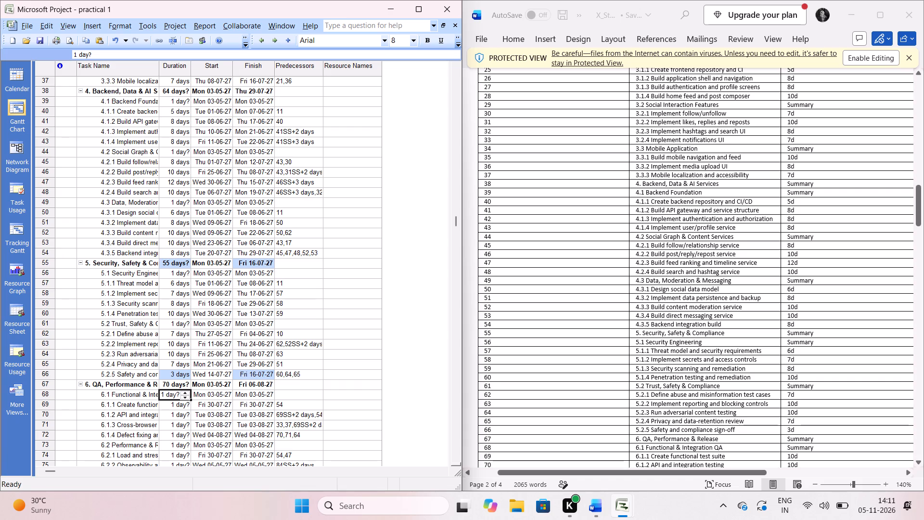
{"action": "scroll", "coordinate": [654, 343], "scroll_direction": "down", "scroll_amount": 1}
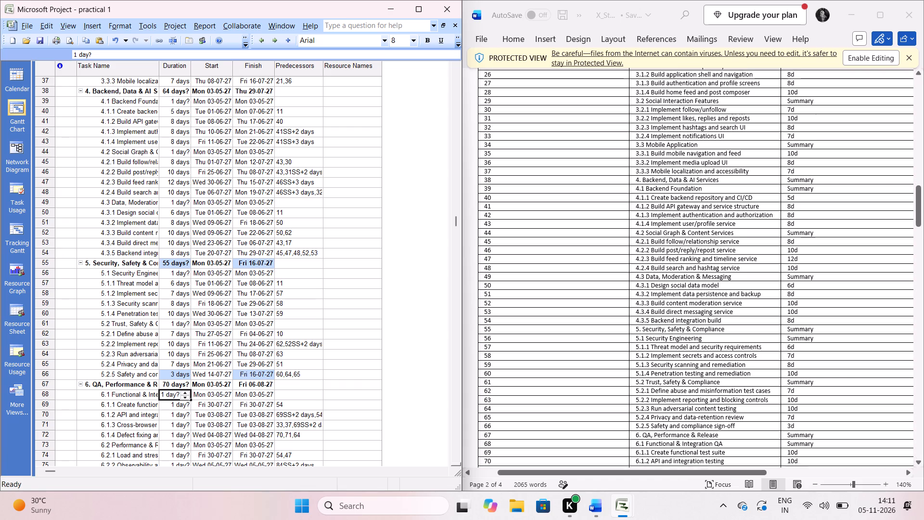
{"action": "scroll", "coordinate": [654, 343], "scroll_direction": "down", "scroll_amount": 1}
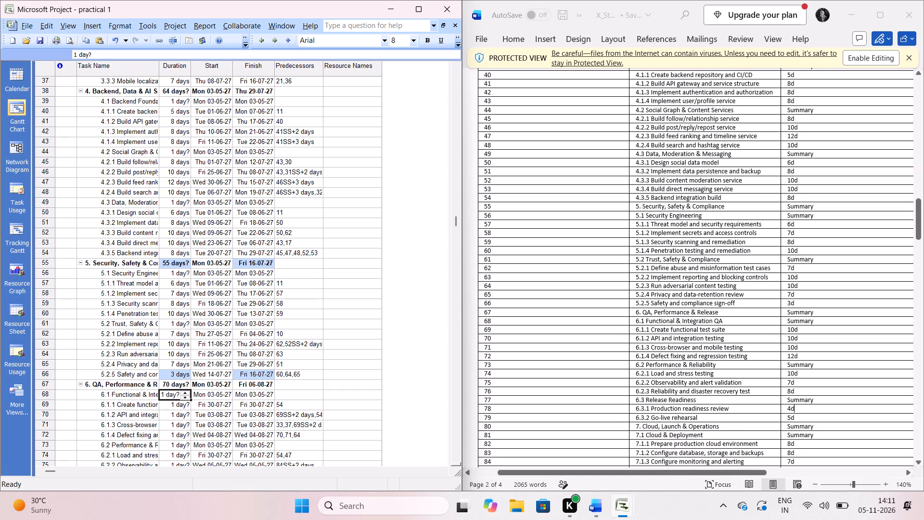
{"action": "scroll", "coordinate": [654, 343], "scroll_direction": "down", "scroll_amount": 2}
{"action": "scroll", "coordinate": [654, 343], "scroll_direction": "up", "scroll_amount": 4}
{"action": "scroll", "coordinate": [654, 343], "scroll_direction": "down", "scroll_amount": 1}
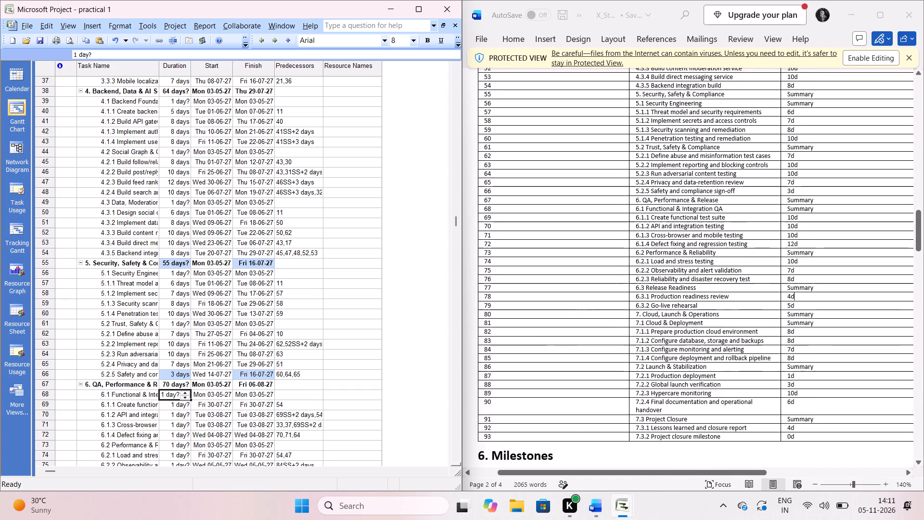
{"action": "scroll", "coordinate": [654, 343], "scroll_direction": "down", "scroll_amount": 1}
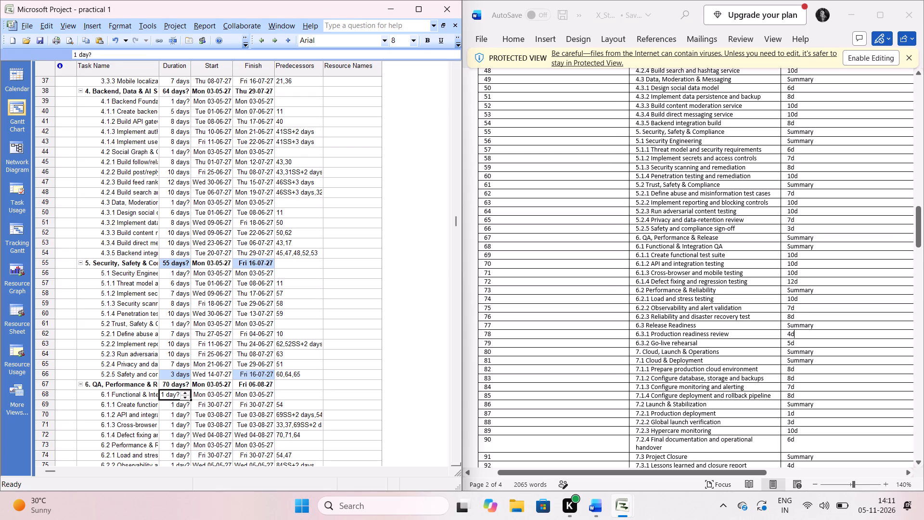
{"action": "left_click", "coordinate": [178, 407]}
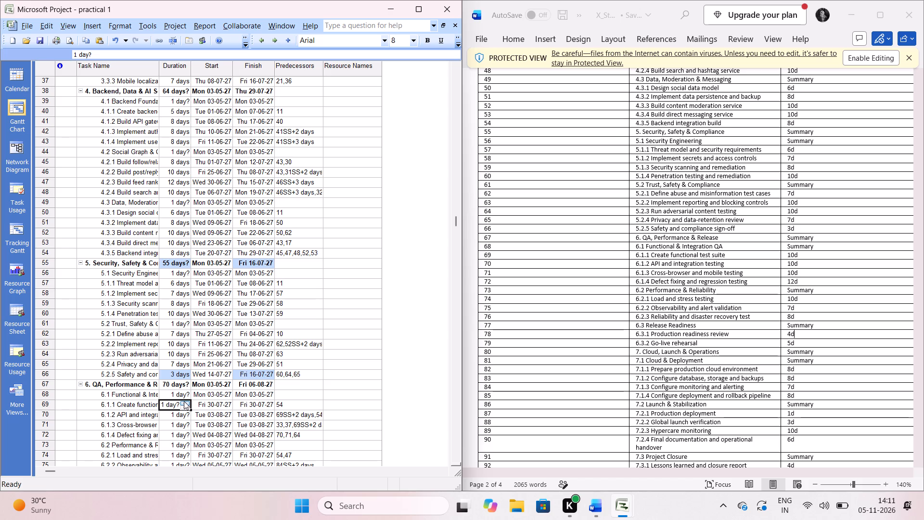
{"action": "triple_click", "coordinate": [185, 402]}
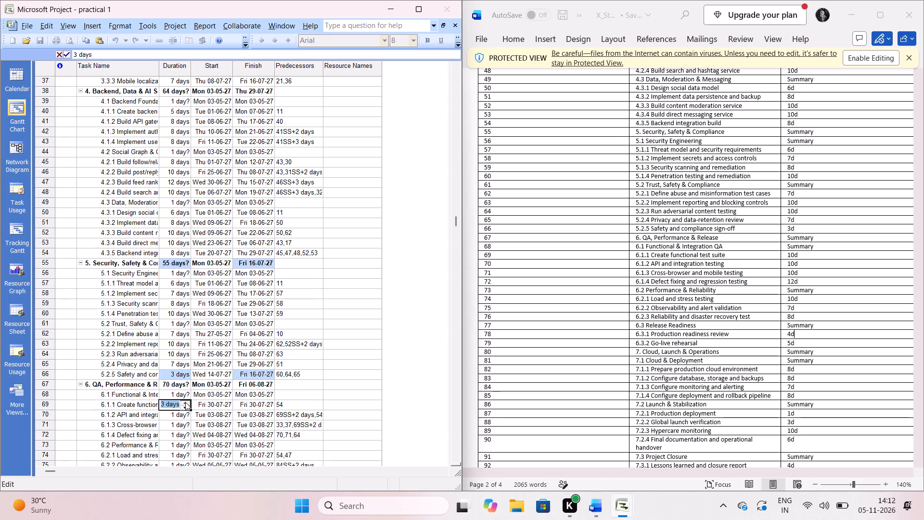
{"action": "triple_click", "coordinate": [185, 402]}
{"action": "left_click", "coordinate": [185, 402]}
{"action": "double_click", "coordinate": [185, 402]}
Set the duration of task 6.1.2 API and integration testing to 10 days, per the Word brief.
{"action": "left_click", "coordinate": [180, 420]}
{"action": "left_click", "coordinate": [182, 416]}
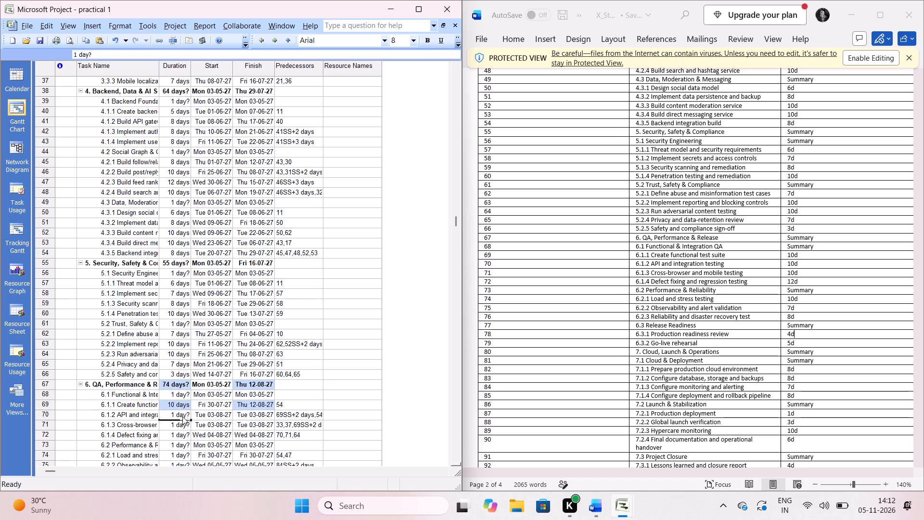
{"action": "triple_click", "coordinate": [186, 413]}
{"action": "left_click", "coordinate": [186, 413]}
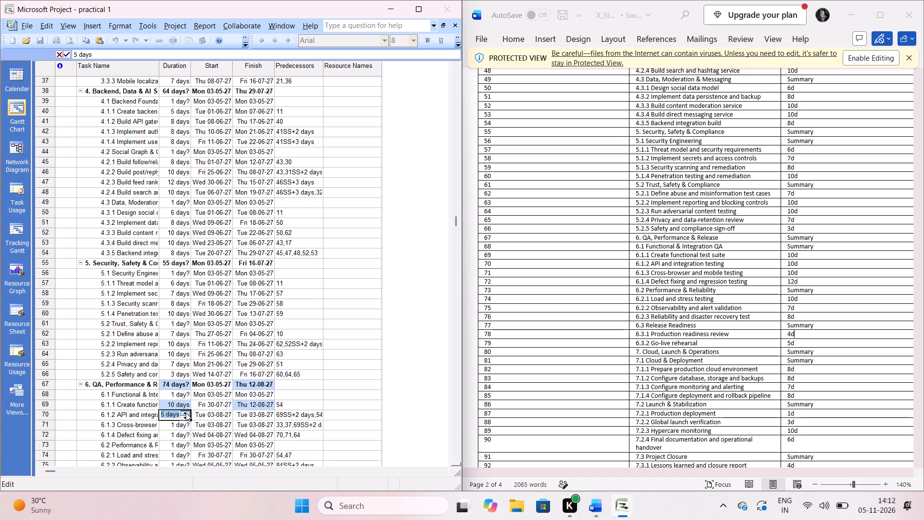
{"action": "triple_click", "coordinate": [186, 413]}
{"action": "double_click", "coordinate": [186, 413]}
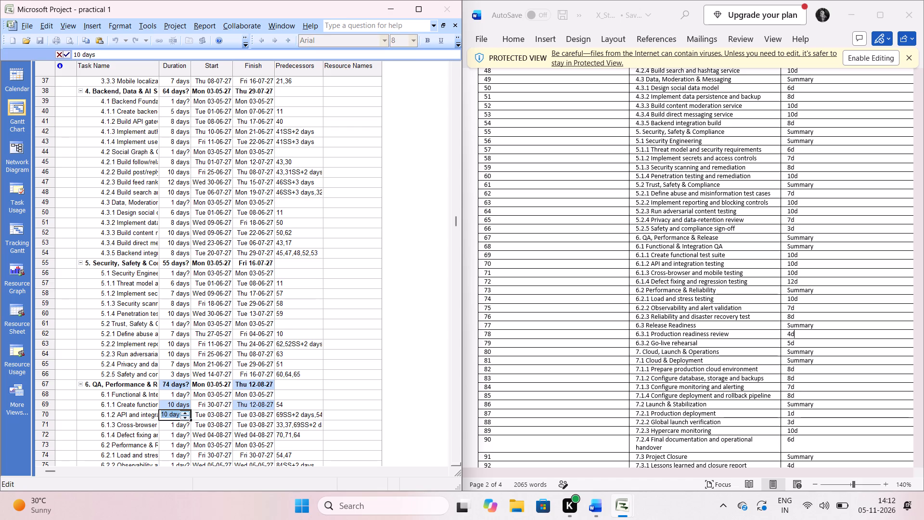
Set the duration of task 6.1.3 Cross-browser and mobile testing to 10 days, per the Word brief.
{"action": "left_click", "coordinate": [183, 423]}
{"action": "triple_click", "coordinate": [184, 423]}
{"action": "triple_click", "coordinate": [184, 423]}
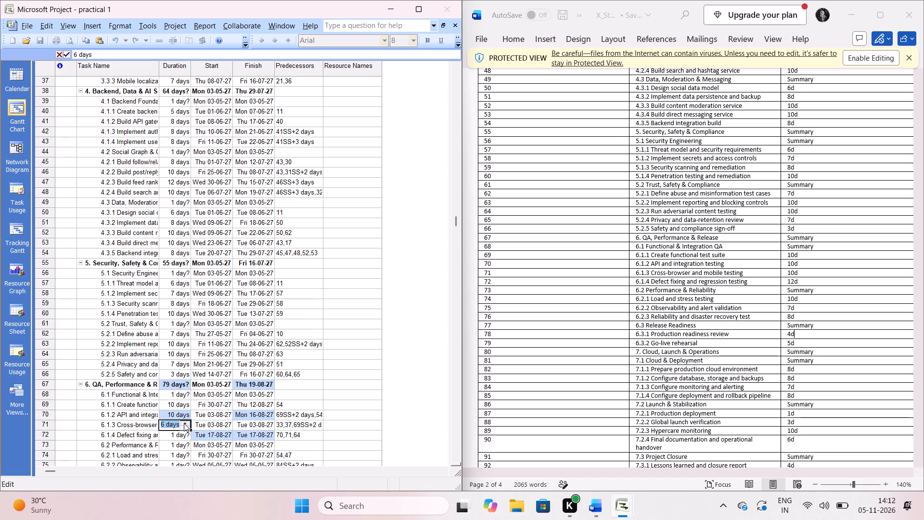
{"action": "triple_click", "coordinate": [184, 423]}
{"action": "double_click", "coordinate": [184, 423]}
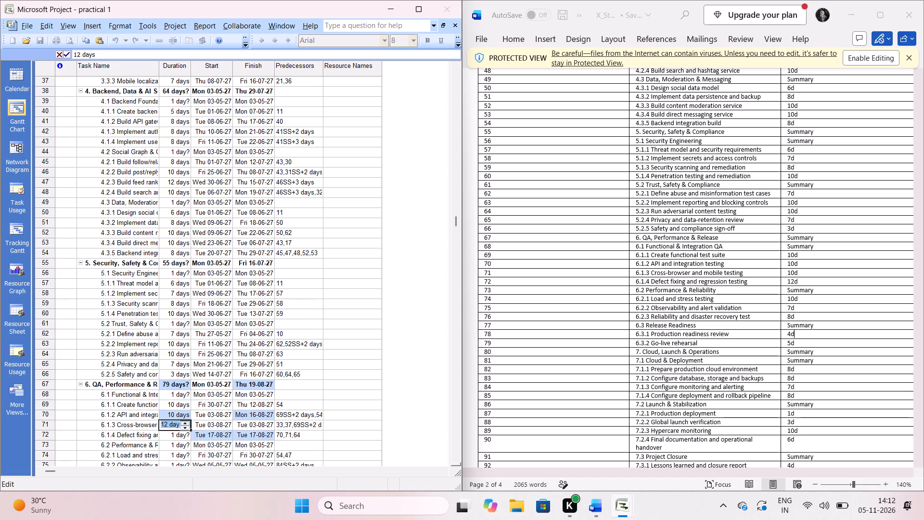
{"action": "left_click", "coordinate": [178, 440]}
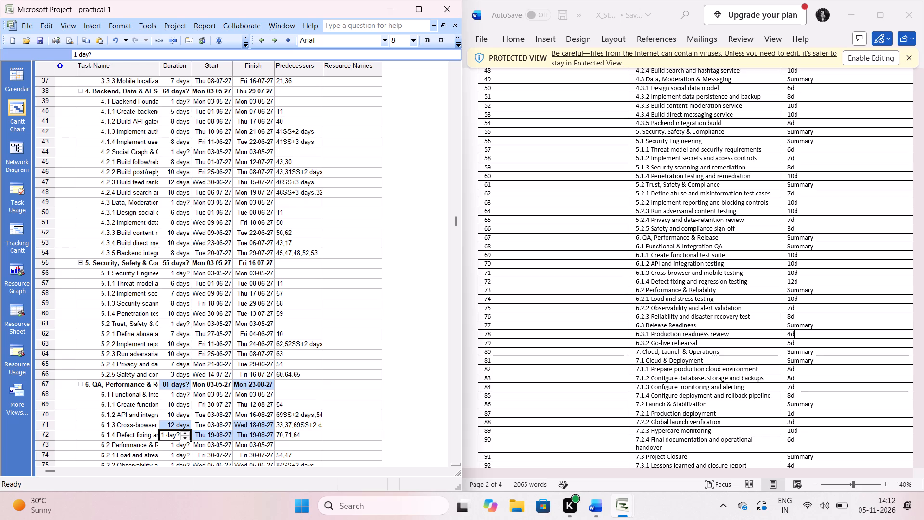
{"action": "left_click", "coordinate": [171, 427]}
{"action": "left_click", "coordinate": [189, 430]}
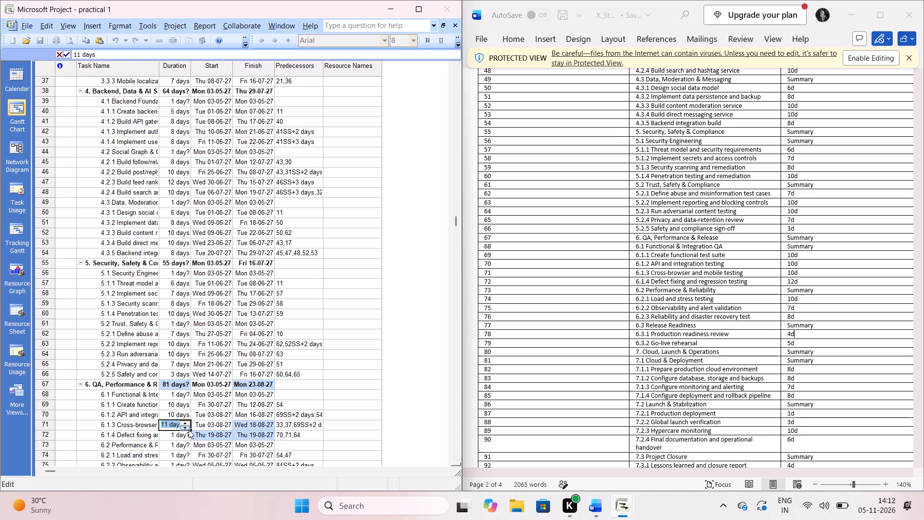
{"action": "left_click", "coordinate": [189, 430]}
Set the duration of task 6.1.4 Defect fixing and regression testing to 12 days, per the Word brief.
{"action": "left_click", "coordinate": [186, 436]}
{"action": "triple_click", "coordinate": [186, 432]}
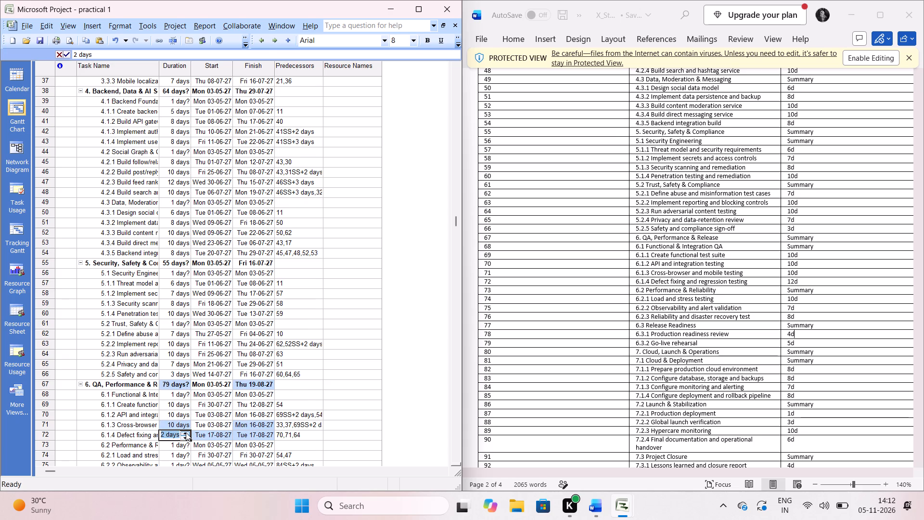
{"action": "double_click", "coordinate": [186, 432]}
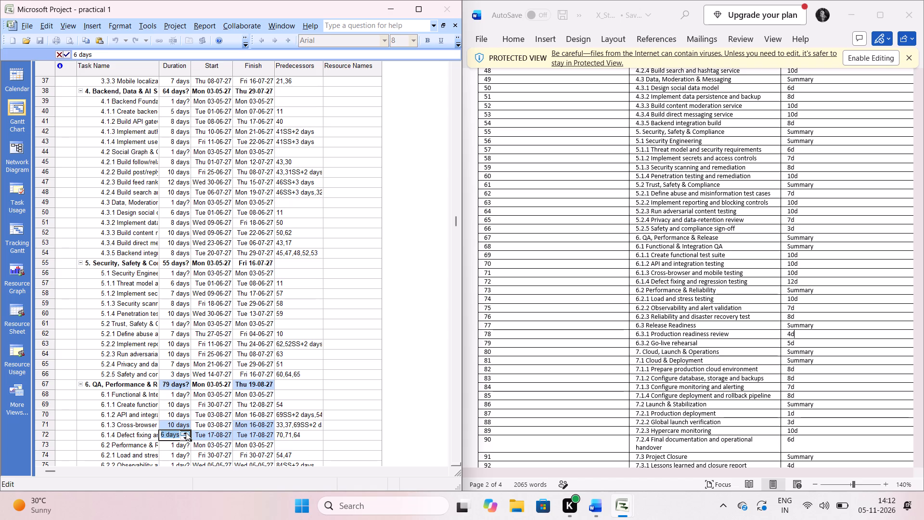
{"action": "triple_click", "coordinate": [186, 432]}
{"action": "triple_click", "coordinate": [186, 432]}
{"action": "left_click", "coordinate": [186, 432]}
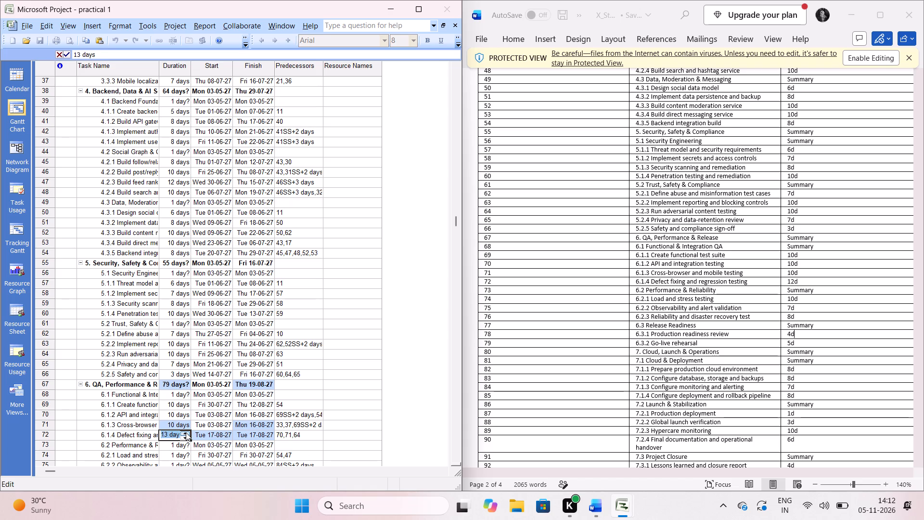
{"action": "left_click", "coordinate": [183, 439]}
{"action": "left_click", "coordinate": [179, 446]}
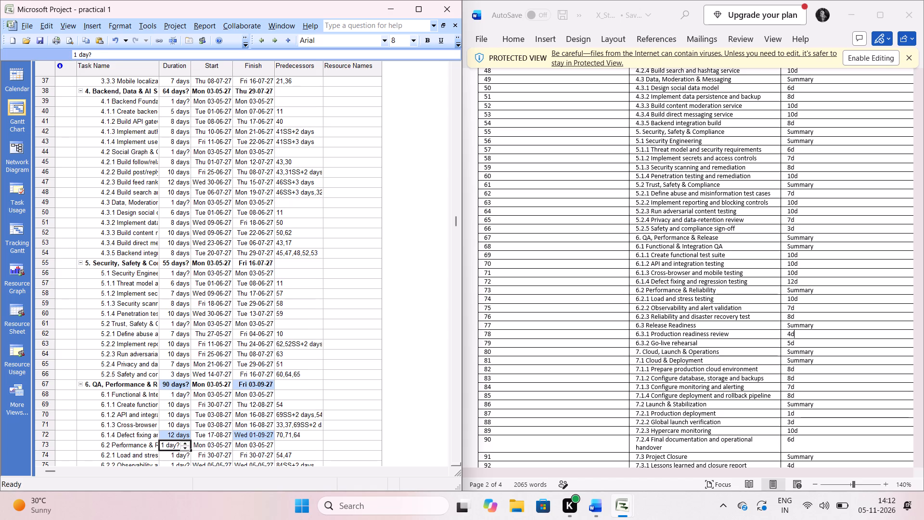
Set the duration of task 6.2.1 Load and stress testing to 10 days, per the Word brief.
{"action": "scroll", "coordinate": [577, 320], "scroll_direction": "down", "scroll_amount": 1}
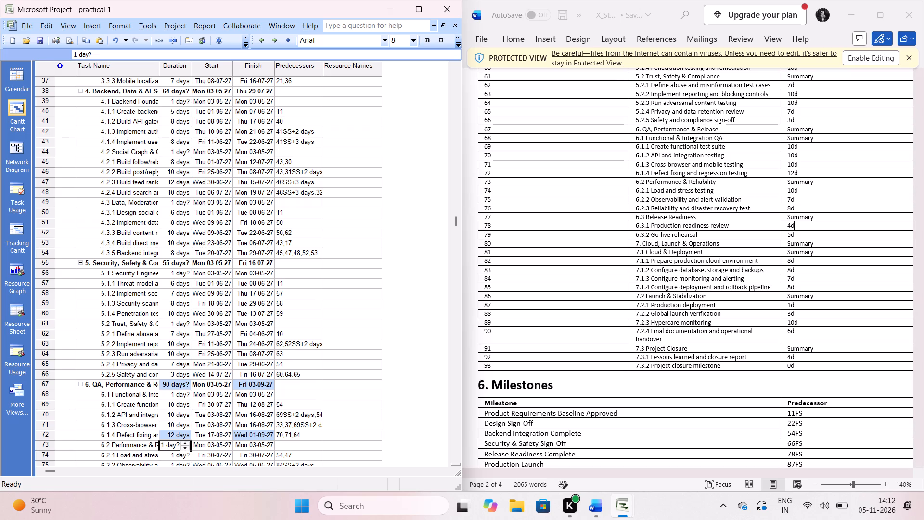
{"action": "scroll", "coordinate": [174, 422], "scroll_direction": "down", "scroll_amount": 1}
{"action": "left_click", "coordinate": [172, 425]}
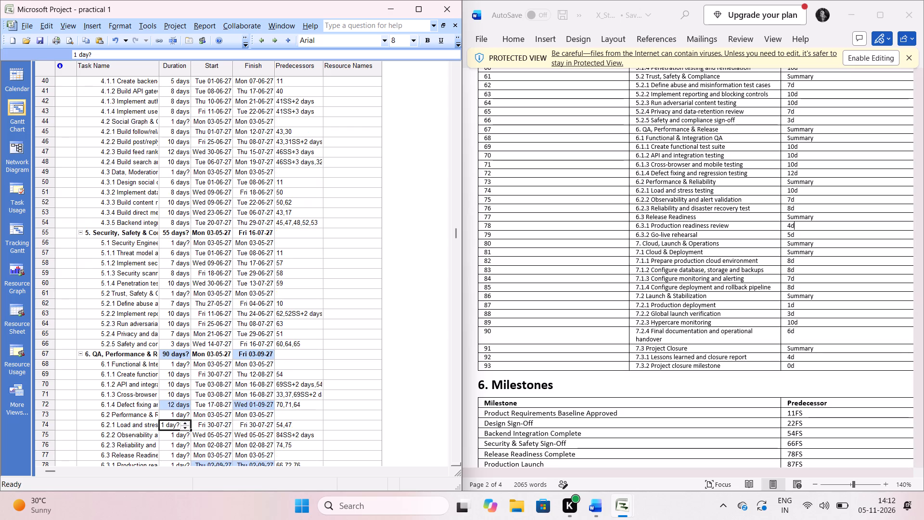
{"action": "triple_click", "coordinate": [186, 424]}
{"action": "triple_click", "coordinate": [186, 424]}
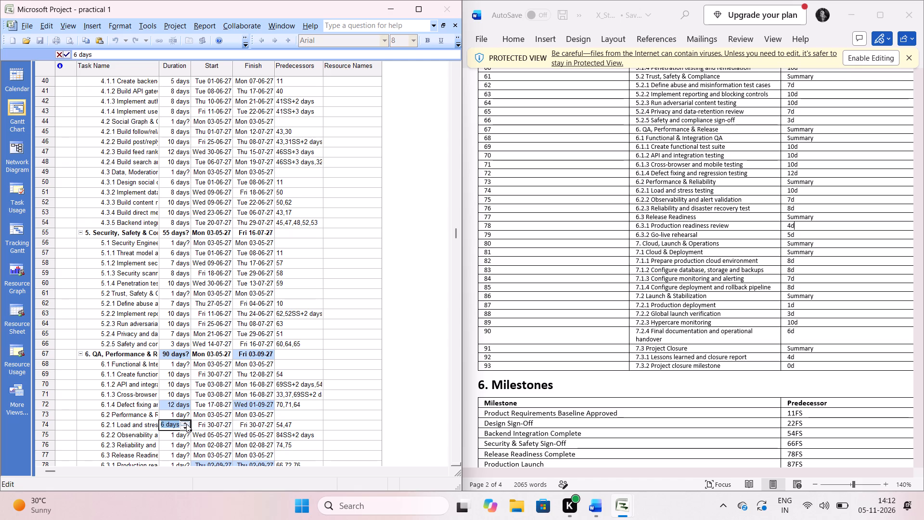
{"action": "triple_click", "coordinate": [186, 424]}
{"action": "left_click", "coordinate": [186, 424]}
{"action": "left_click", "coordinate": [186, 428]}
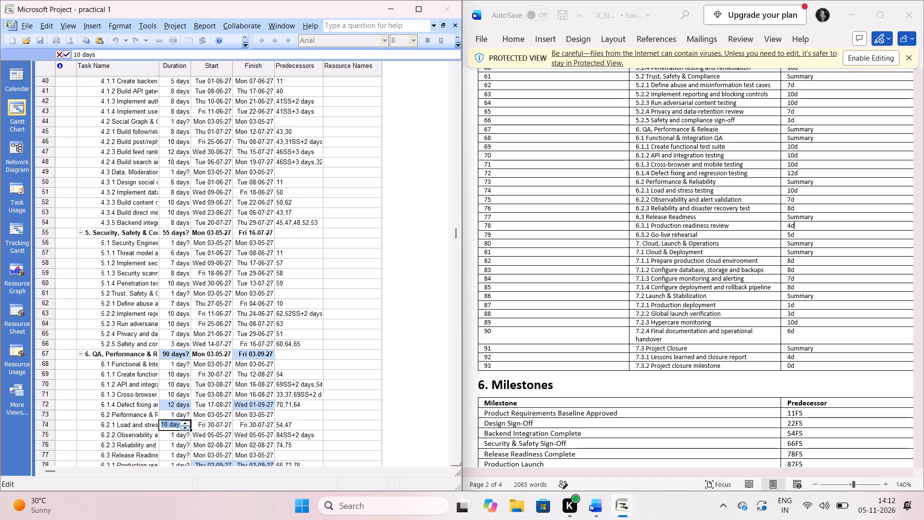
Set the durations of task 6.2.2 Observability and alert validation to 7 days and task 6.2.3 Reliability and disaster recovery test to 8 days.
{"action": "left_click", "coordinate": [182, 437]}
{"action": "triple_click", "coordinate": [185, 435]}
{"action": "triple_click", "coordinate": [185, 435]}
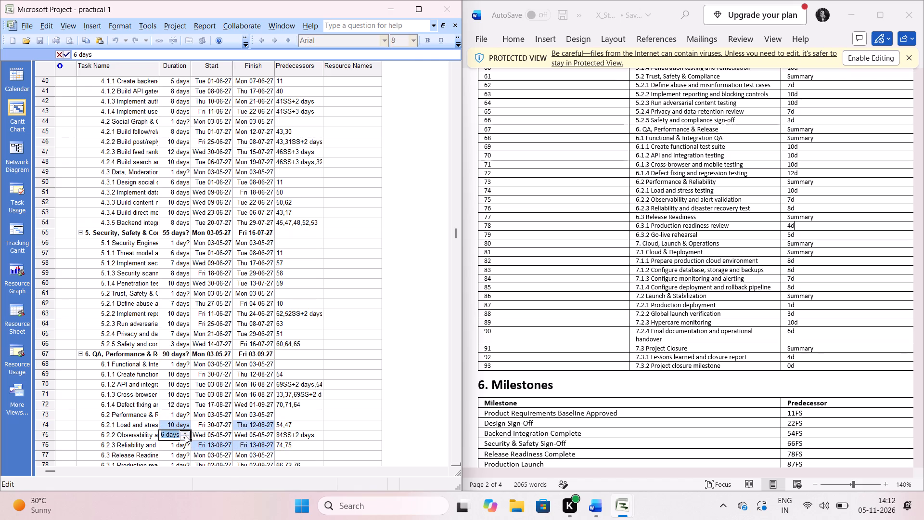
{"action": "left_click", "coordinate": [183, 445]}
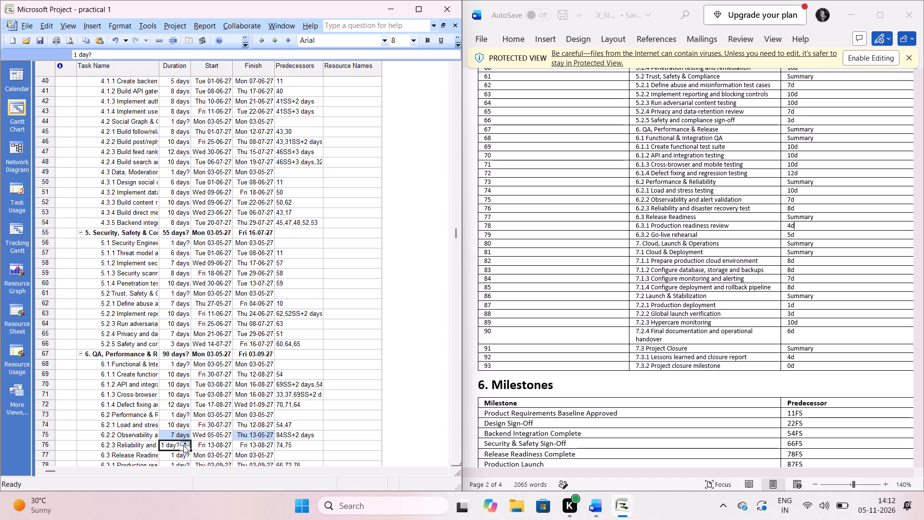
{"action": "triple_click", "coordinate": [183, 445]}
{"action": "triple_click", "coordinate": [183, 445]}
{"action": "left_click", "coordinate": [183, 445]}
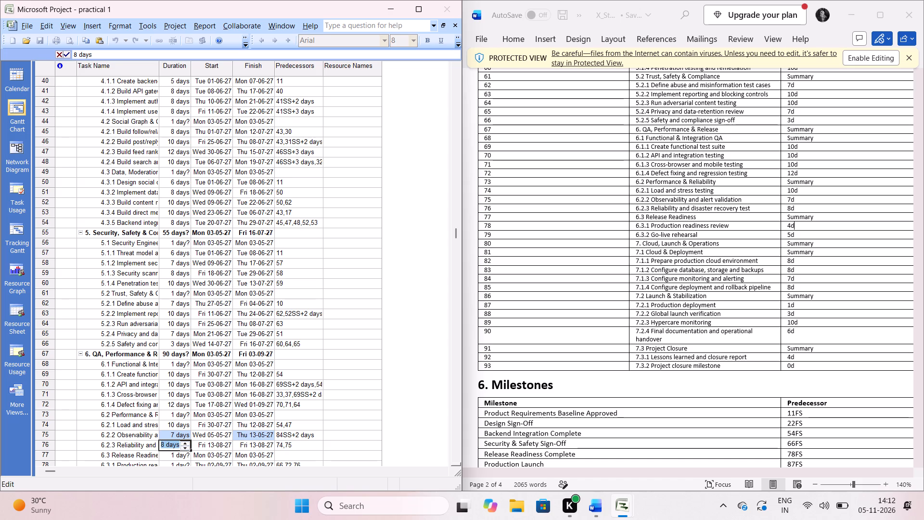
{"action": "left_click", "coordinate": [182, 457]}
Expand the summary task 7. Cloud, Launch & Operations to show its subtasks.
{"action": "scroll", "coordinate": [181, 461], "scroll_direction": "down", "scroll_amount": 1}
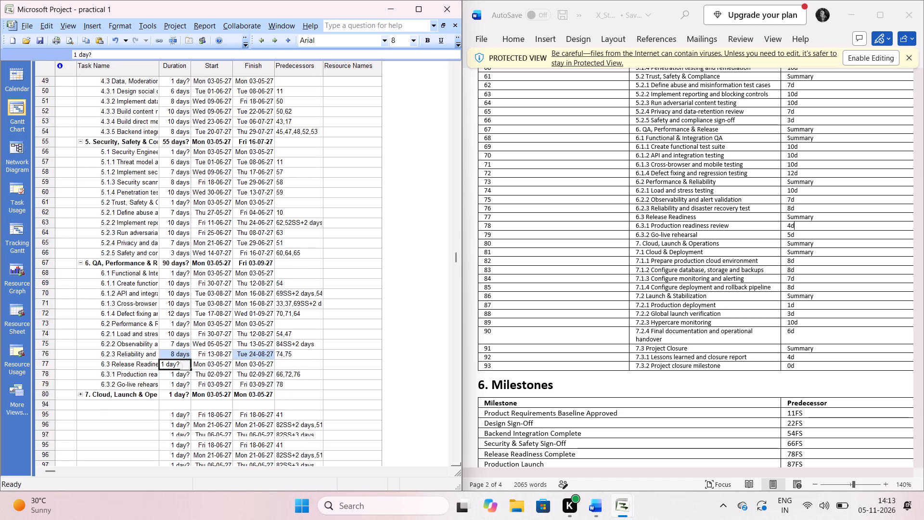
{"action": "scroll", "coordinate": [181, 461], "scroll_direction": "down", "scroll_amount": 1}
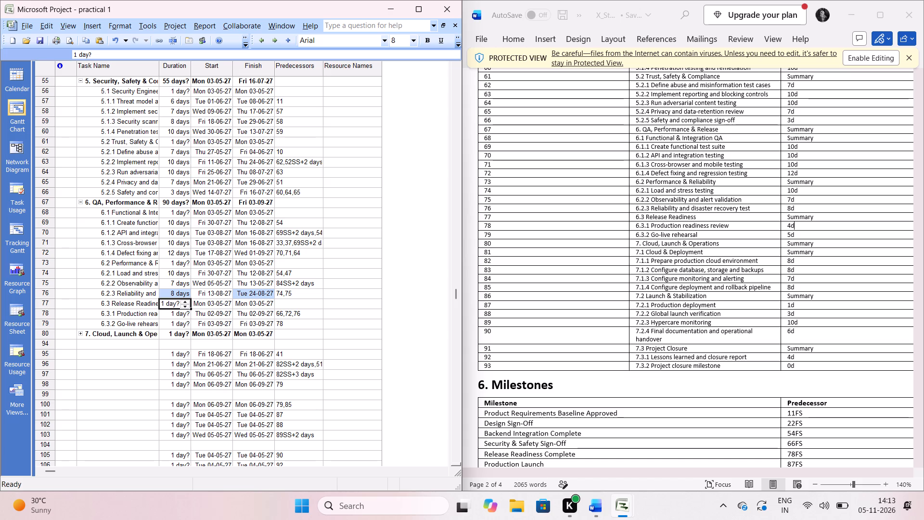
{"action": "left_click", "coordinate": [82, 332]}
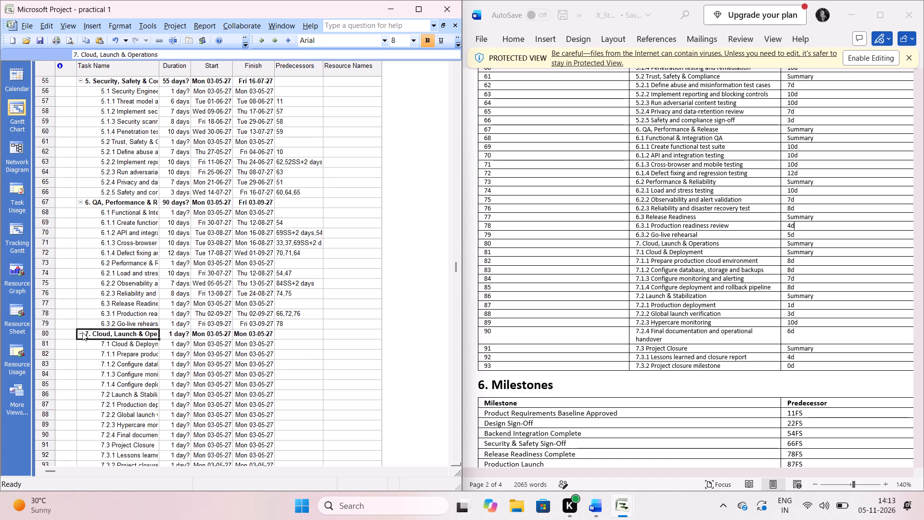
Set the durations of task 6.3.1 Production readiness review to 4 days and task 6.3.2 Go-live rehearsal to 5 days.
{"action": "left_click", "coordinate": [171, 306]}
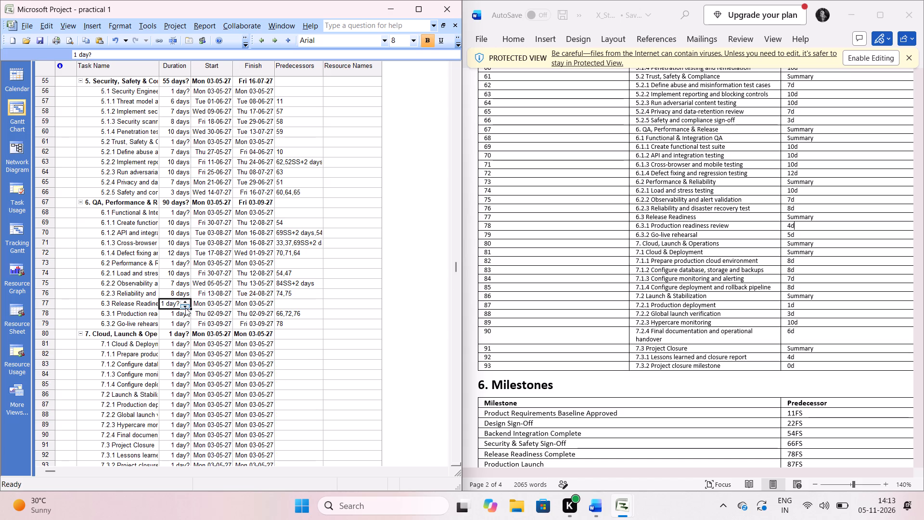
{"action": "left_click", "coordinate": [180, 318]}
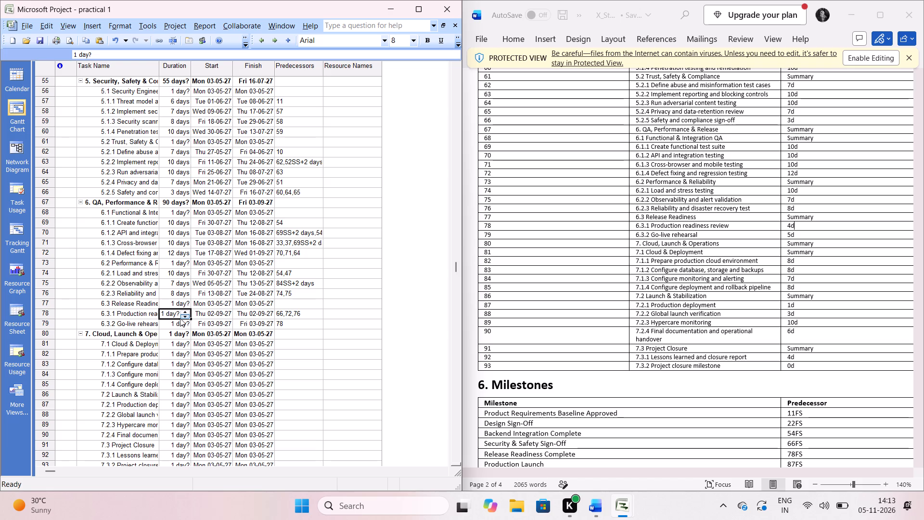
{"action": "triple_click", "coordinate": [185, 310]}
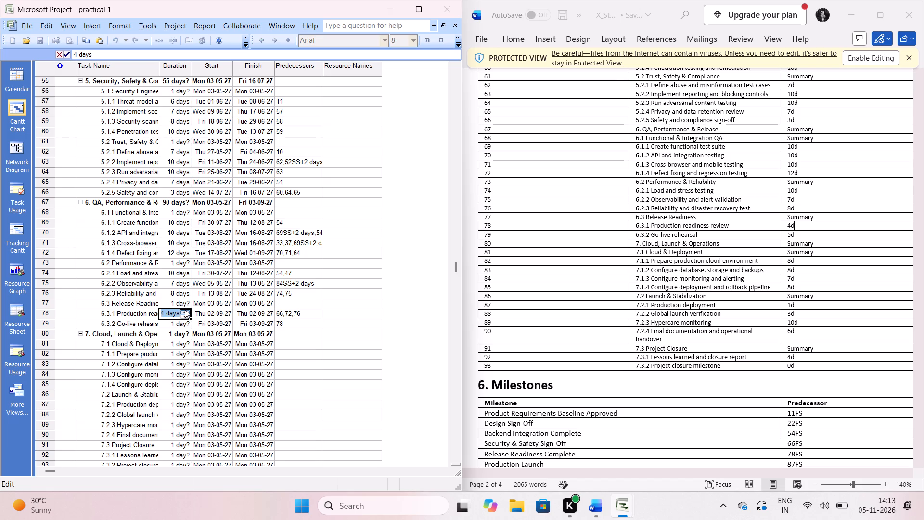
{"action": "left_click", "coordinate": [183, 324]}
{"action": "triple_click", "coordinate": [186, 323]}
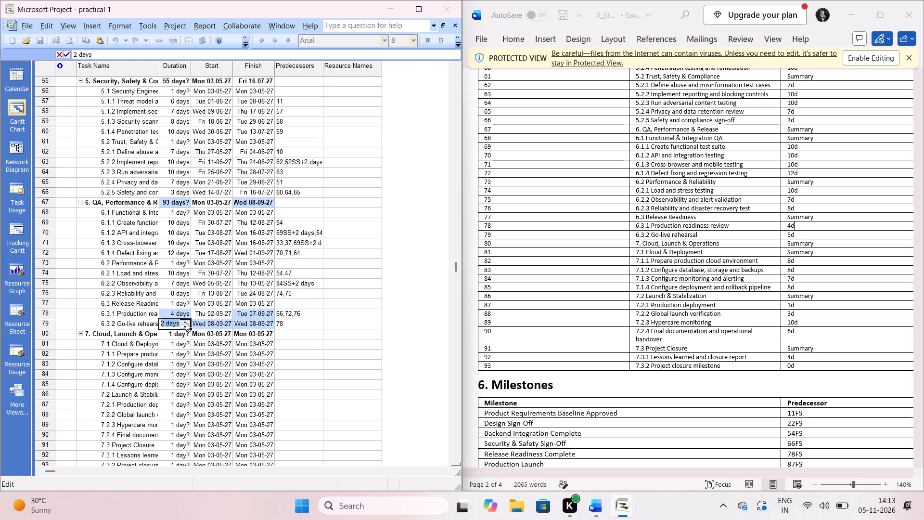
{"action": "double_click", "coordinate": [186, 323]}
{"action": "left_click", "coordinate": [185, 328]}
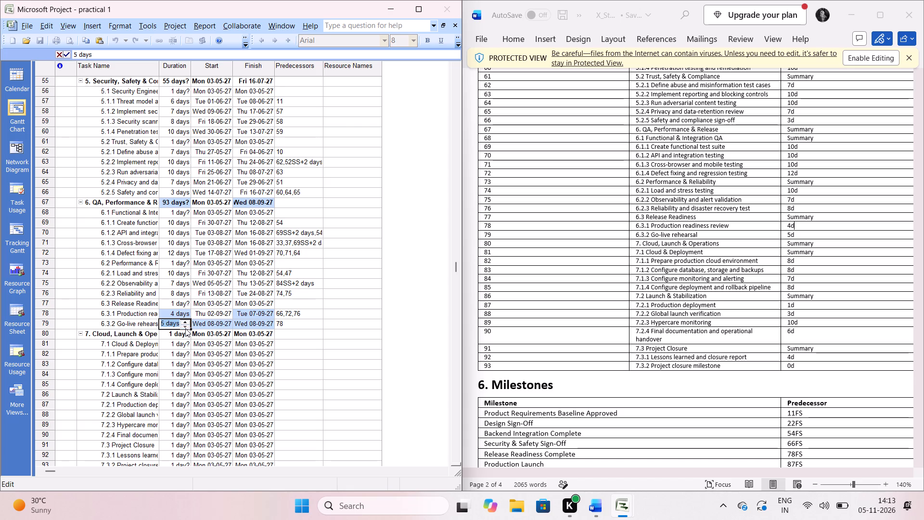
{"action": "left_click", "coordinate": [180, 339]}
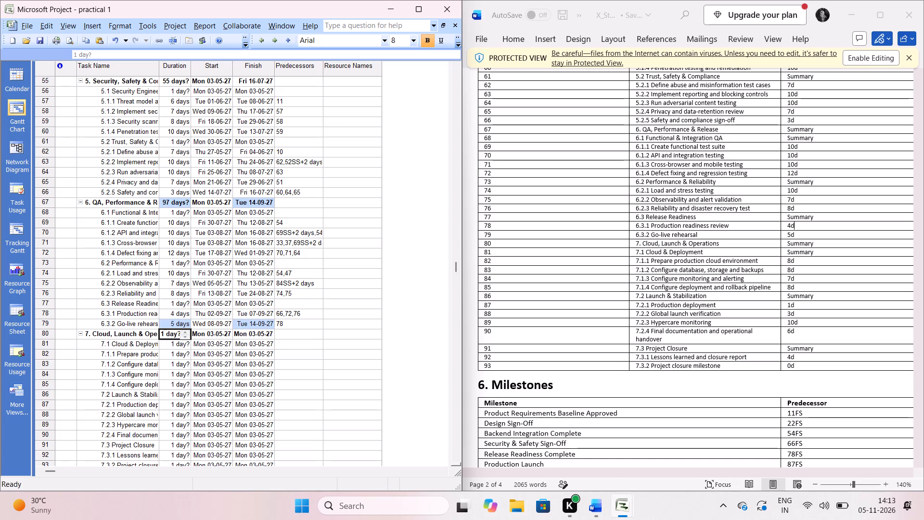
Set the durations of task 7.1.1 Prepare production cloud environment and task 7.1.2 Configure database, storage and backups to 8 days each.
{"action": "scroll", "coordinate": [205, 311], "scroll_direction": "up", "scroll_amount": 1}
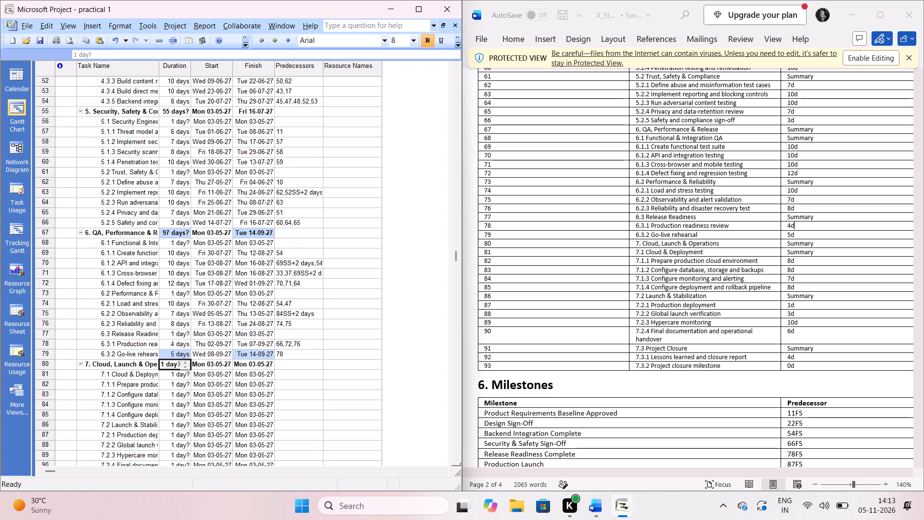
{"action": "scroll", "coordinate": [205, 311], "scroll_direction": "up", "scroll_amount": 1}
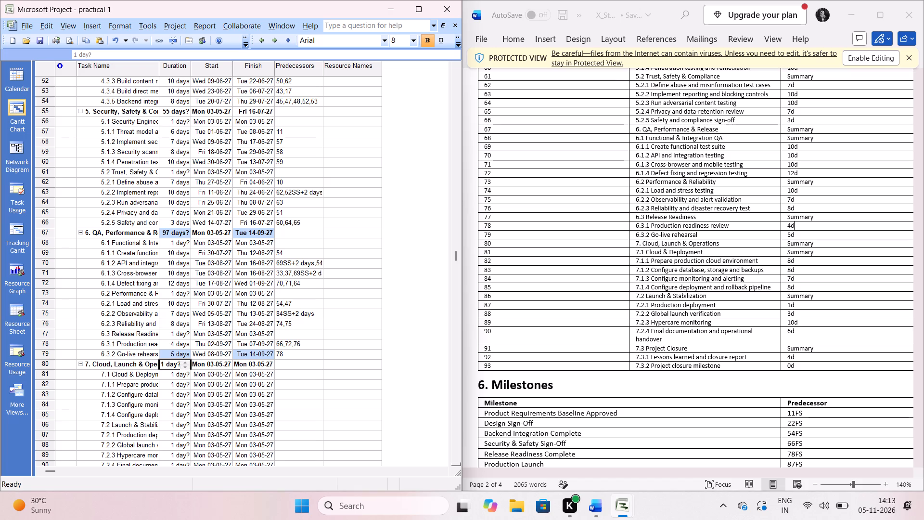
{"action": "scroll", "coordinate": [254, 354], "scroll_direction": "down", "scroll_amount": 2}
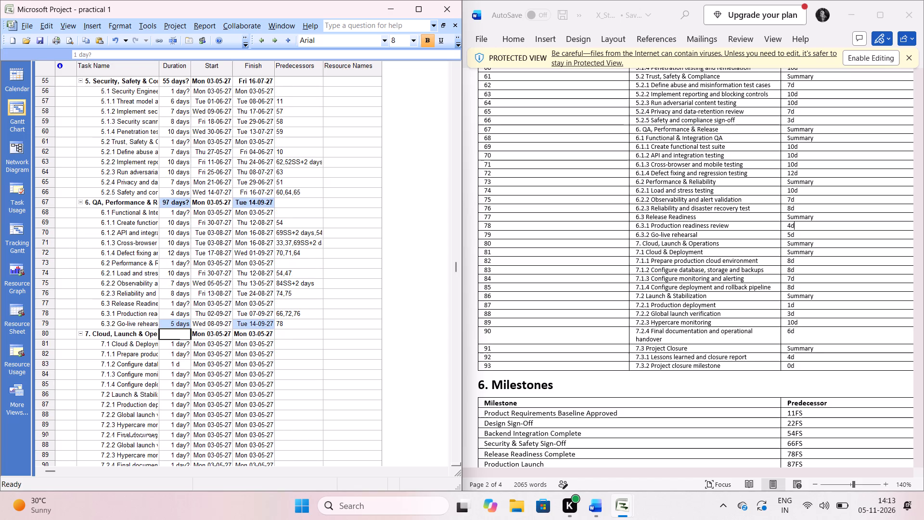
{"action": "left_click", "coordinate": [180, 345]}
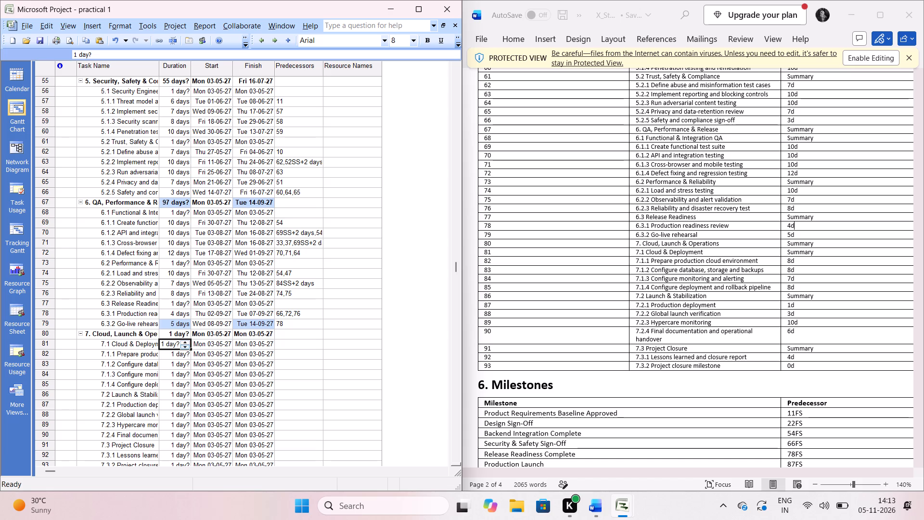
{"action": "left_click", "coordinate": [180, 354]}
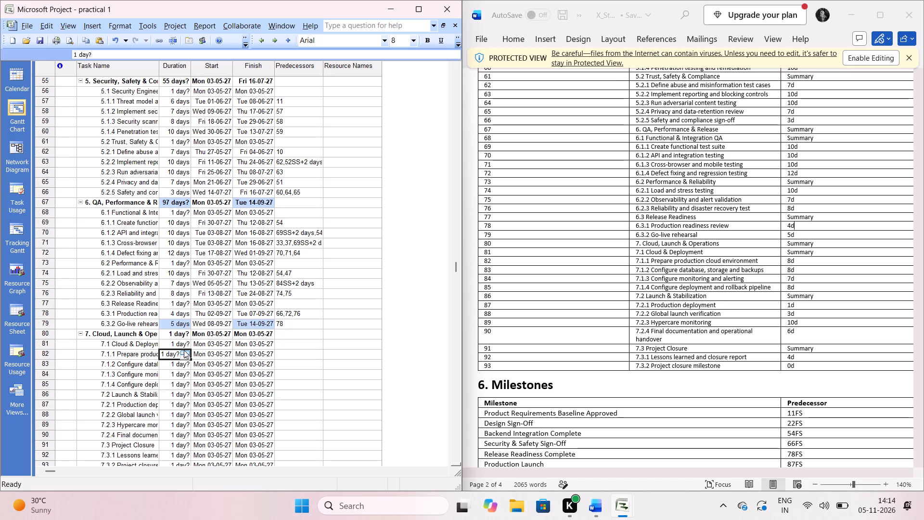
{"action": "triple_click", "coordinate": [184, 350]}
{"action": "triple_click", "coordinate": [184, 350]}
{"action": "left_click_drag", "start_coordinate": [184, 350], "coordinate": [182, 364]}
{"action": "left_click", "coordinate": [182, 364]}
{"action": "triple_click", "coordinate": [183, 364]}
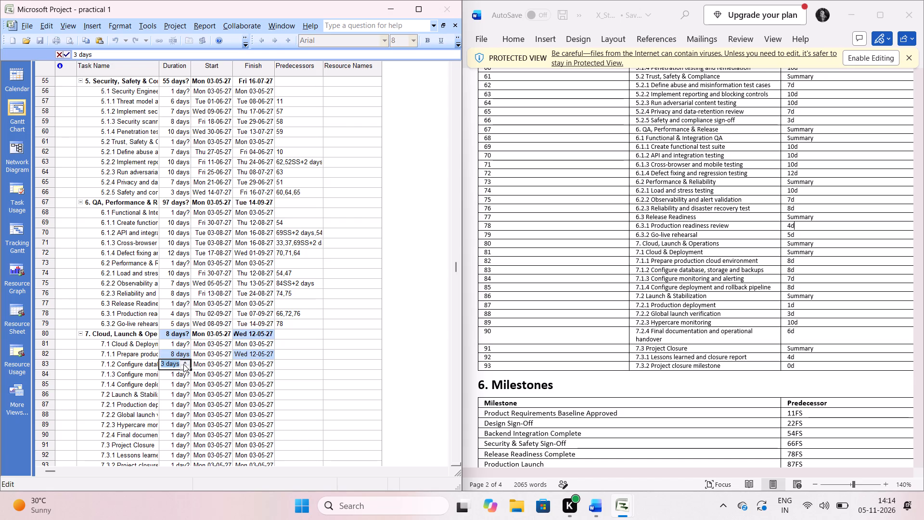
{"action": "double_click", "coordinate": [183, 364]}
{"action": "double_click", "coordinate": [183, 364]}
{"action": "left_click", "coordinate": [180, 376]}
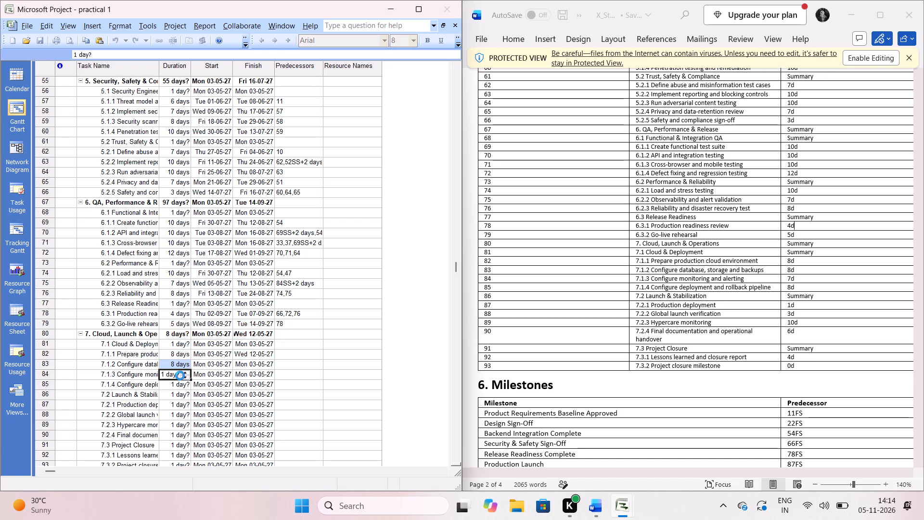
Set the durations of task 7.1.3 Configure monitoring and alerting to 7 days and task 7.1.4 Configure deployment and rollback pipeline to 8 days.
{"action": "triple_click", "coordinate": [182, 373]}
{"action": "triple_click", "coordinate": [182, 373]}
{"action": "left_click", "coordinate": [182, 373]}
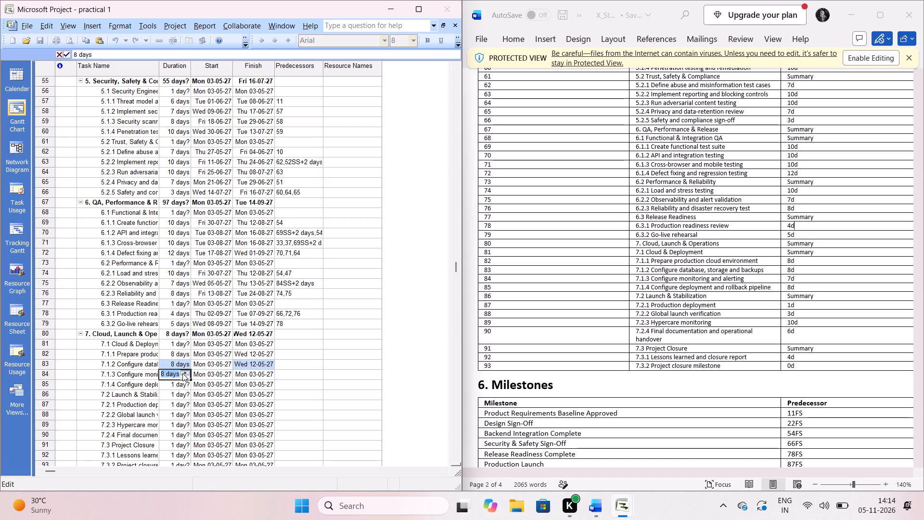
{"action": "left_click", "coordinate": [184, 378]}
{"action": "left_click", "coordinate": [180, 386]}
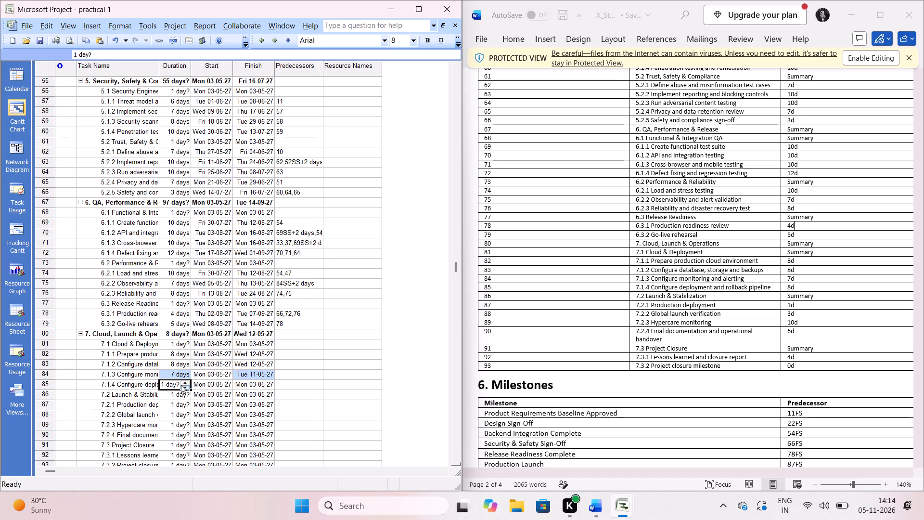
{"action": "triple_click", "coordinate": [184, 382]}
{"action": "left_click", "coordinate": [184, 382]}
{"action": "double_click", "coordinate": [184, 382]}
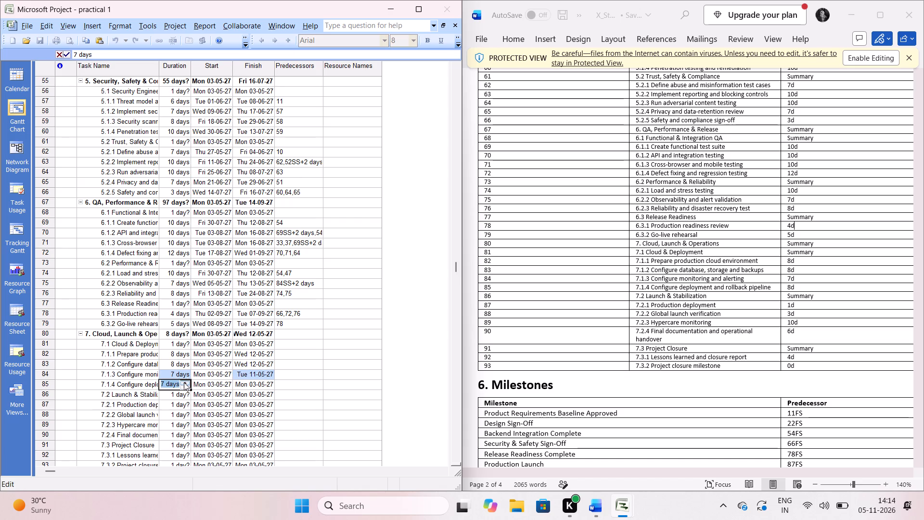
{"action": "left_click", "coordinate": [184, 382]}
{"action": "left_click", "coordinate": [179, 395]}
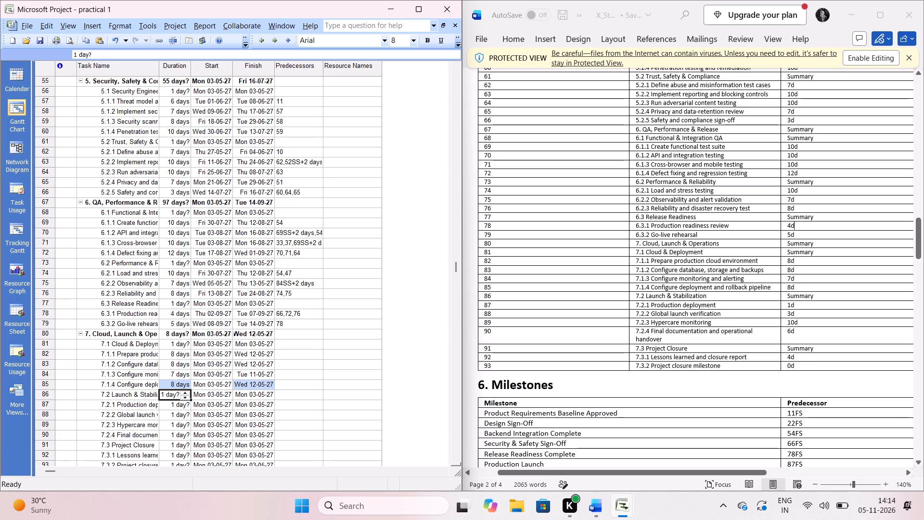
Set the durations of task 7.2.1 Production deployment to 1 day and task 7.2.2 Global launch verification to 3 days.
{"action": "scroll", "coordinate": [268, 354], "scroll_direction": "down", "scroll_amount": 1}
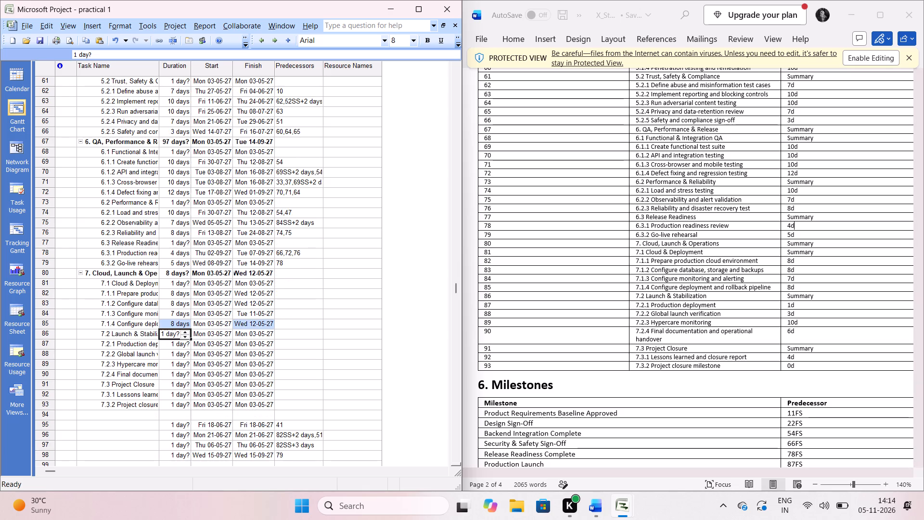
{"action": "scroll", "coordinate": [268, 354], "scroll_direction": "down", "scroll_amount": 1}
{"action": "left_click", "coordinate": [182, 349]}
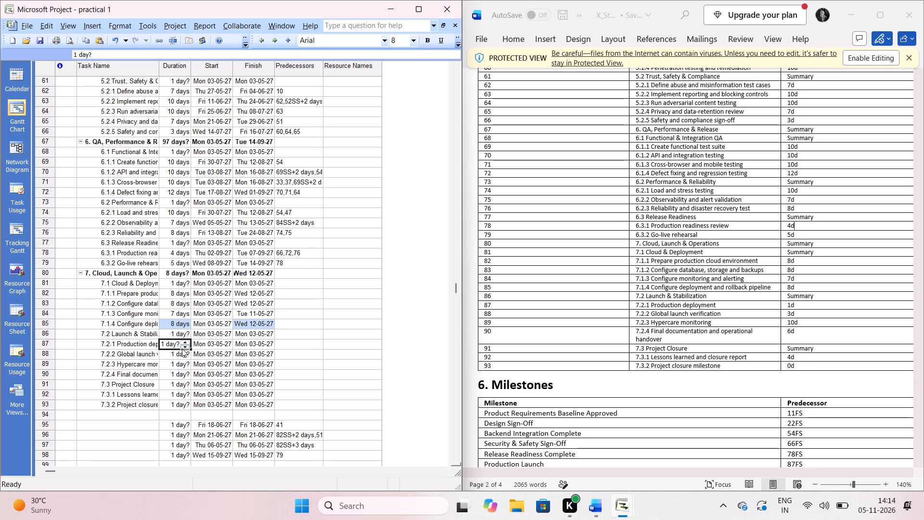
{"action": "left_click", "coordinate": [187, 341]}
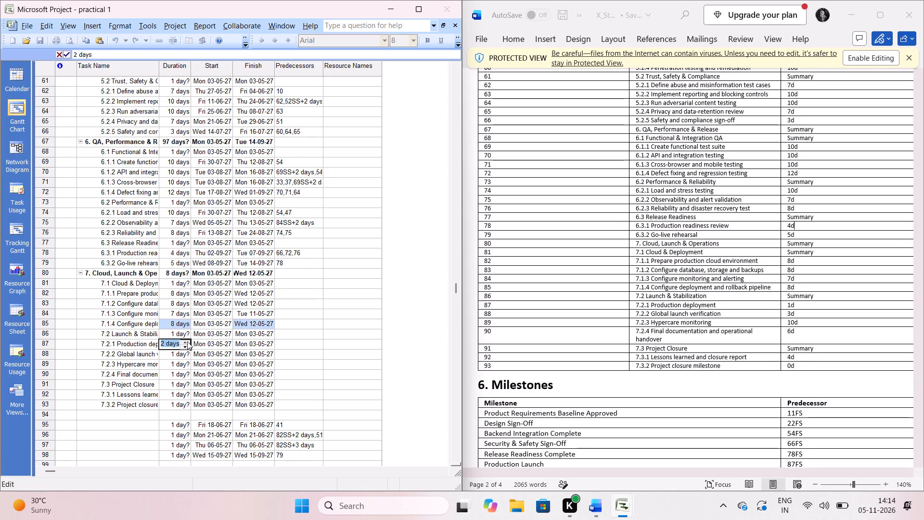
{"action": "left_click", "coordinate": [185, 348]}
{"action": "left_click", "coordinate": [179, 360]}
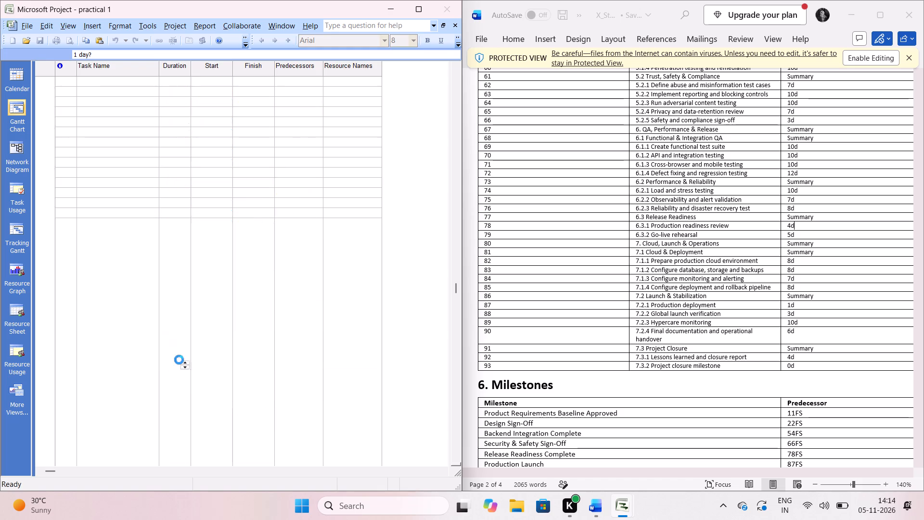
{"action": "left_click", "coordinate": [181, 356]}
{"action": "triple_click", "coordinate": [186, 350]}
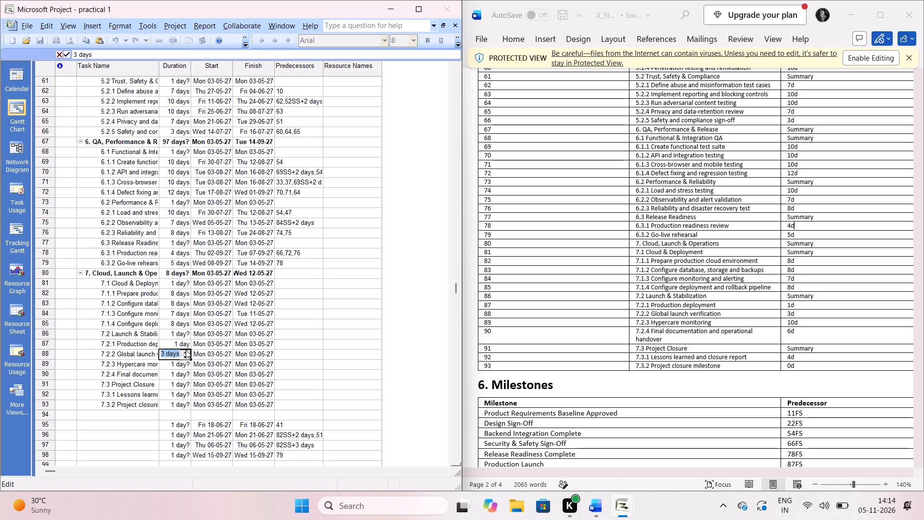
{"action": "left_click", "coordinate": [186, 356]}
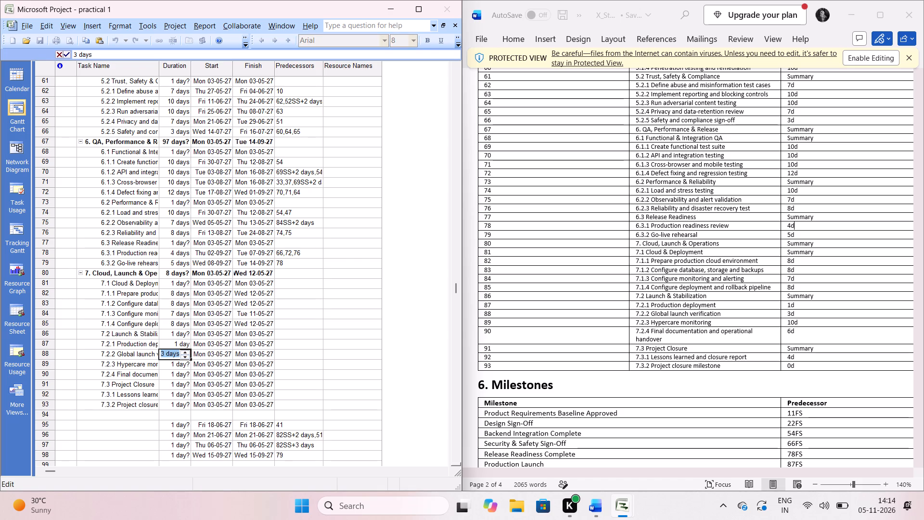
Set the durations of task 7.2.3 Hypercare monitoring to 10 days and task 7.2.4 Final documentation and operational handover to 6 days.
{"action": "left_click", "coordinate": [180, 363]}
{"action": "triple_click", "coordinate": [185, 364]}
{"action": "left_click", "coordinate": [185, 364]}
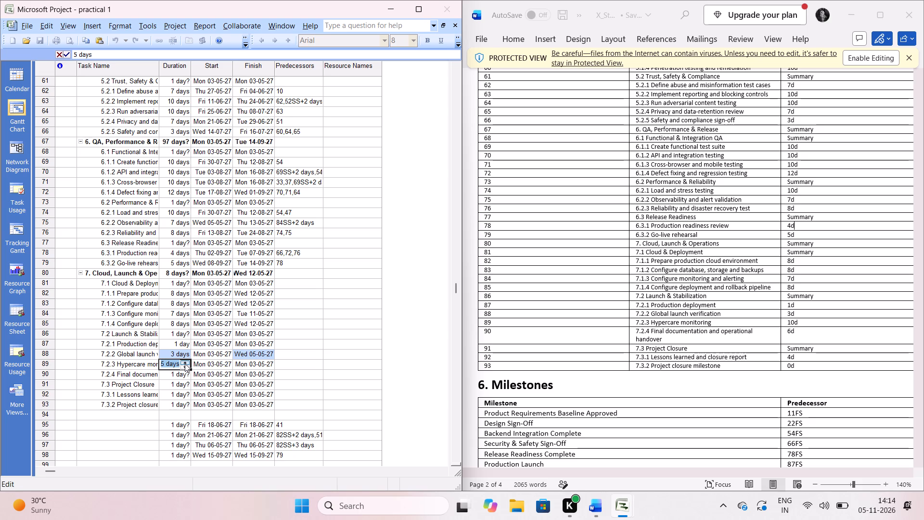
{"action": "triple_click", "coordinate": [185, 364]}
{"action": "double_click", "coordinate": [185, 364]}
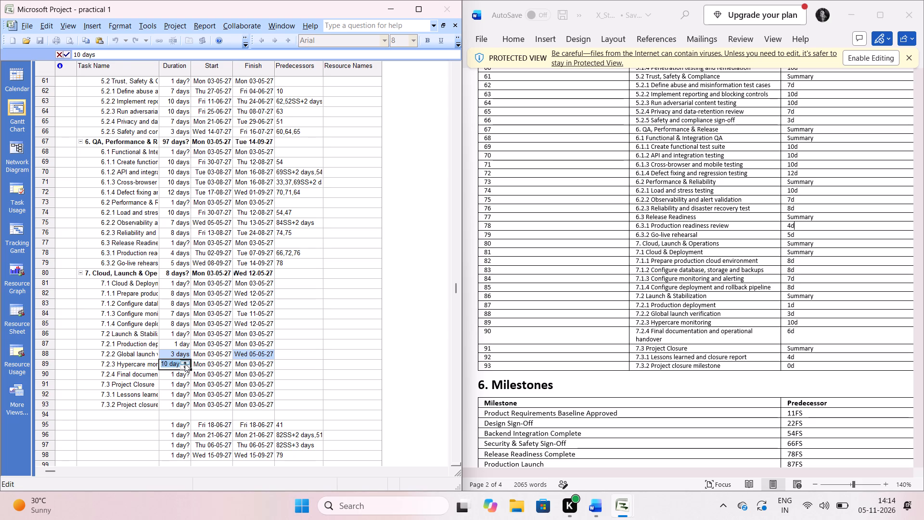
{"action": "left_click", "coordinate": [183, 371]}
{"action": "triple_click", "coordinate": [185, 371]}
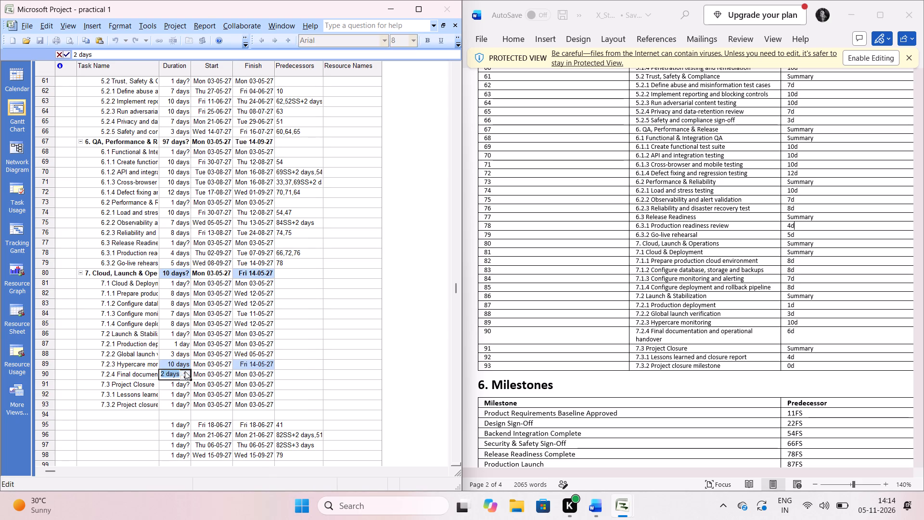
{"action": "left_click", "coordinate": [185, 371]}
{"action": "left_click", "coordinate": [185, 371]}
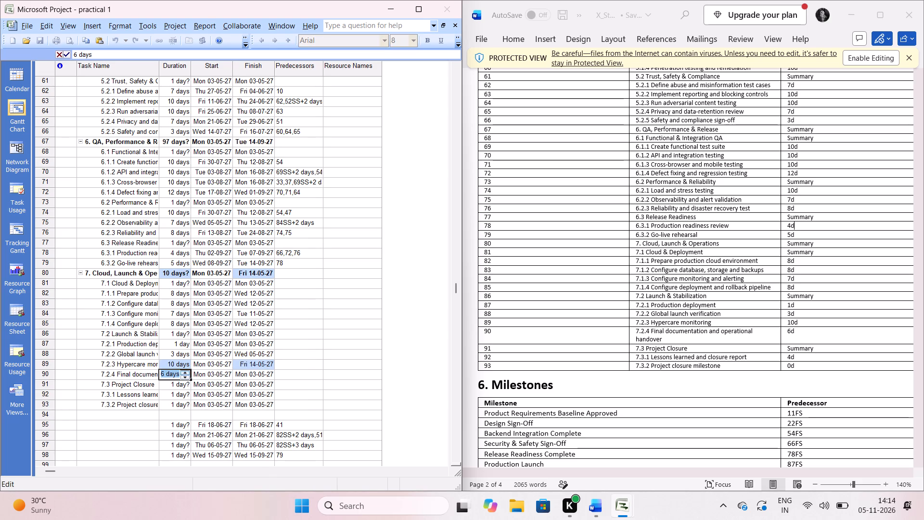
{"action": "left_click", "coordinate": [179, 382]}
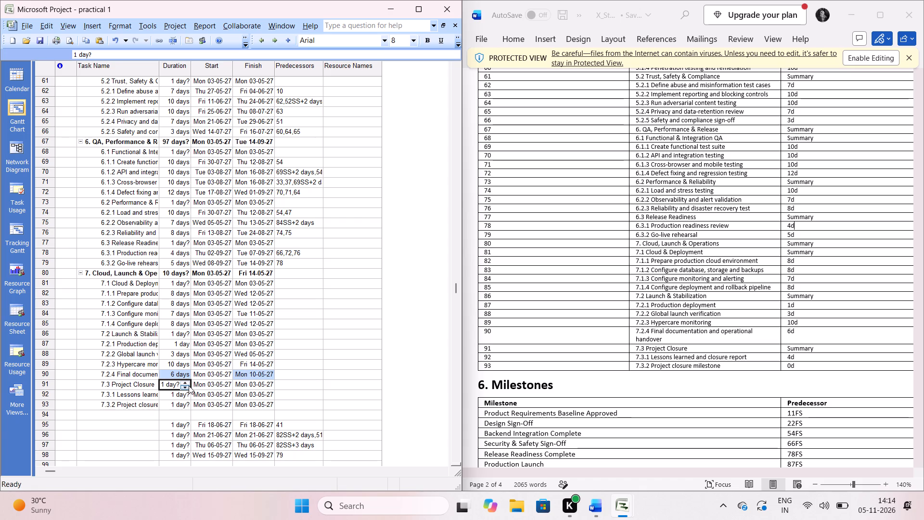
Set the durations of task 7.3.1 Lessons learned and closure report to 4 days and task 7.3.2 Project closure milestone to 0 days.
{"action": "left_click", "coordinate": [181, 393]}
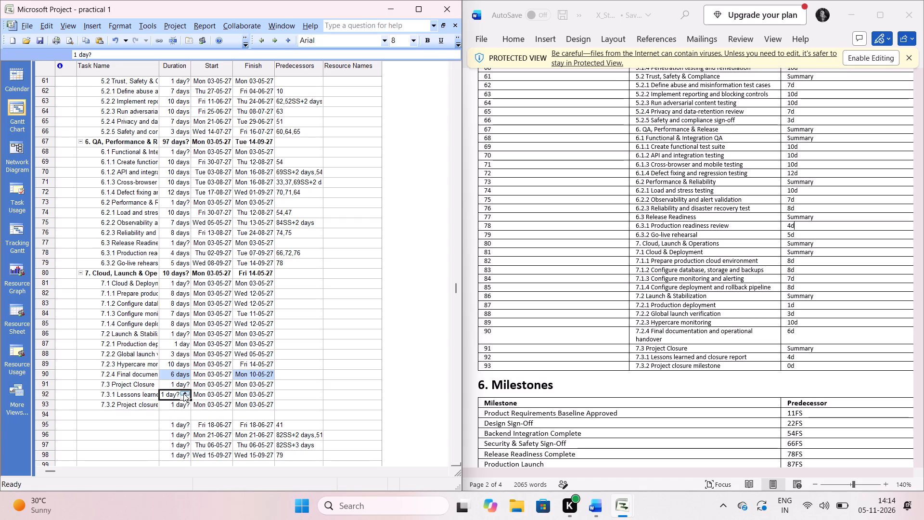
{"action": "left_click", "coordinate": [183, 393]}
{"action": "double_click", "coordinate": [183, 393]}
{"action": "left_click", "coordinate": [181, 401]}
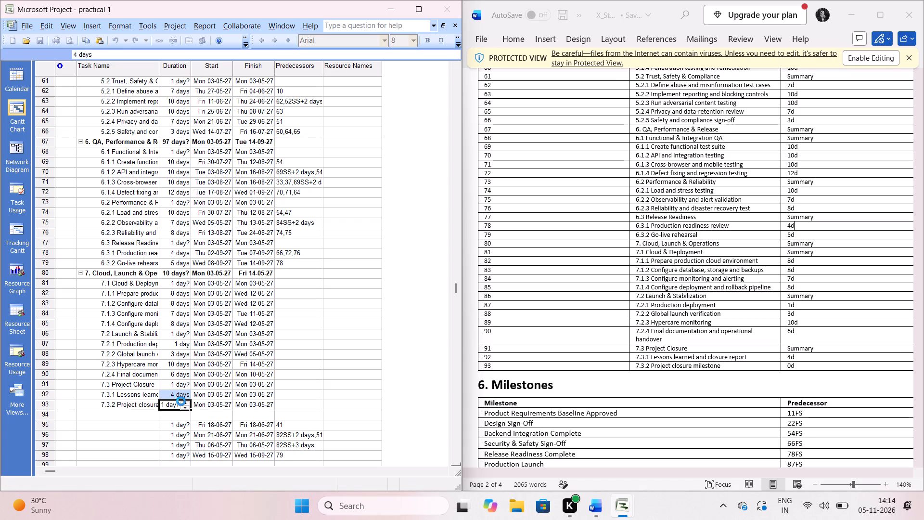
{"action": "left_click", "coordinate": [181, 405]}
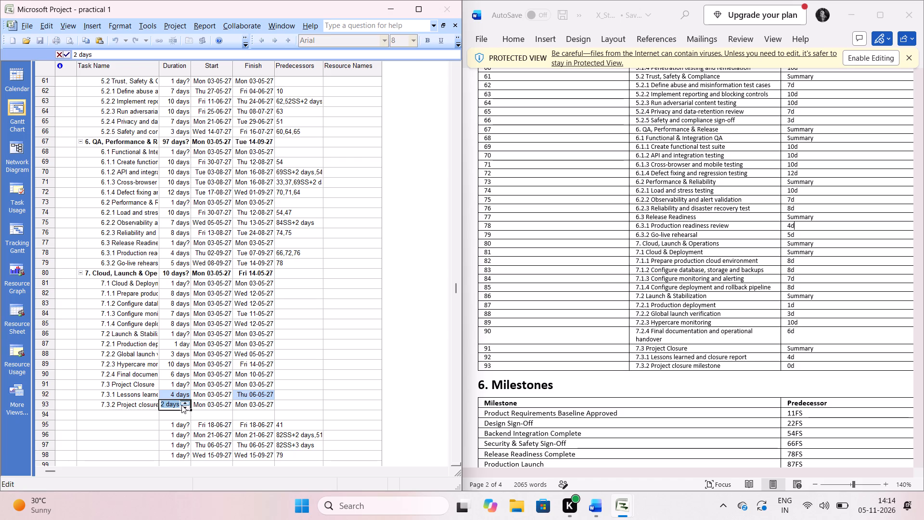
{"action": "double_click", "coordinate": [182, 405]}
{"action": "left_click", "coordinate": [182, 405]}
{"action": "triple_click", "coordinate": [184, 407]}
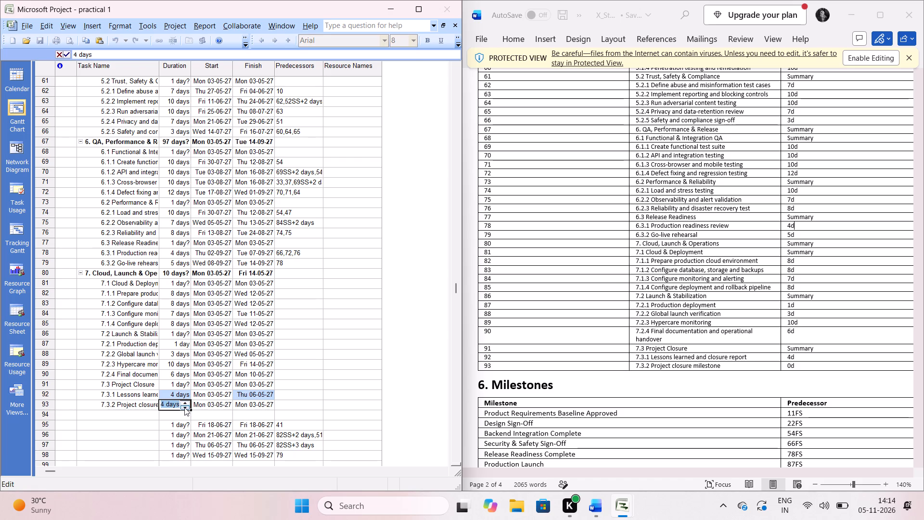
{"action": "left_click", "coordinate": [184, 407]}
{"action": "left_click", "coordinate": [184, 407]}
{"action": "key", "text": "Return"}
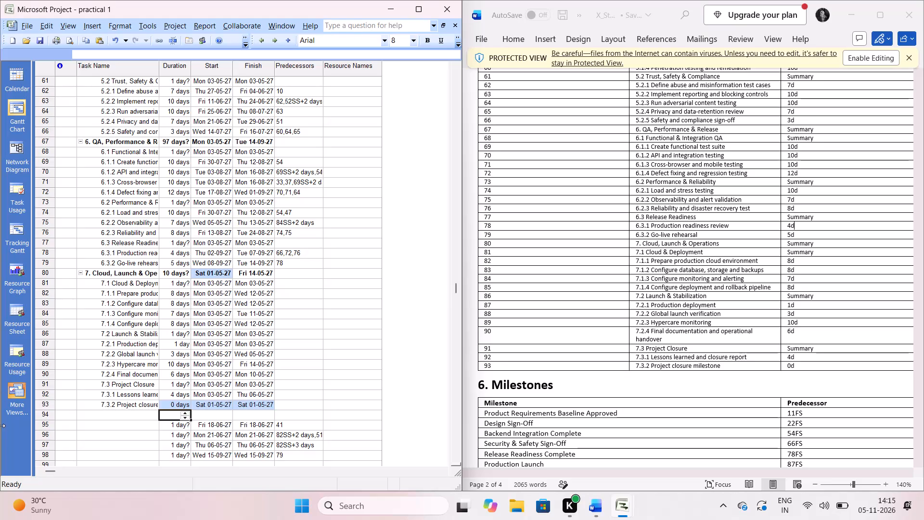
Clear the stray duration, date and predecessor entries of the unnamed tasks in rows 95 to 98.
{"action": "left_click", "coordinate": [172, 426]}
{"action": "right_click", "coordinate": [172, 426]}
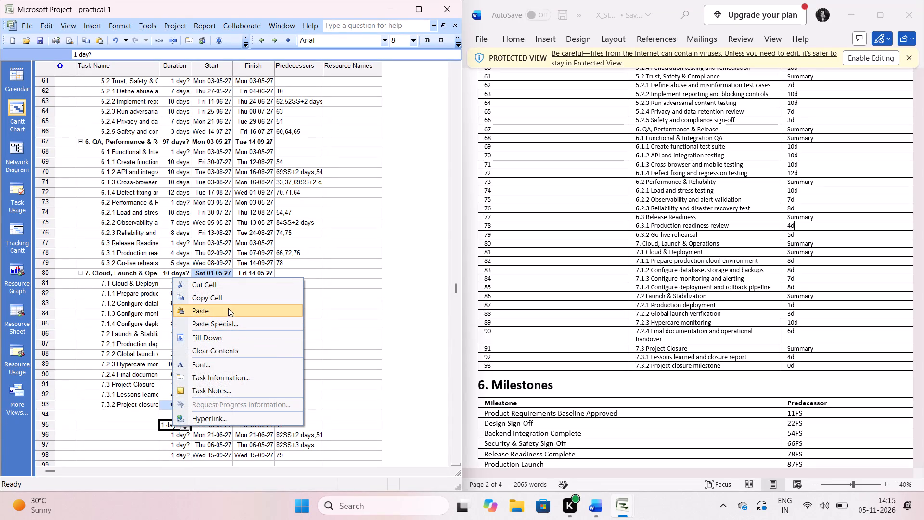
{"action": "left_click", "coordinate": [230, 287]}
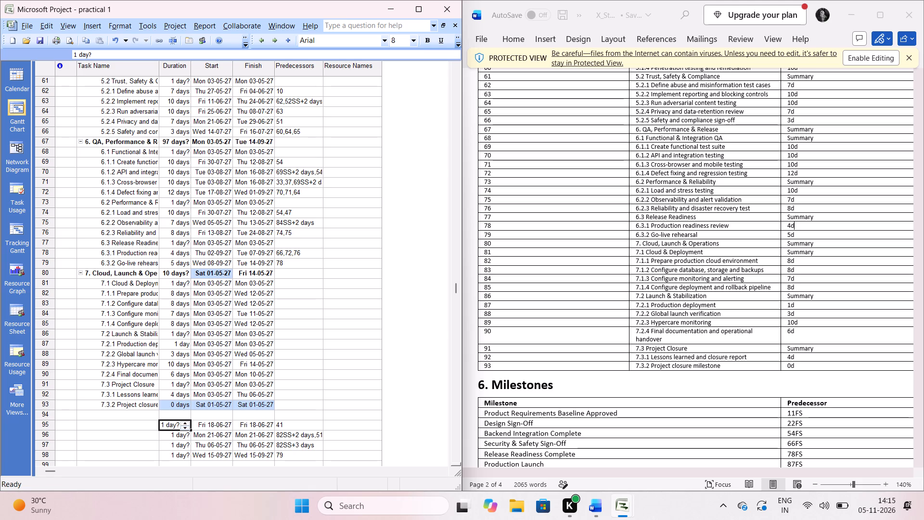
{"action": "left_click_drag", "start_coordinate": [165, 424], "coordinate": [290, 453]}
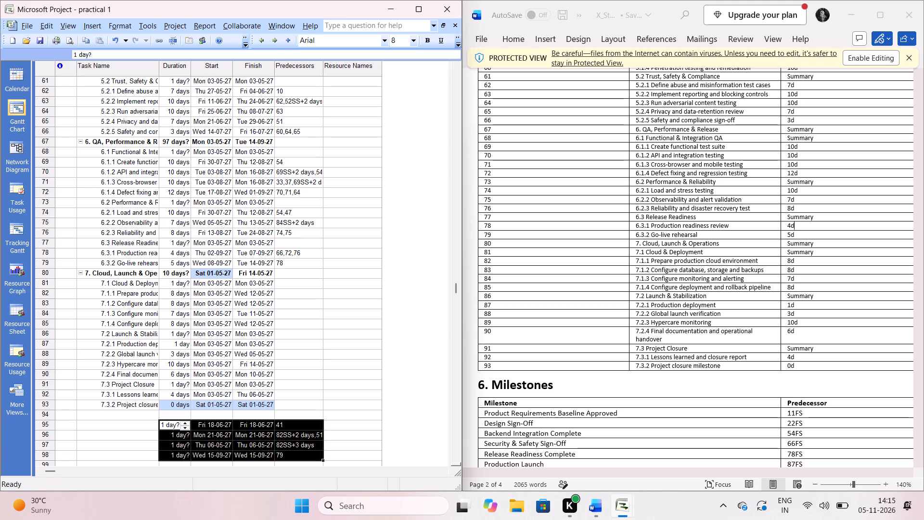
{"action": "key", "text": "Delete"}
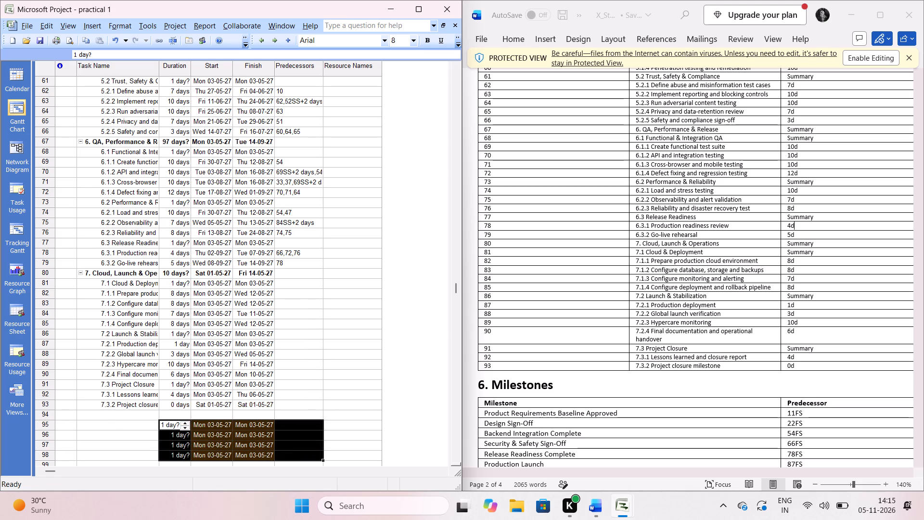
{"action": "key", "text": "Delete"}
{"action": "left_click", "coordinate": [194, 426]}
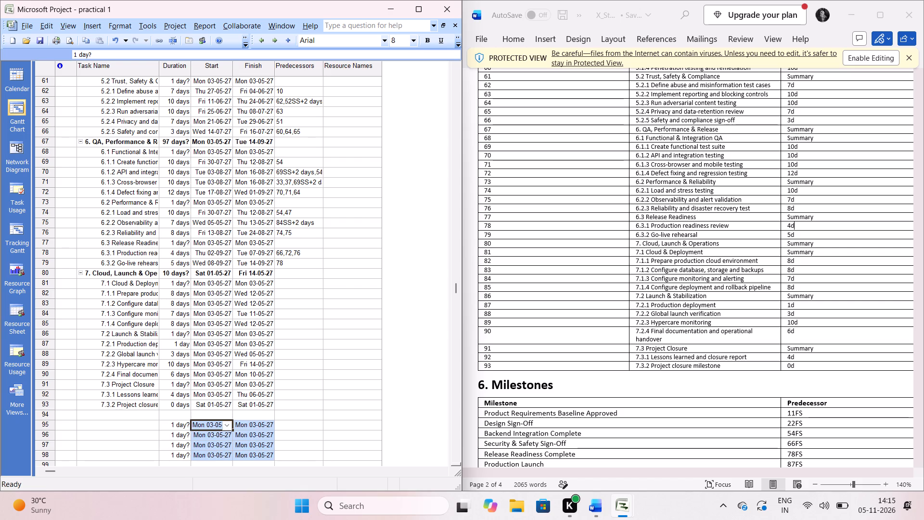
{"action": "left_click", "coordinate": [194, 415]}
Review the durations and predecessors through the whole task list, from the project's first row to the unnamed rows below task 93.
{"action": "scroll", "coordinate": [194, 415], "scroll_direction": "up", "scroll_amount": 1}
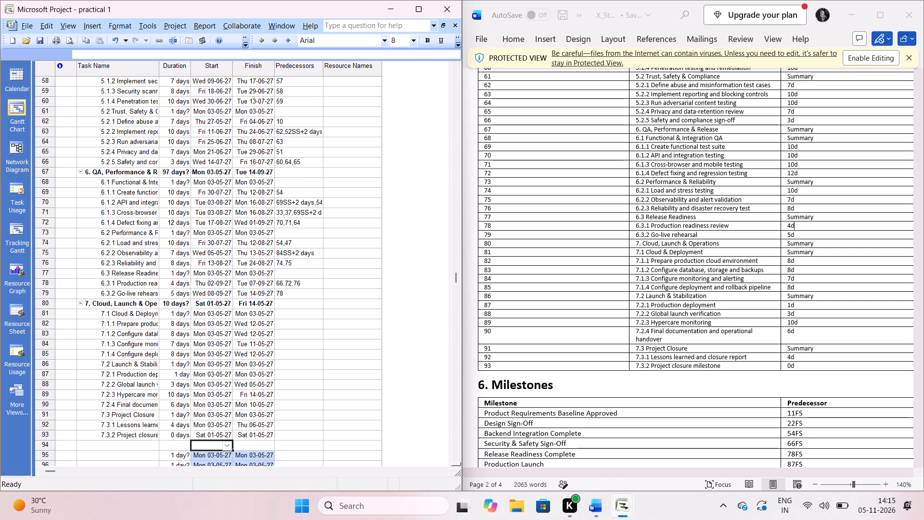
{"action": "scroll", "coordinate": [194, 415], "scroll_direction": "up", "scroll_amount": 9}
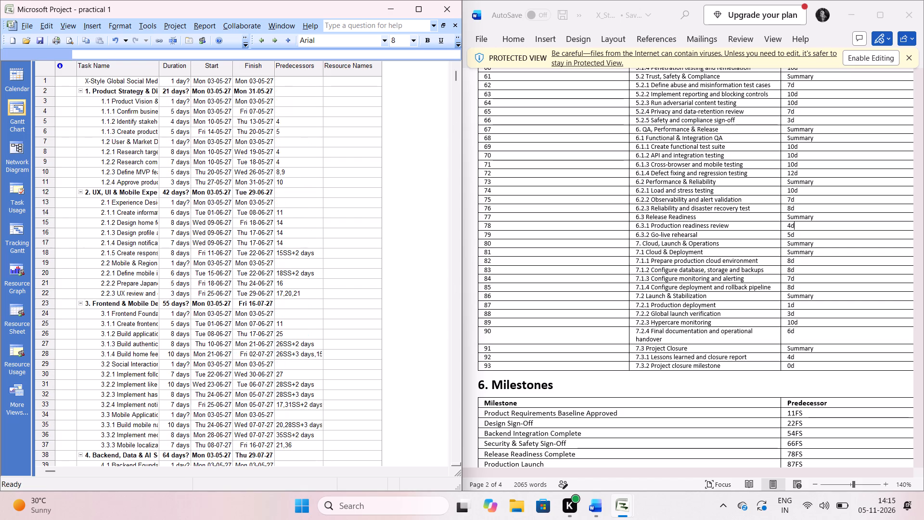
{"action": "scroll", "coordinate": [194, 415], "scroll_direction": "up", "scroll_amount": 1}
{"action": "scroll", "coordinate": [194, 415], "scroll_direction": "down", "scroll_amount": 3}
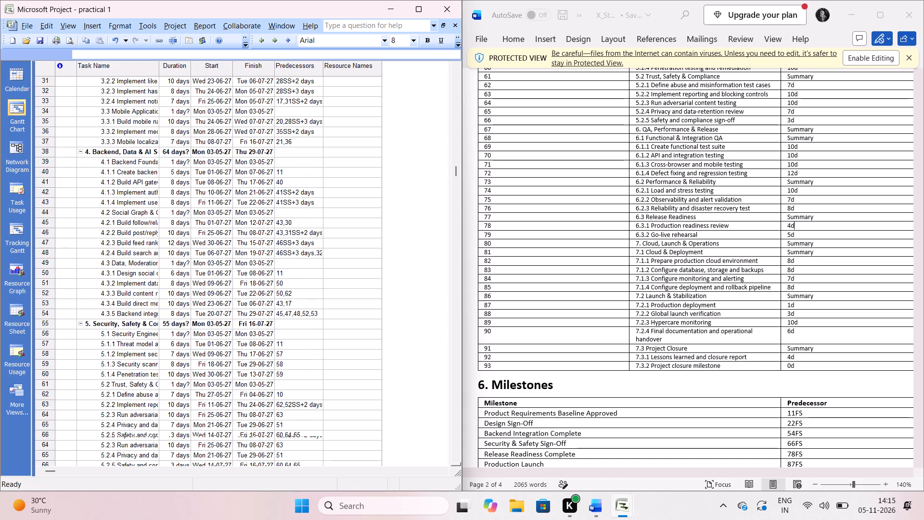
{"action": "scroll", "coordinate": [194, 415], "scroll_direction": "down", "scroll_amount": 3}
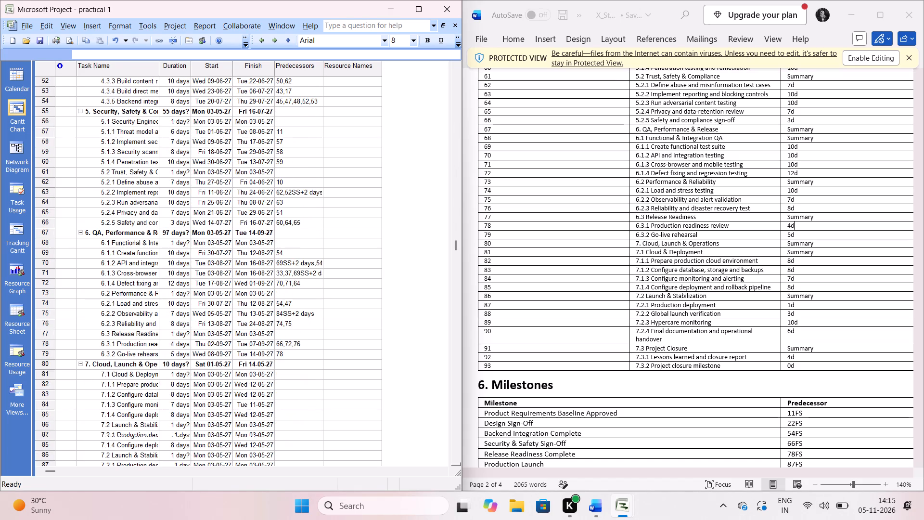
{"action": "scroll", "coordinate": [194, 415], "scroll_direction": "down", "scroll_amount": 2}
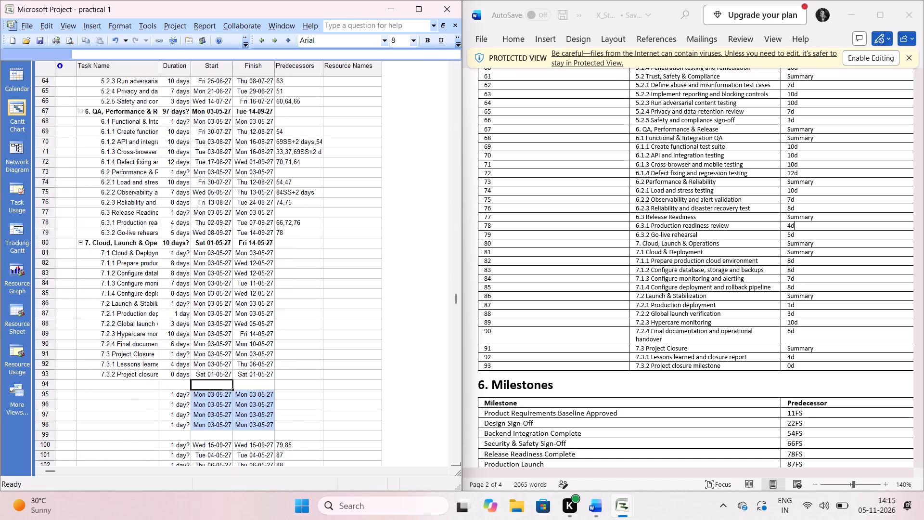
{"action": "left_click", "coordinate": [182, 245]}
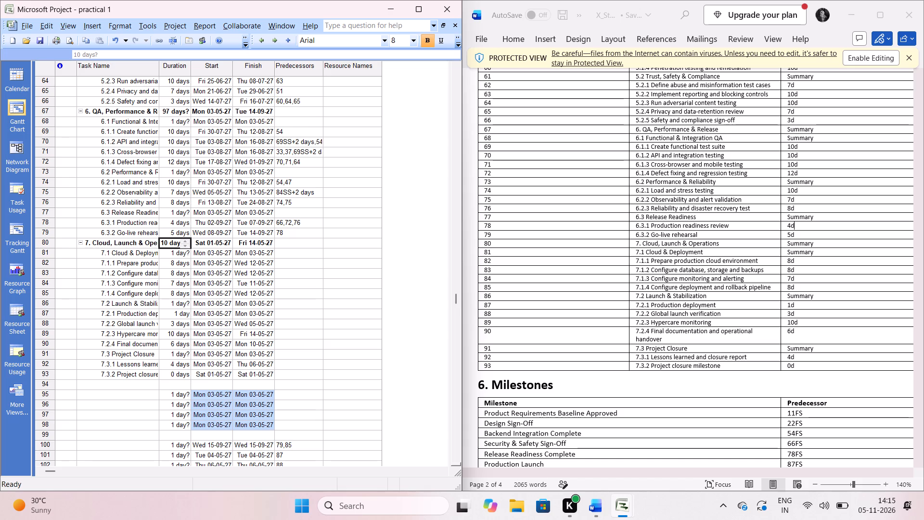
{"action": "scroll", "coordinate": [255, 335], "scroll_direction": "up", "scroll_amount": 1}
Copy the predecessors of rows 80 to 93 (7. Cloud, Launch & Operations through 7.3.2) from the Word brief's WBS table into the same schedule rows.
{"action": "scroll", "coordinate": [244, 326], "scroll_direction": "up", "scroll_amount": 1}
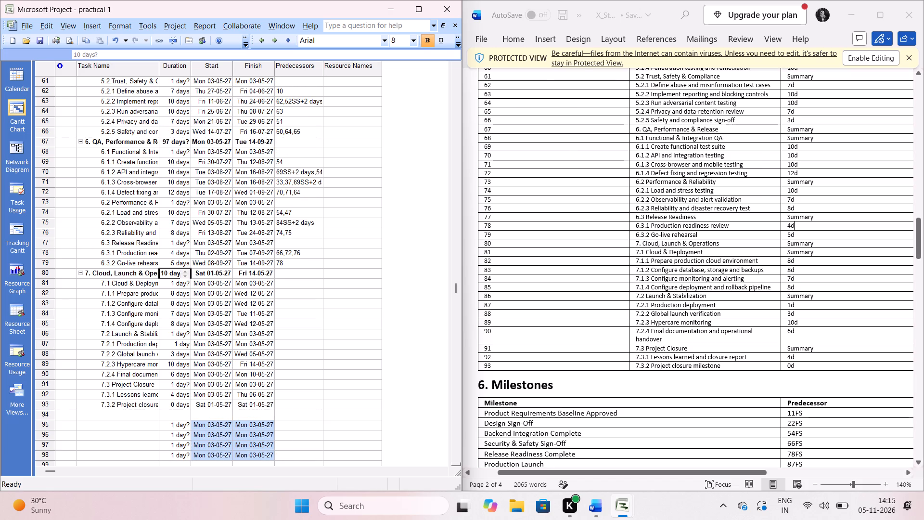
{"action": "scroll", "coordinate": [675, 346], "scroll_direction": "left", "scroll_amount": 4}
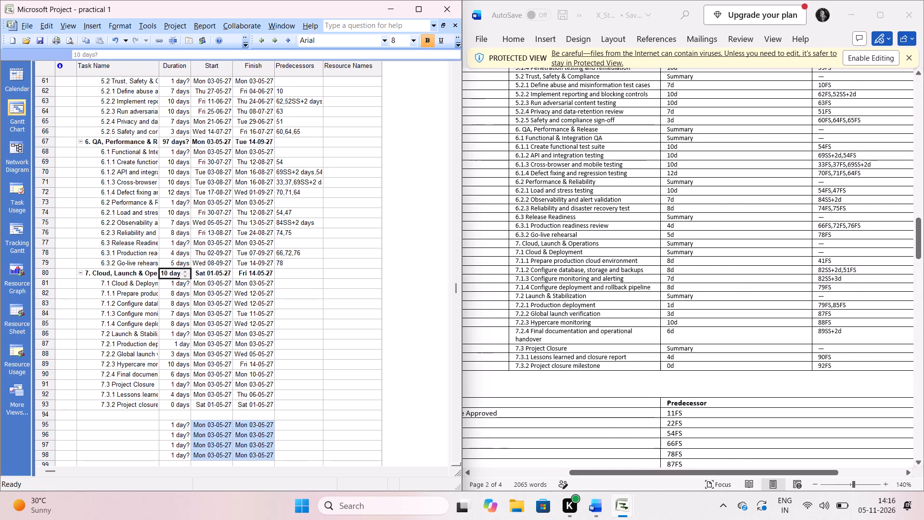
{"action": "left_click_drag", "start_coordinate": [819, 243], "coordinate": [848, 345]}
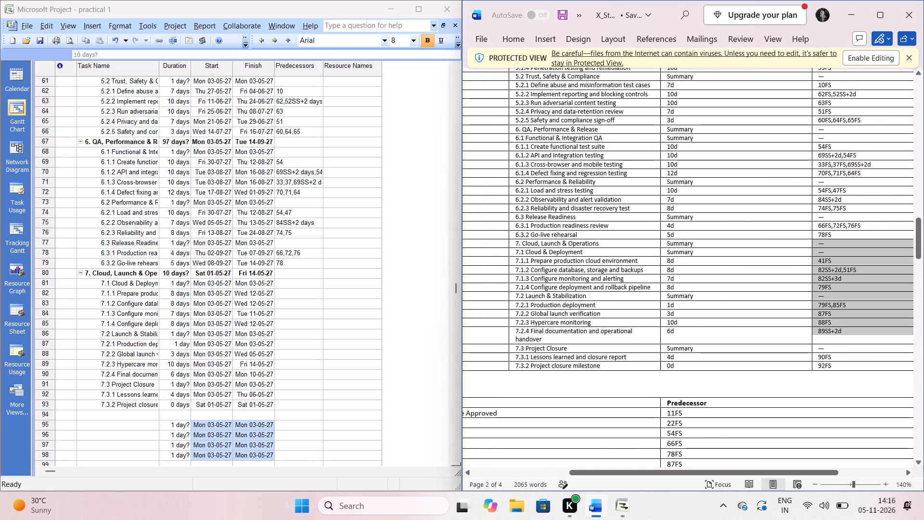
{"action": "left_click_drag", "start_coordinate": [848, 345], "coordinate": [851, 362]}
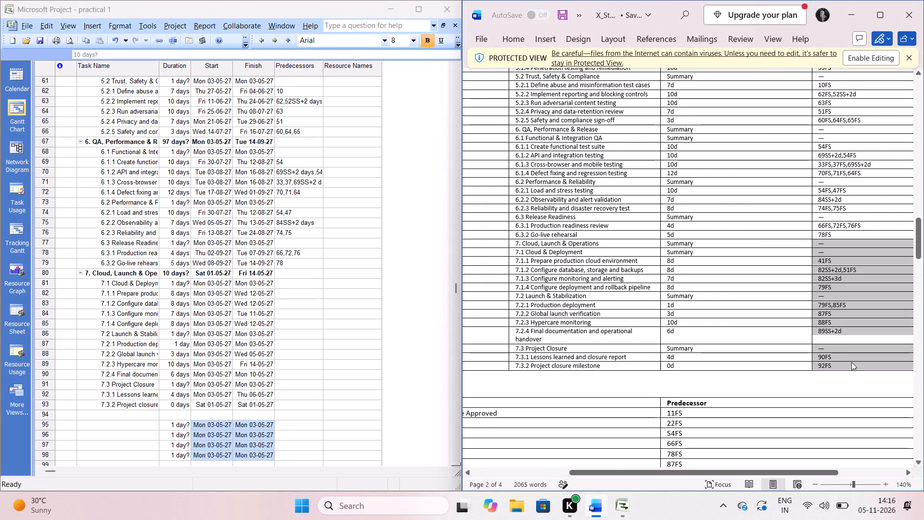
{"action": "key", "text": "ctrl+c"}
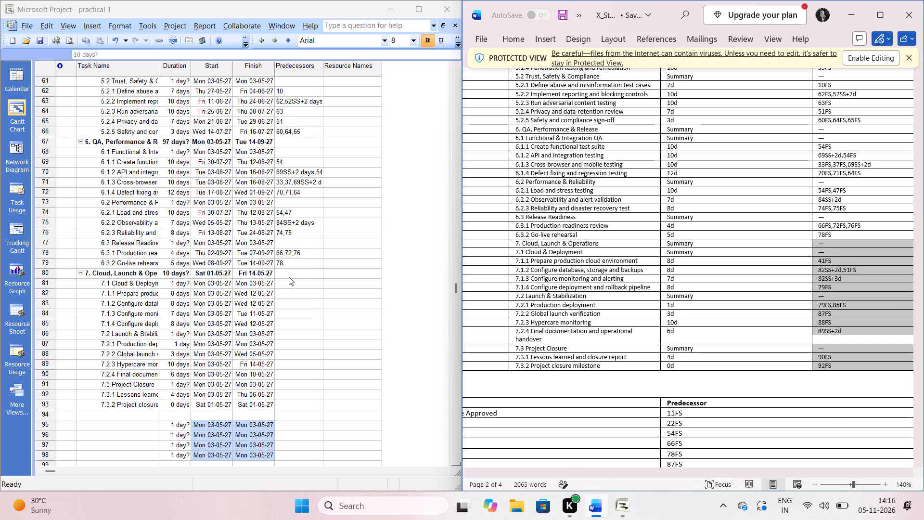
{"action": "left_click", "coordinate": [292, 273]}
{"action": "key", "text": "ctrl+v"}
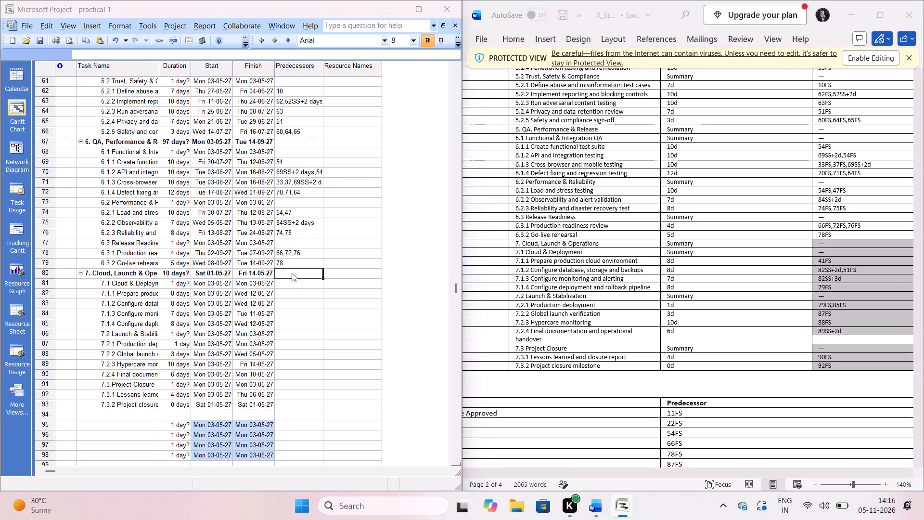
{"action": "left_click", "coordinate": [465, 313]}
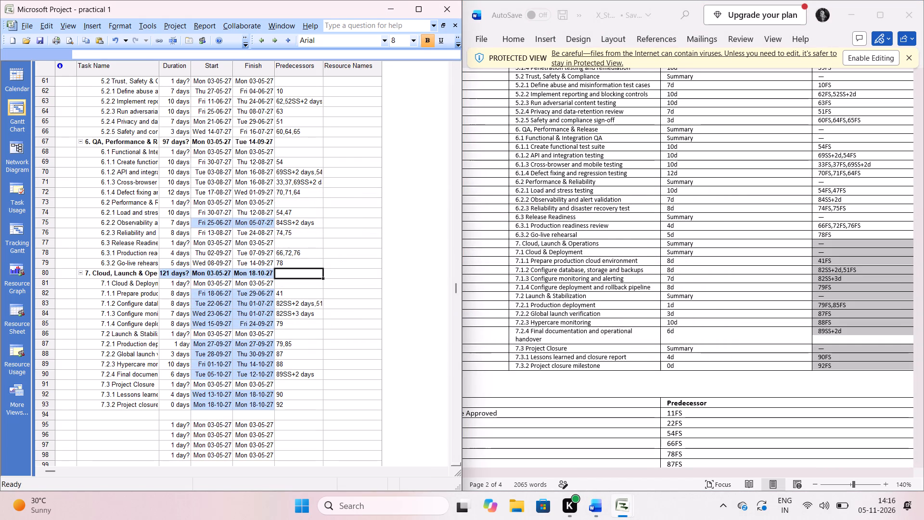
{"action": "left_click", "coordinate": [424, 250]}
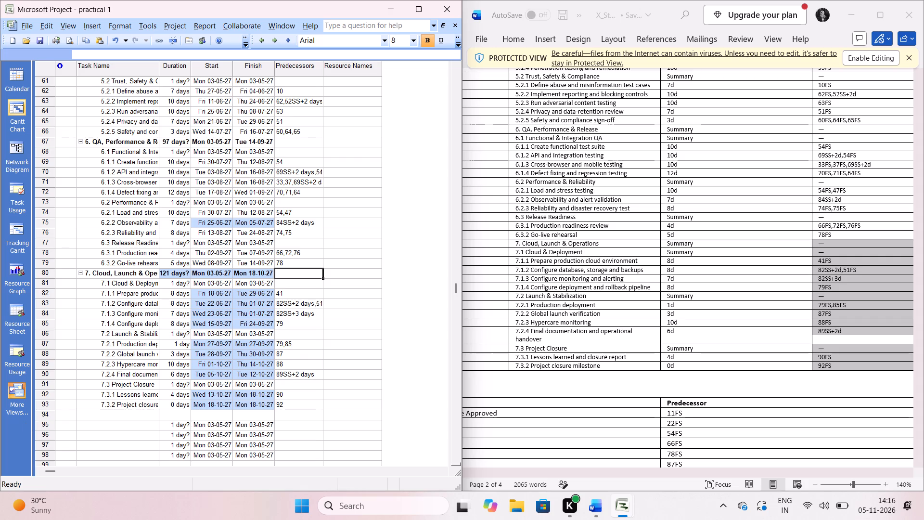
{"action": "left_click", "coordinate": [66, 439]}
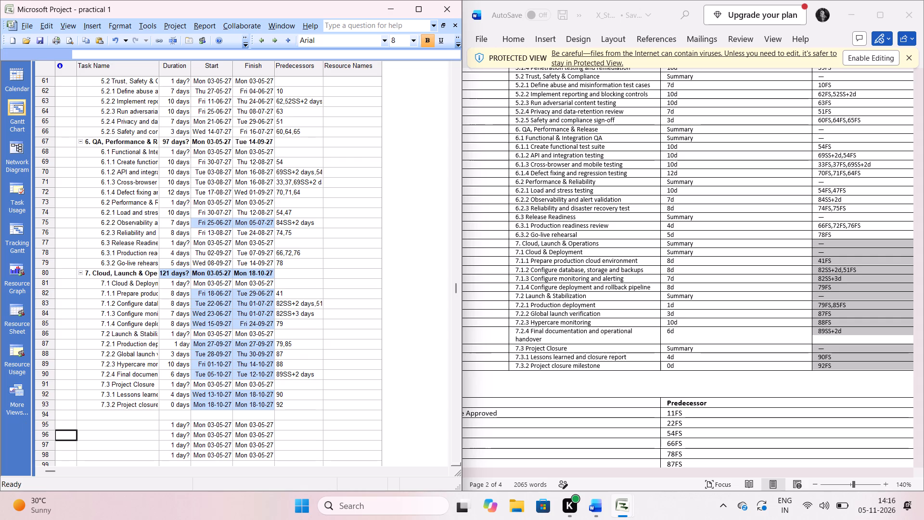
Make the first row, X-Style Global Social Media Platform, bold in the task list.
{"action": "scroll", "coordinate": [318, 278], "scroll_direction": "up", "scroll_amount": 10}
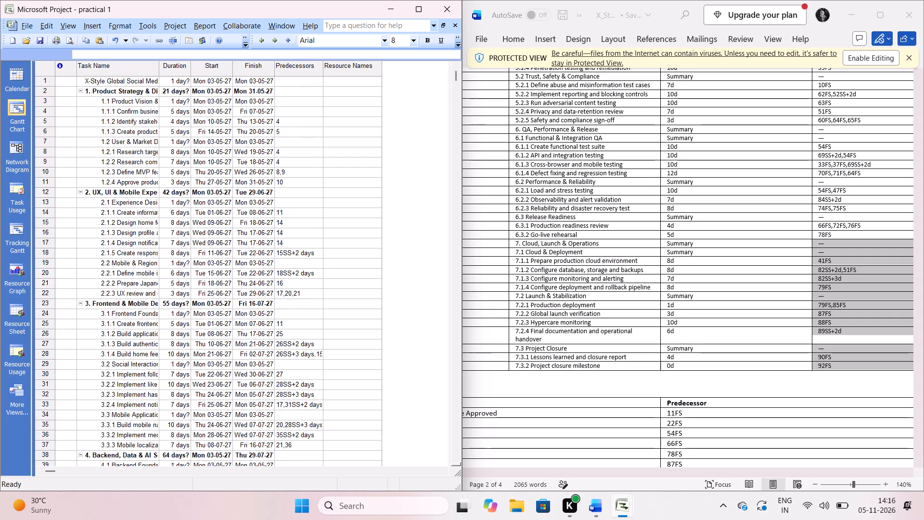
{"action": "scroll", "coordinate": [318, 278], "scroll_direction": "down", "scroll_amount": 4}
{"action": "scroll", "coordinate": [318, 278], "scroll_direction": "up", "scroll_amount": 3}
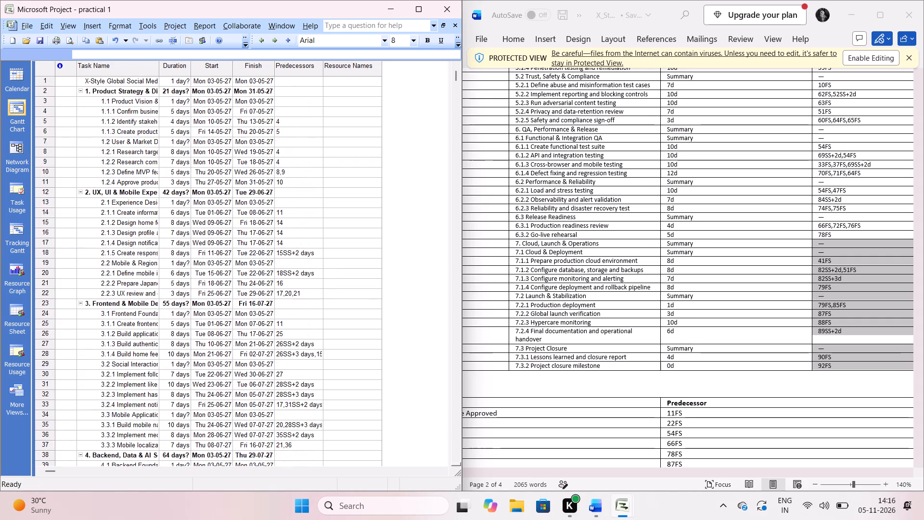
{"action": "scroll", "coordinate": [318, 278], "scroll_direction": "up", "scroll_amount": 1}
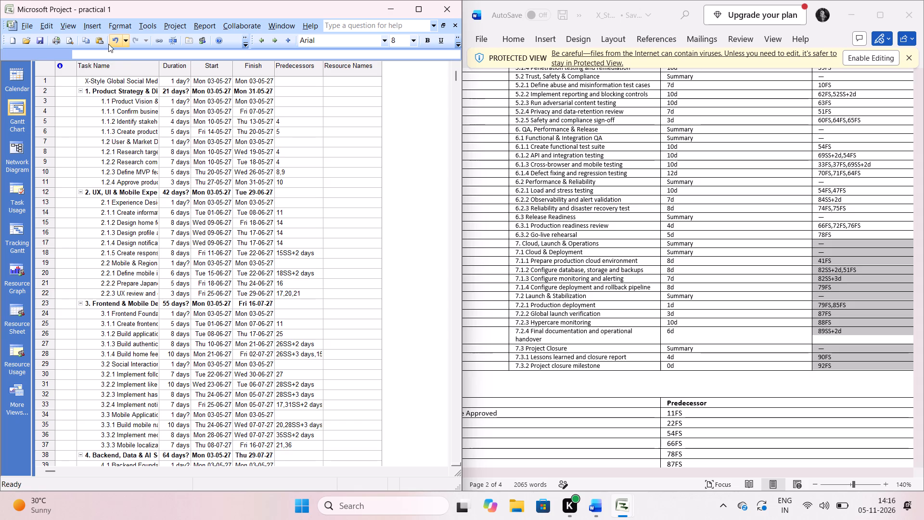
{"action": "left_click_drag", "start_coordinate": [86, 82], "coordinate": [128, 82]}
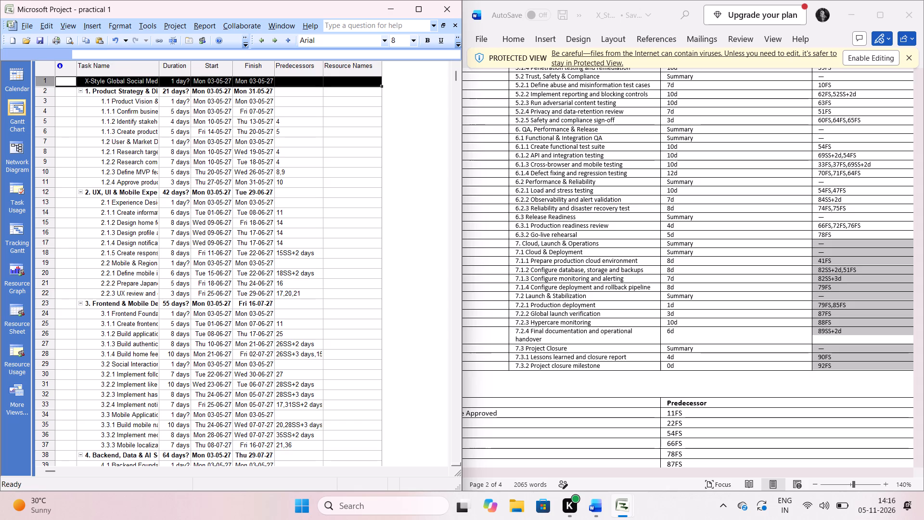
{"action": "left_click_drag", "start_coordinate": [128, 82], "coordinate": [73, 85]}
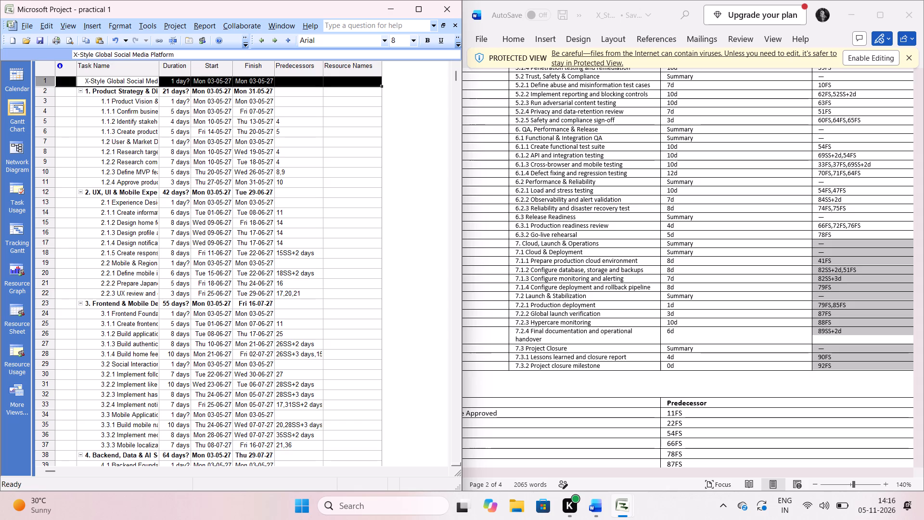
{"action": "double_click", "coordinate": [96, 84]}
{"action": "double_click", "coordinate": [113, 81]}
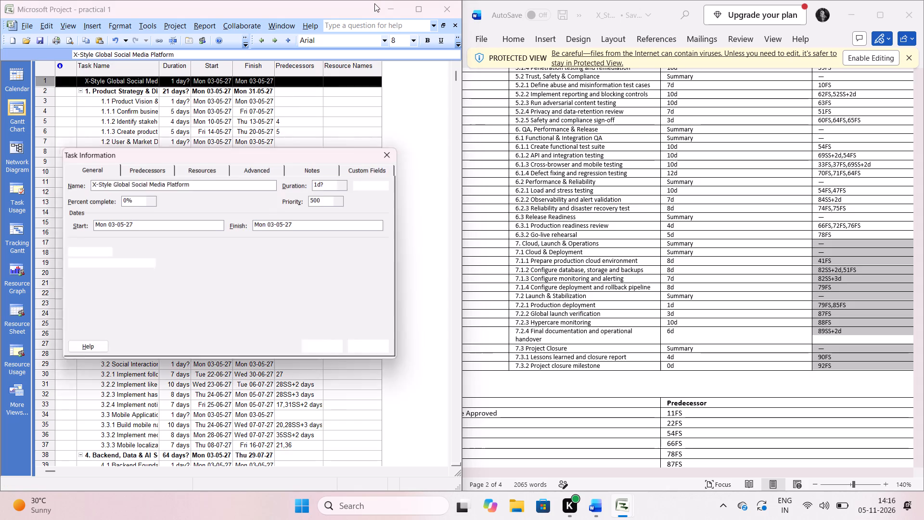
{"action": "left_click", "coordinate": [394, 153]}
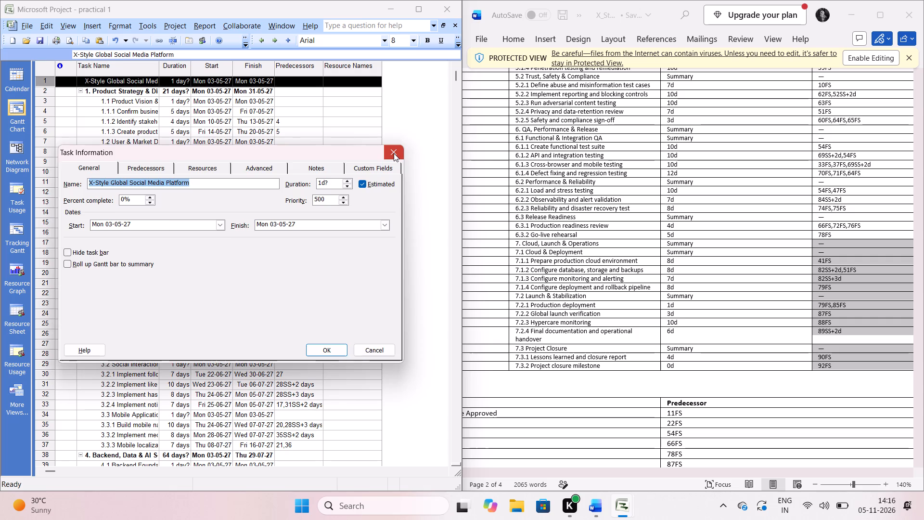
{"action": "left_click", "coordinate": [430, 40]}
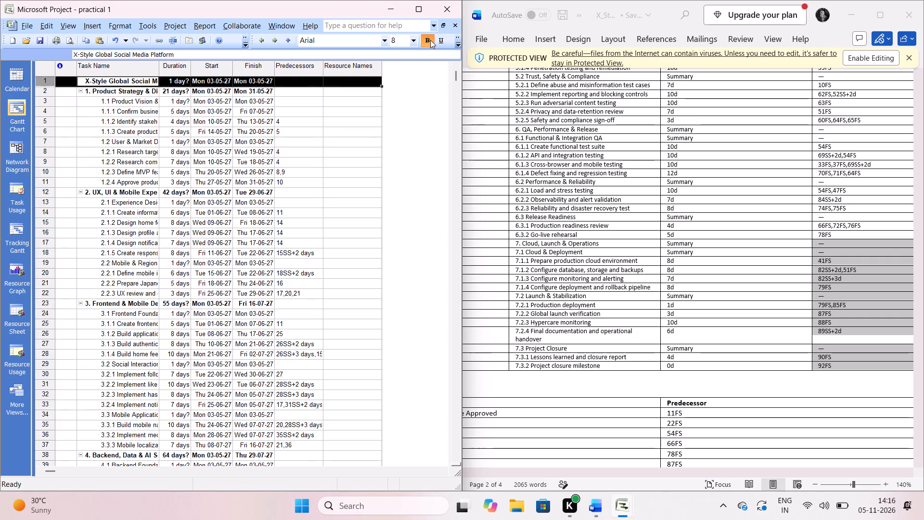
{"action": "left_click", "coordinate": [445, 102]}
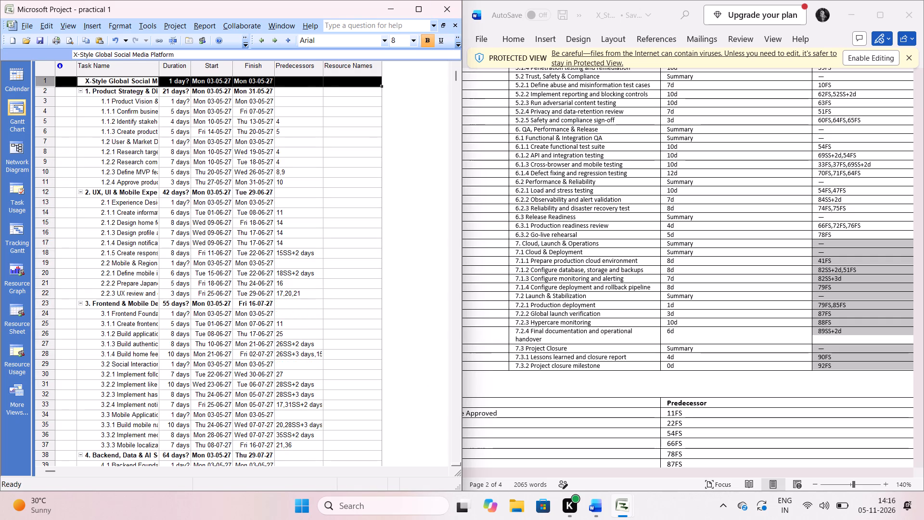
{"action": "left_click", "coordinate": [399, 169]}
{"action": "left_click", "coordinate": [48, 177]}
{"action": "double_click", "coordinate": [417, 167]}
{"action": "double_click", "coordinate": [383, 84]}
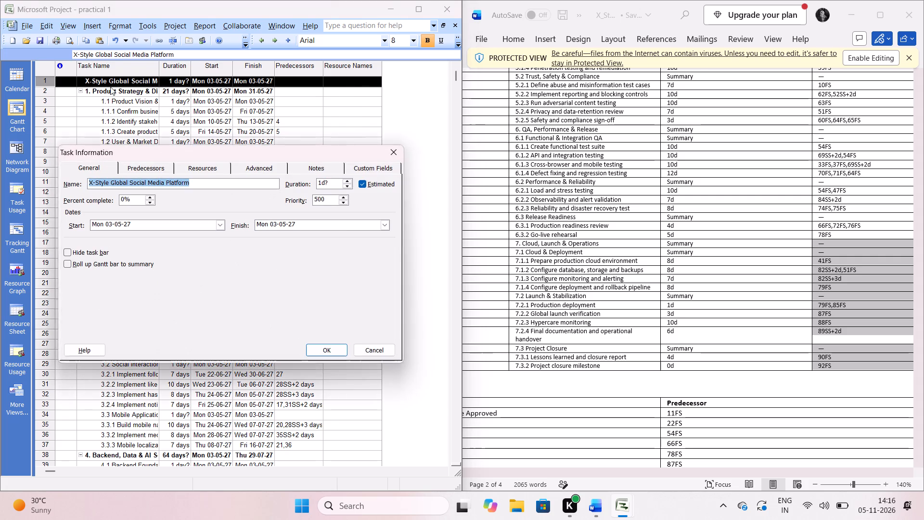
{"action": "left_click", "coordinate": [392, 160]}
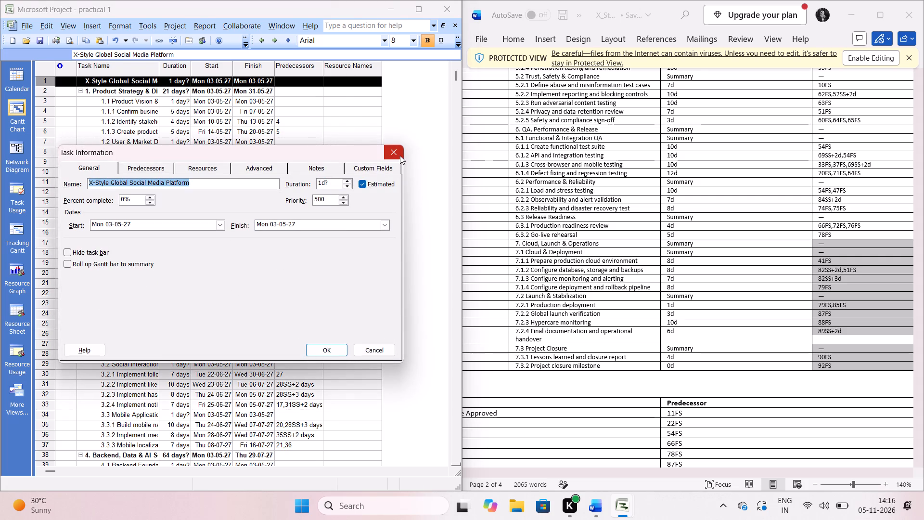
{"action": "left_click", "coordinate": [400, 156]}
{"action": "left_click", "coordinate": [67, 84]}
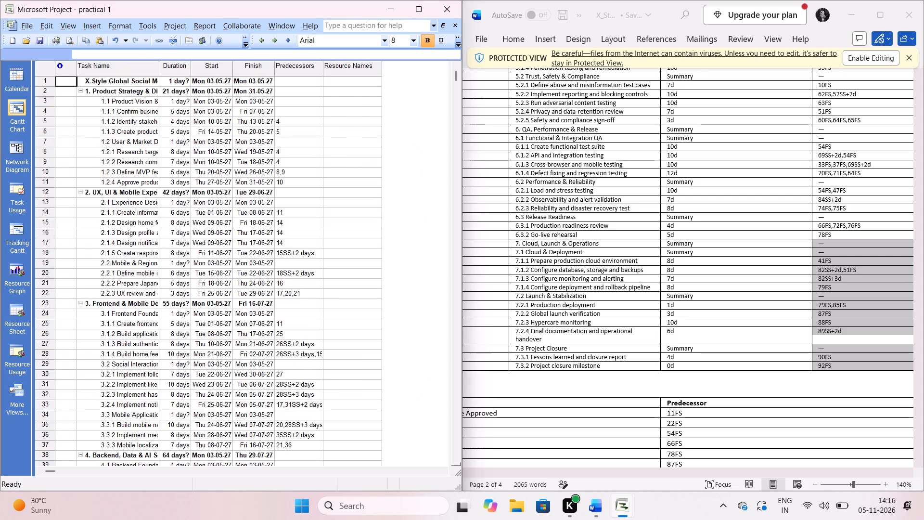
Review the task list and read the Word brief's Gantt structure requirements, four country working calendars and calendar exceptions.
{"action": "scroll", "coordinate": [275, 248], "scroll_direction": "down", "scroll_amount": 8}
{"action": "scroll", "coordinate": [275, 248], "scroll_direction": "up", "scroll_amount": 7}
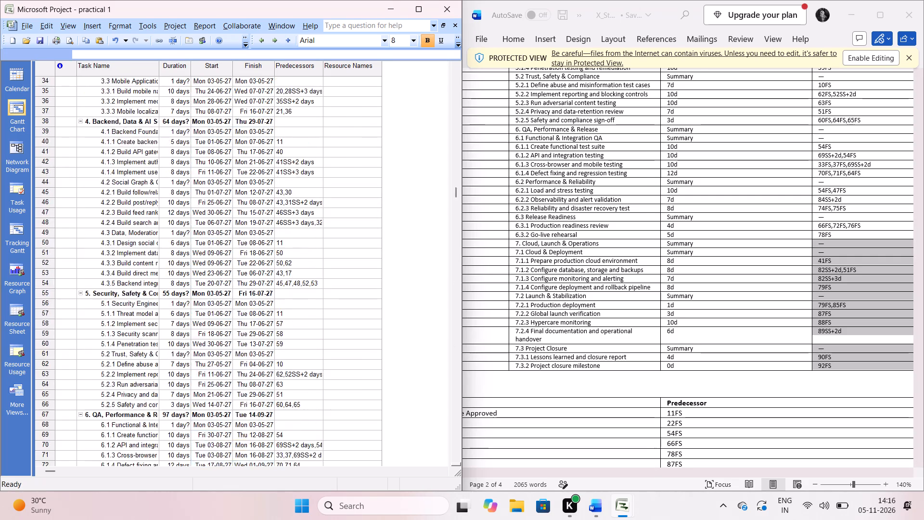
{"action": "scroll", "coordinate": [275, 248], "scroll_direction": "up", "scroll_amount": 5}
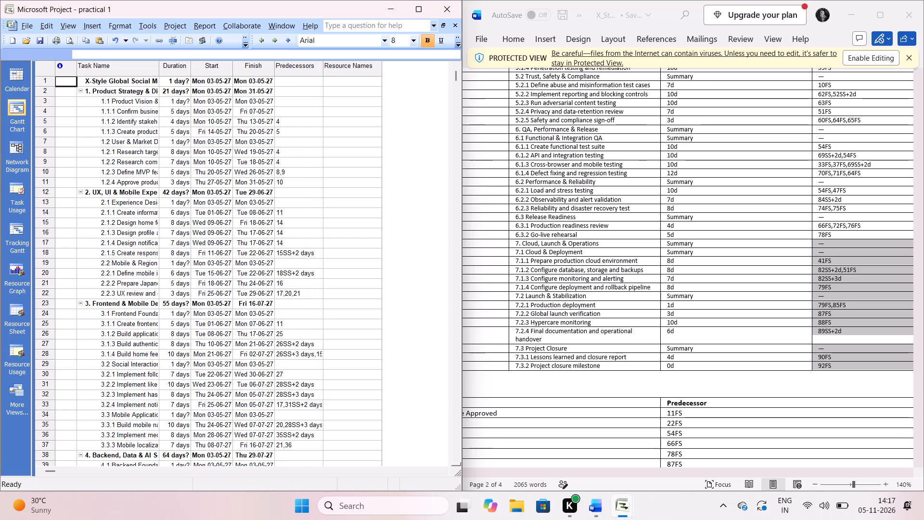
{"action": "scroll", "coordinate": [603, 270], "scroll_direction": "right", "scroll_amount": 9}
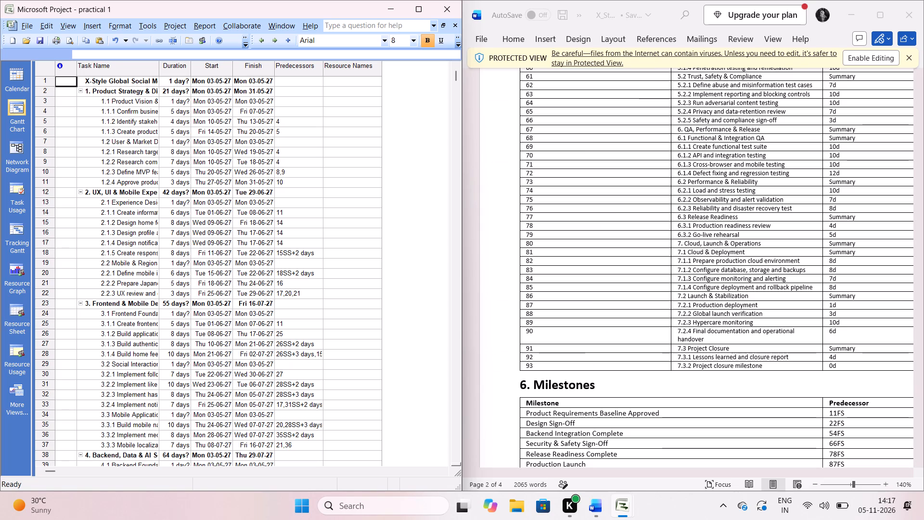
{"action": "scroll", "coordinate": [603, 270], "scroll_direction": "up", "scroll_amount": 7}
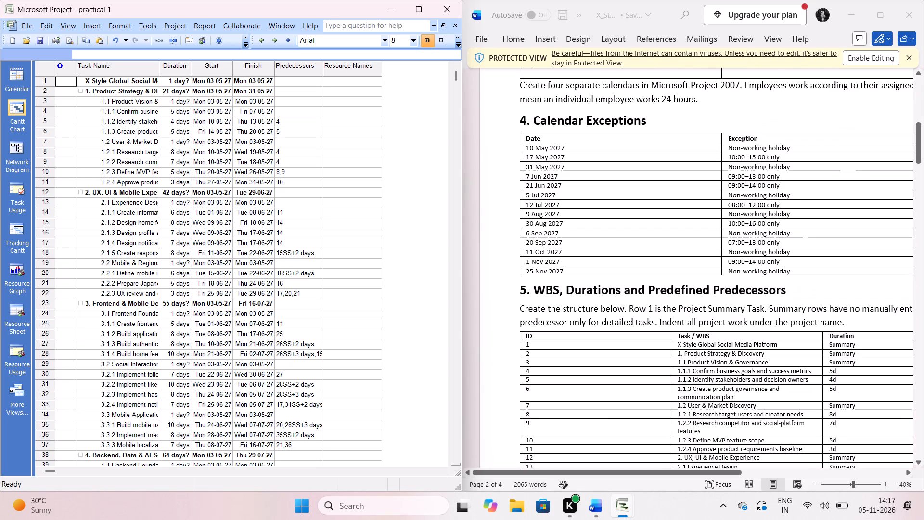
{"action": "scroll", "coordinate": [603, 270], "scroll_direction": "up", "scroll_amount": 2}
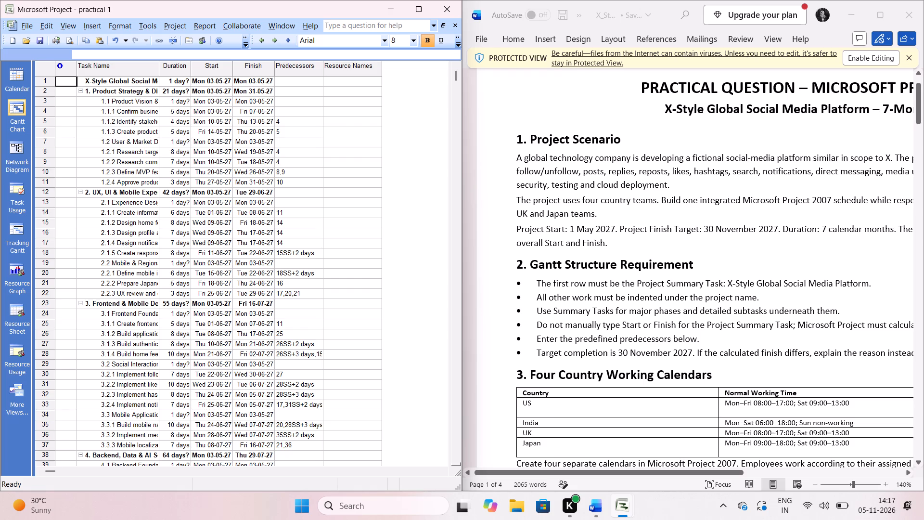
{"action": "scroll", "coordinate": [547, 305], "scroll_direction": "down", "scroll_amount": 2}
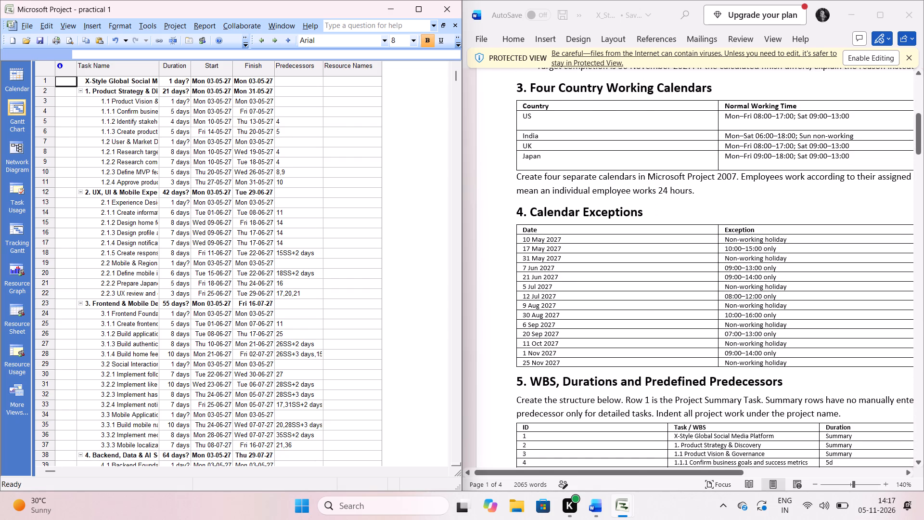
{"action": "scroll", "coordinate": [547, 305], "scroll_direction": "down", "scroll_amount": 1}
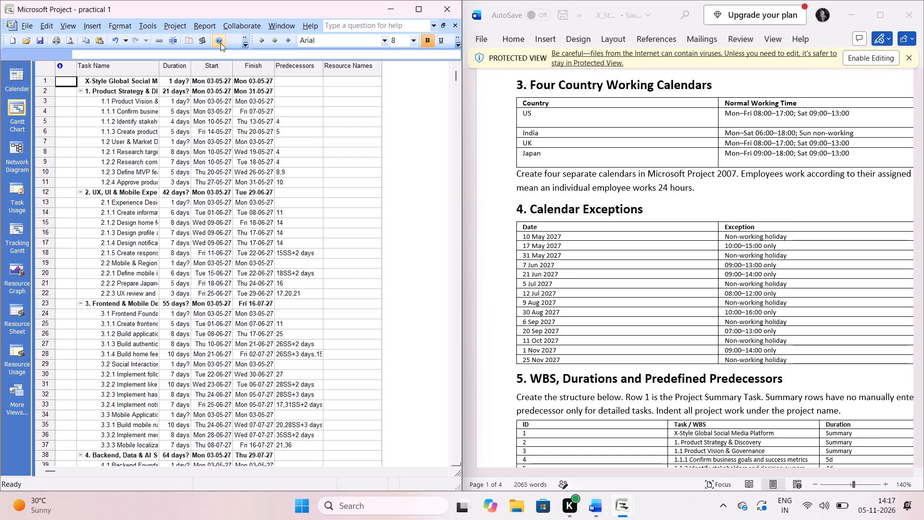
Create a new base calendar named US for the project's working time.
{"action": "left_click", "coordinate": [147, 27]}
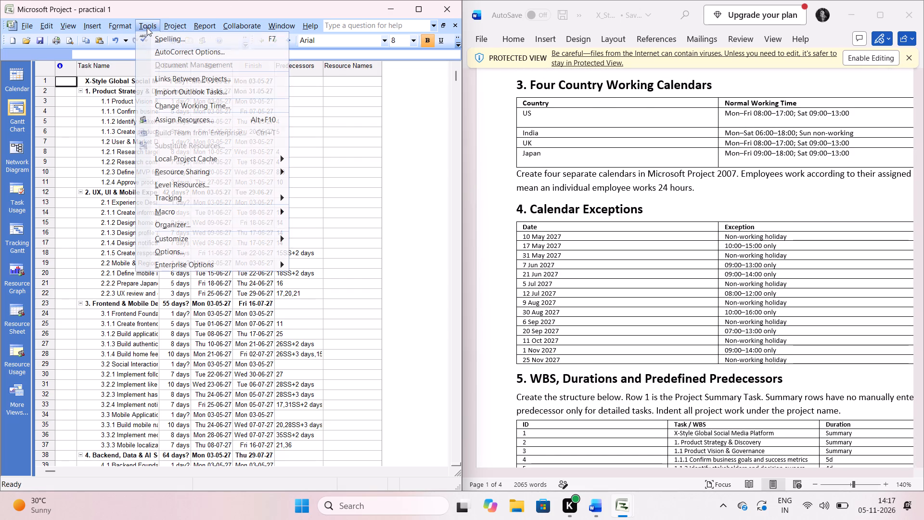
{"action": "left_click", "coordinate": [174, 110]}
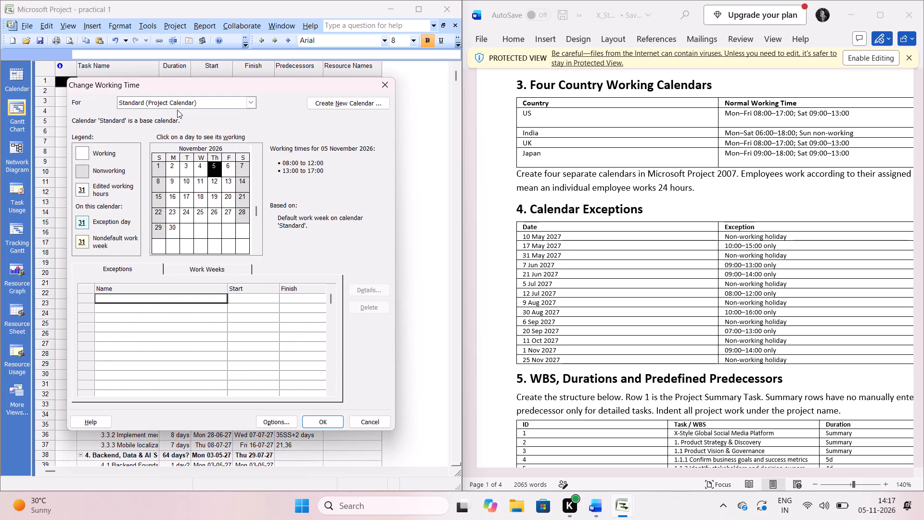
{"action": "left_click", "coordinate": [320, 101]}
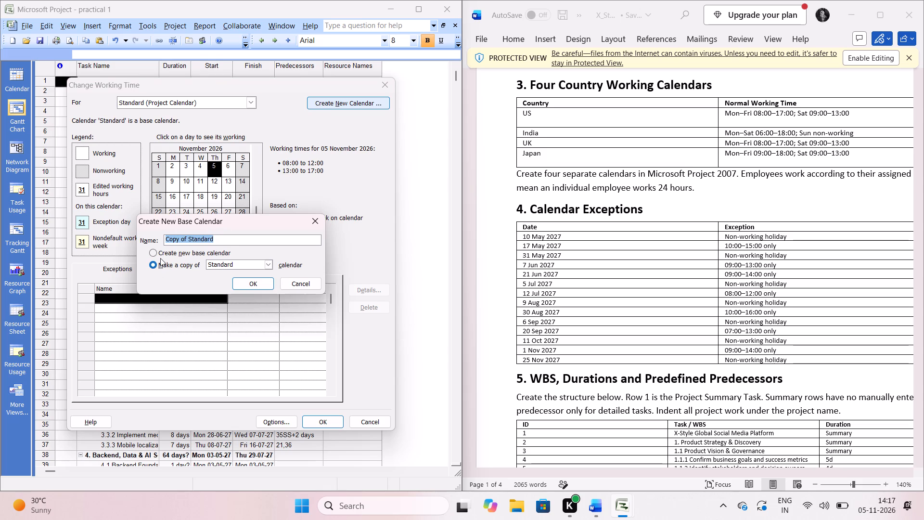
{"action": "left_click", "coordinate": [233, 268]}
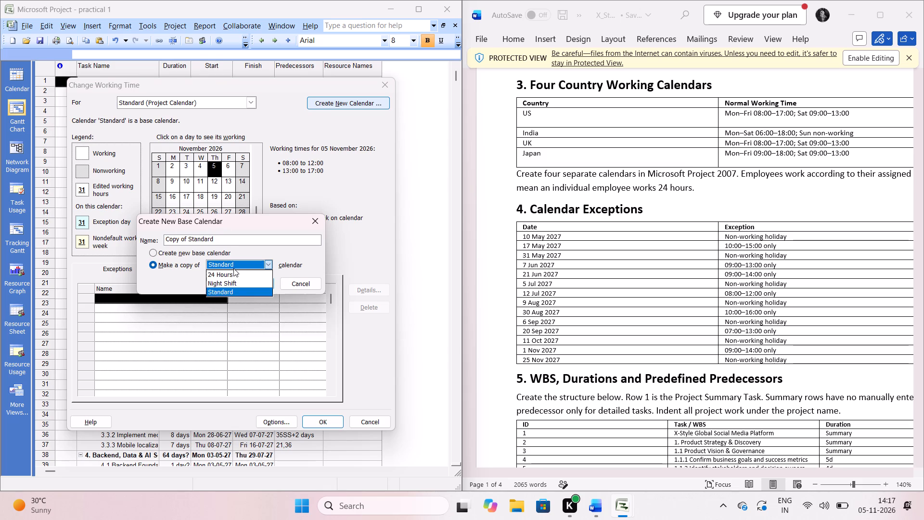
{"action": "left_click", "coordinate": [232, 275]}
{"action": "left_click", "coordinate": [158, 258]}
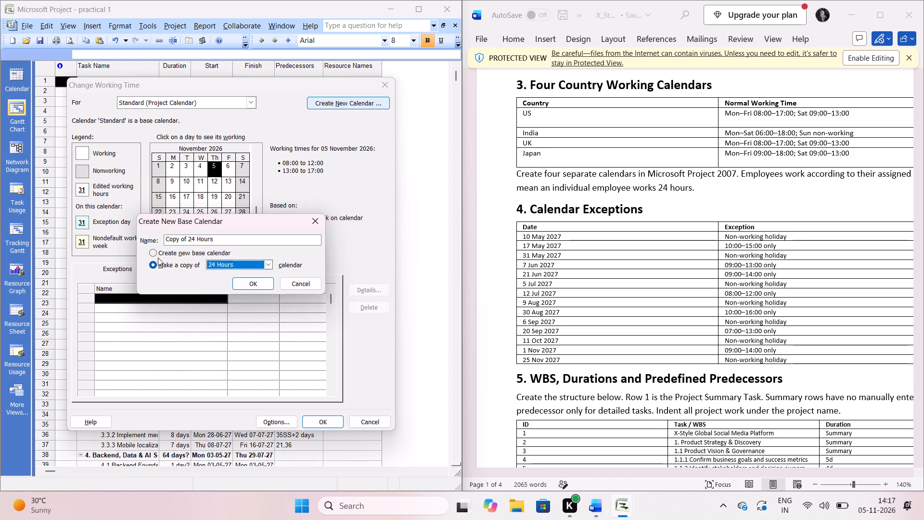
{"action": "left_click", "coordinate": [152, 250]}
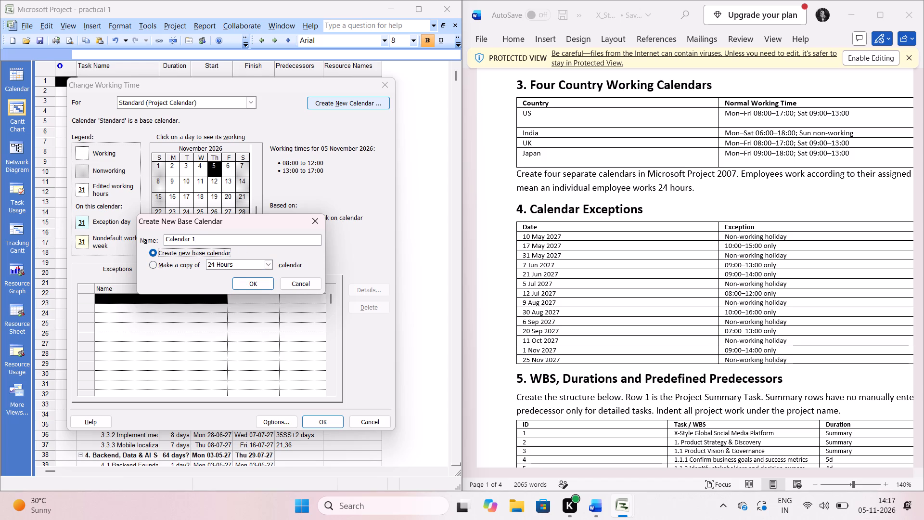
{"action": "left_click_drag", "start_coordinate": [239, 244], "coordinate": [154, 245]}
{"action": "key", "text": "BackSpace"}
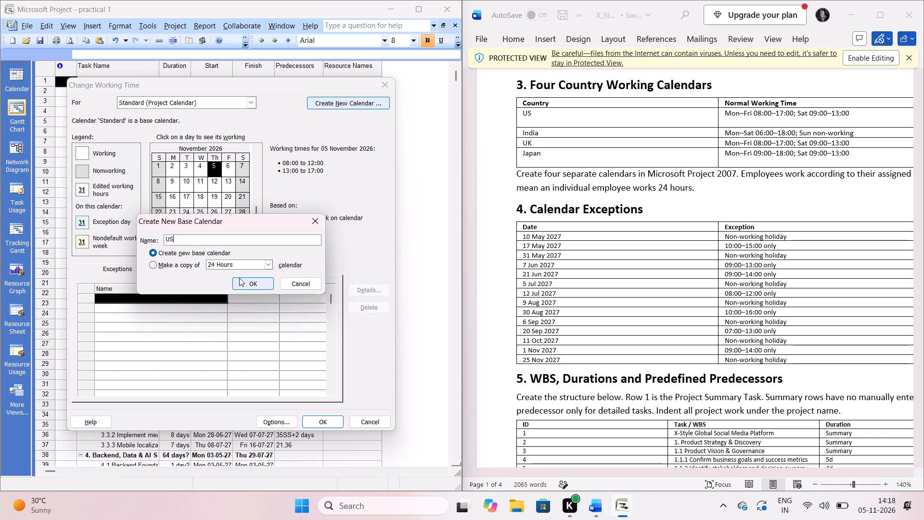
{"action": "left_click", "coordinate": [239, 278]}
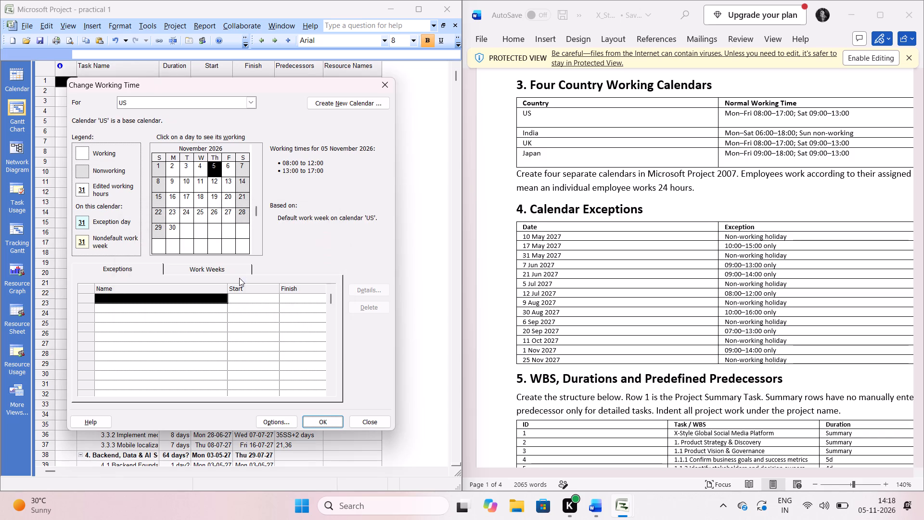
Create a new base calendar named UK, not based on a copy of another calendar.
{"action": "left_click", "coordinate": [313, 99]}
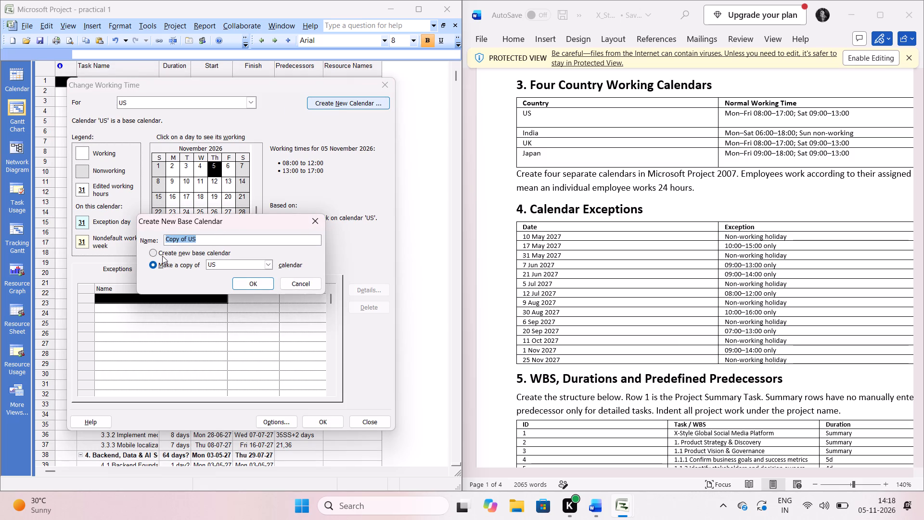
{"action": "left_click", "coordinate": [162, 256]}
{"action": "left_click", "coordinate": [218, 266]}
{"action": "left_click", "coordinate": [221, 274]}
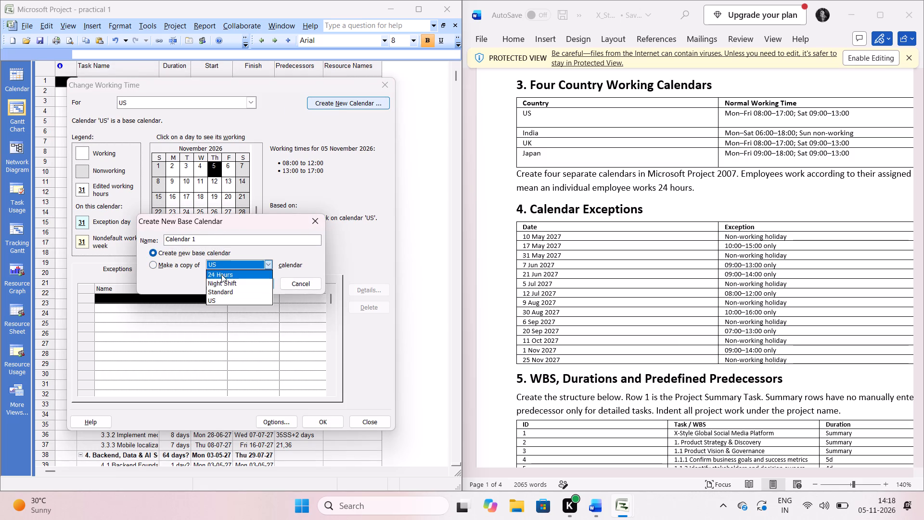
{"action": "left_click_drag", "start_coordinate": [218, 244], "coordinate": [141, 247]}
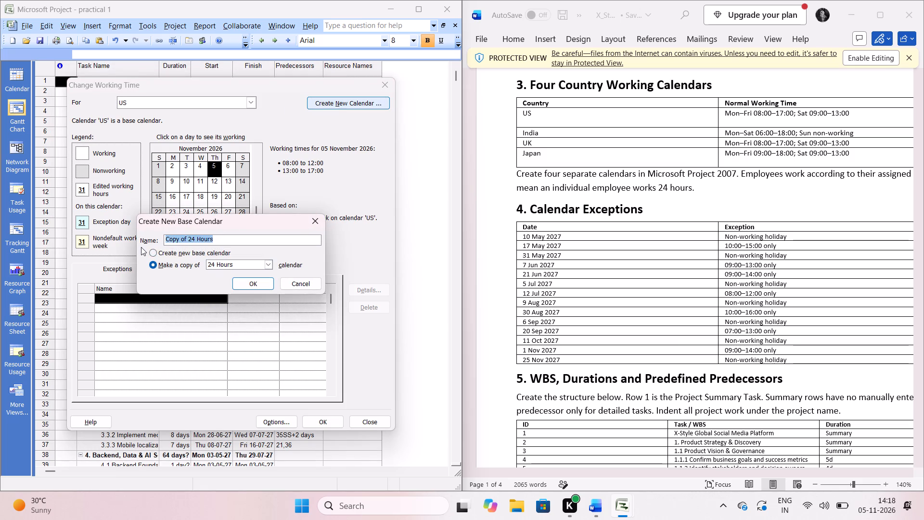
{"action": "key", "text": "BackSpace"}
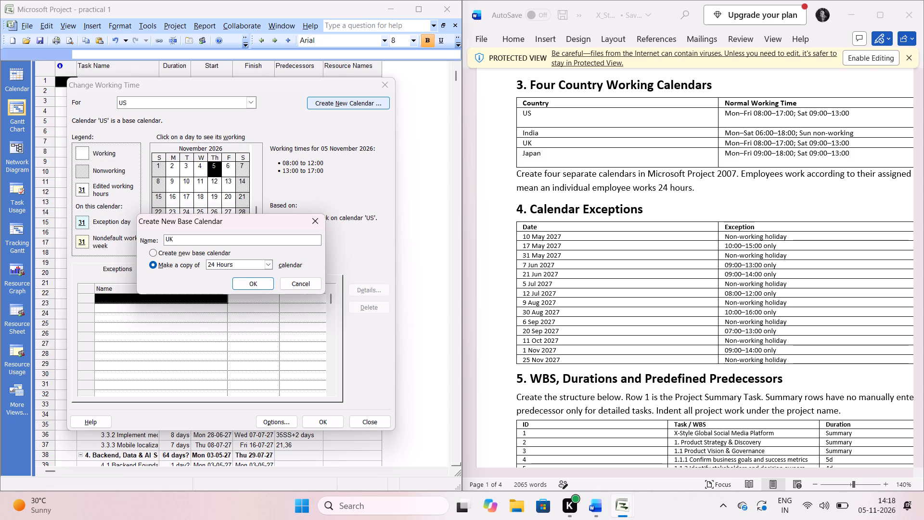
{"action": "left_click", "coordinate": [150, 255]}
{"action": "left_click", "coordinate": [239, 286]}
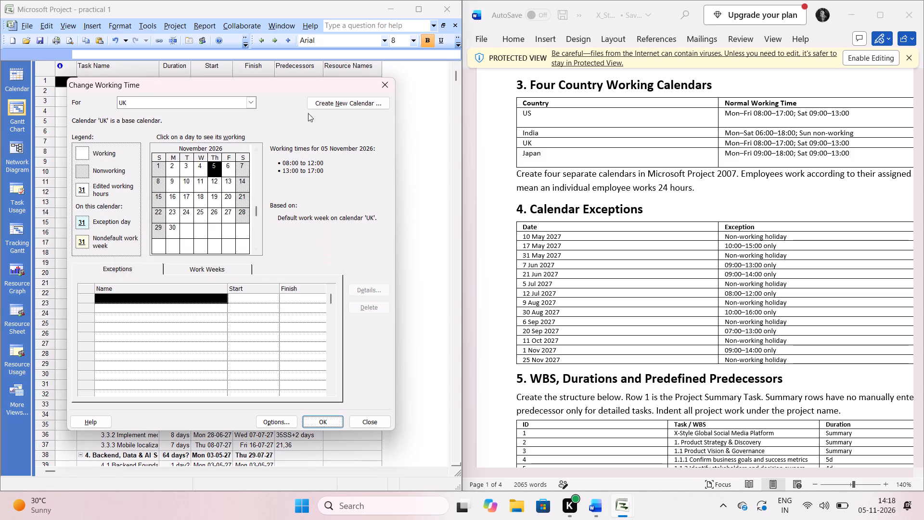
Create a new base calendar named India, not based on a copy of another calendar.
{"action": "left_click", "coordinate": [330, 105]}
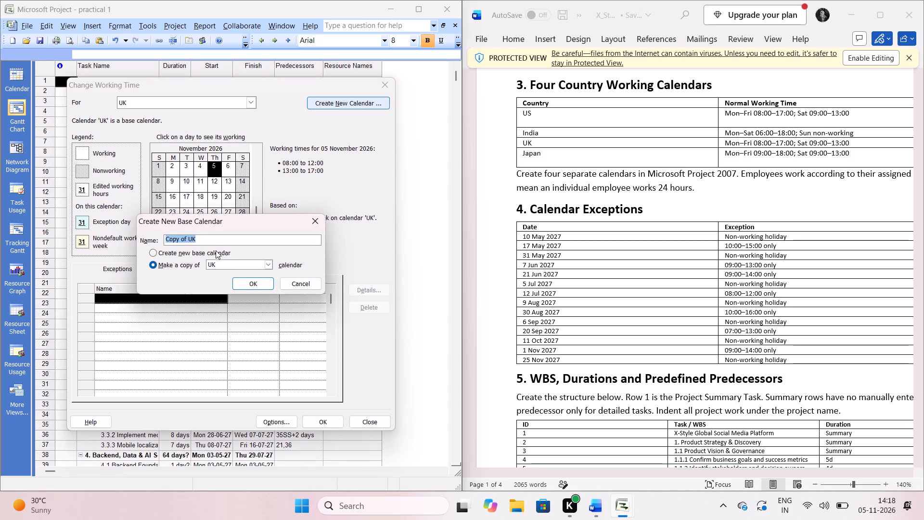
{"action": "left_click_drag", "start_coordinate": [219, 262], "coordinate": [218, 278]}
{"action": "left_click", "coordinate": [218, 278]}
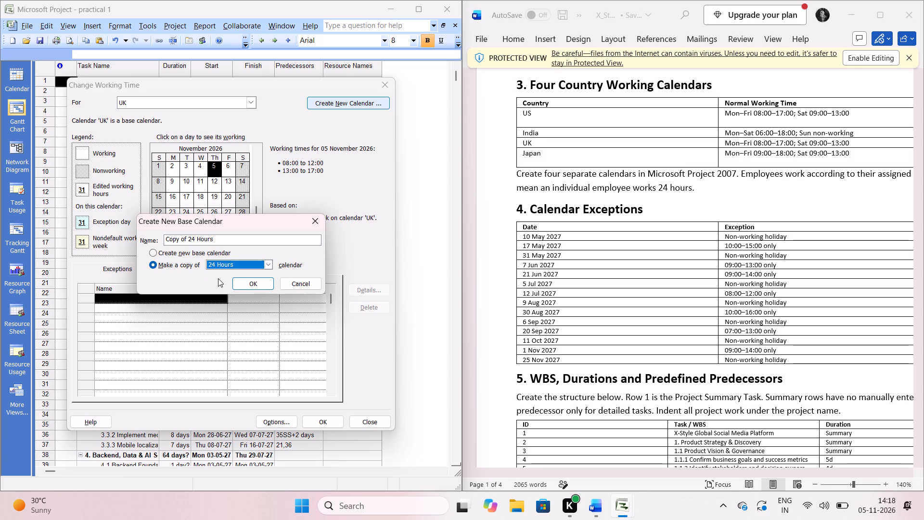
{"action": "left_click_drag", "start_coordinate": [219, 239], "coordinate": [118, 252]}
{"action": "key", "text": "BackSpace"}
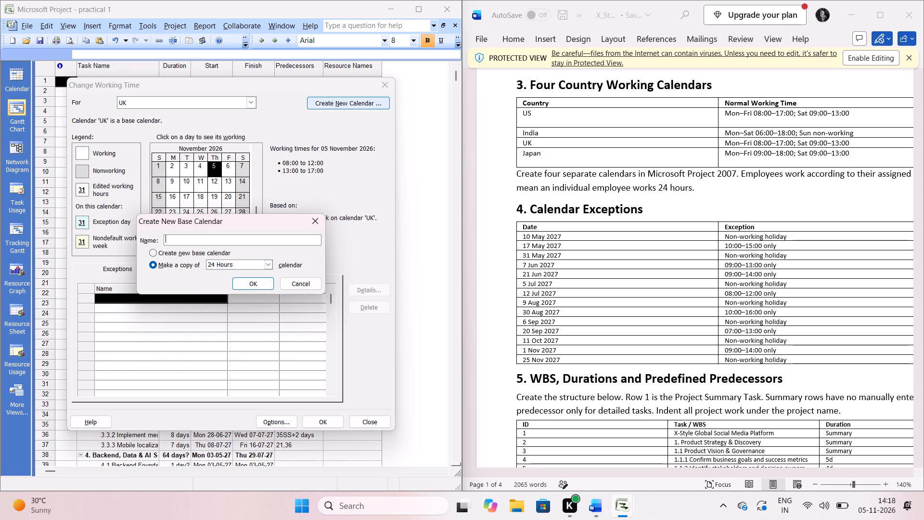
{"action": "key", "text": "i"}
{"action": "key", "text": "n"}
{"action": "type", "text": "dia"}
{"action": "left_click", "coordinate": [175, 256]}
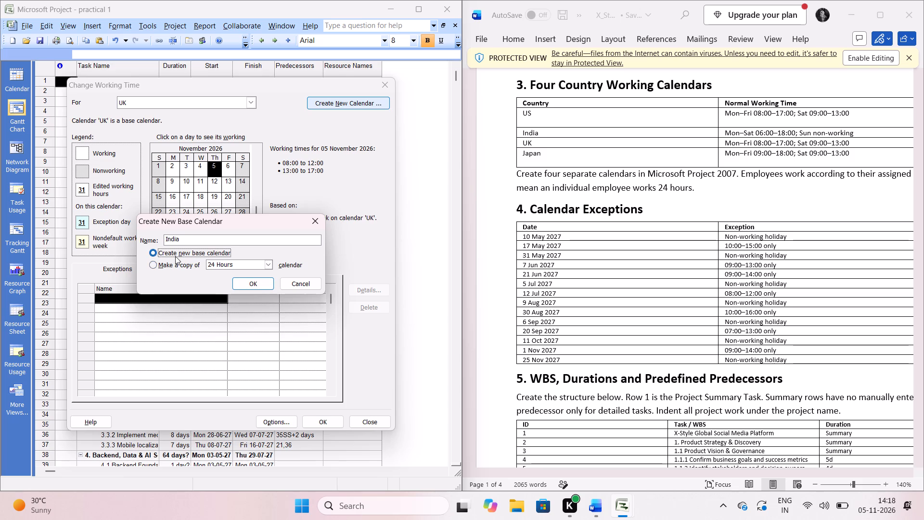
{"action": "left_click", "coordinate": [246, 287]}
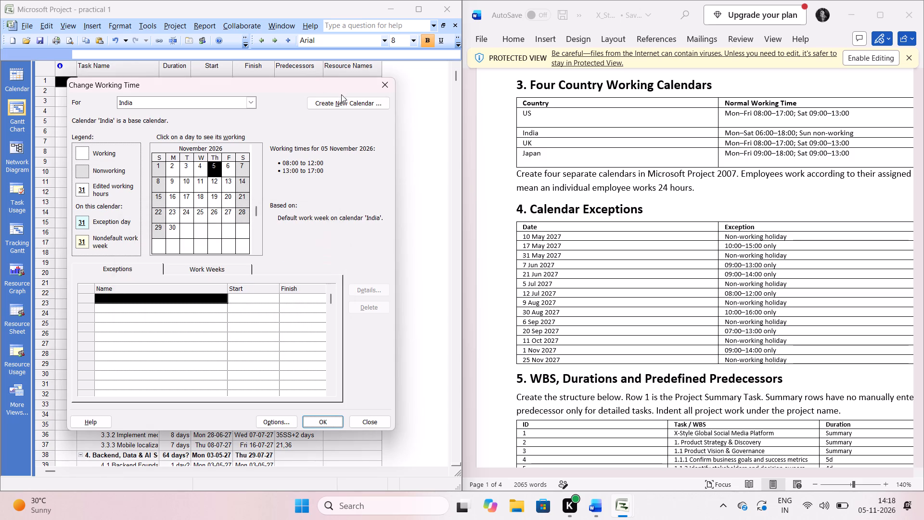
Create a new base calendar named Japan, not based on a copy of another calendar.
{"action": "left_click", "coordinate": [341, 98]}
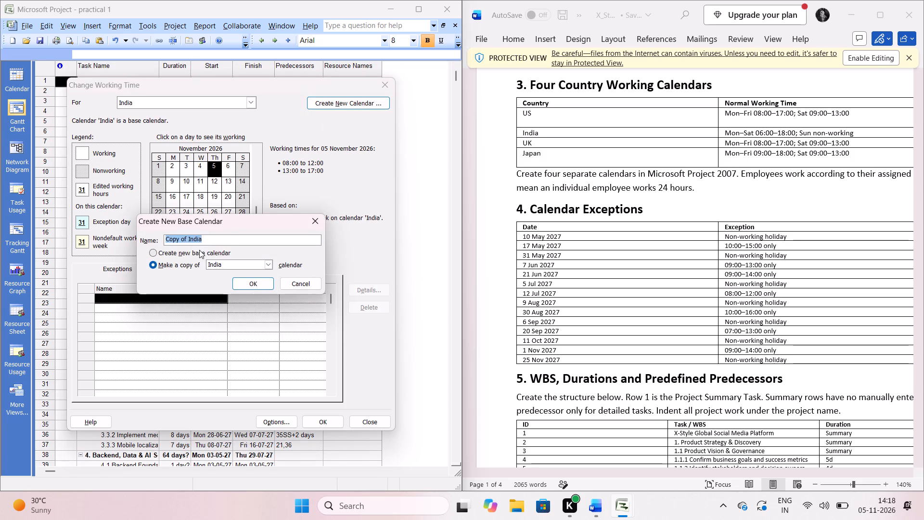
{"action": "left_click", "coordinate": [235, 268]}
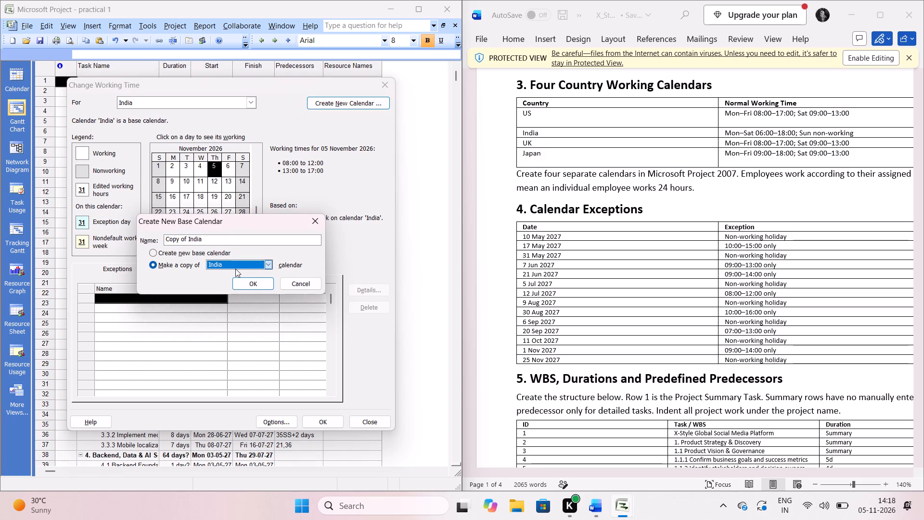
{"action": "left_click", "coordinate": [235, 269]}
{"action": "left_click", "coordinate": [238, 264]}
{"action": "left_click", "coordinate": [234, 278]}
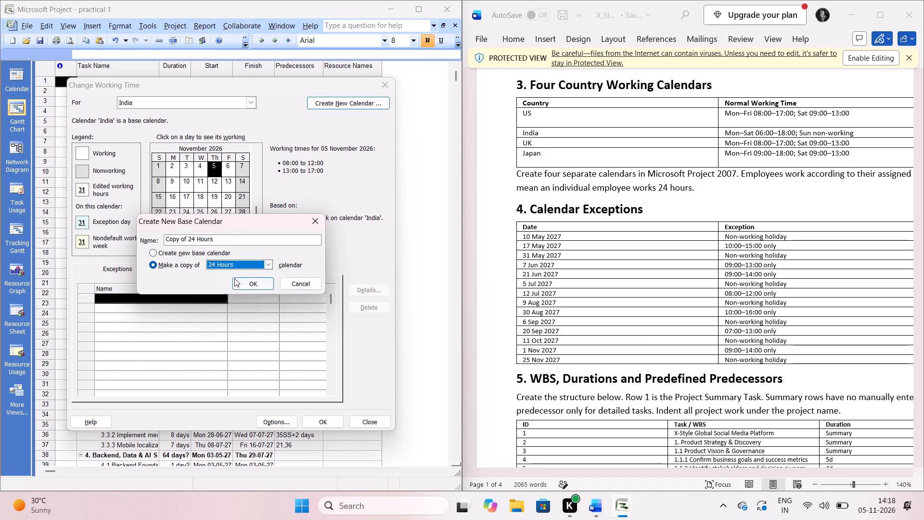
{"action": "left_click", "coordinate": [154, 250]}
{"action": "left_click_drag", "start_coordinate": [214, 241], "coordinate": [167, 248]}
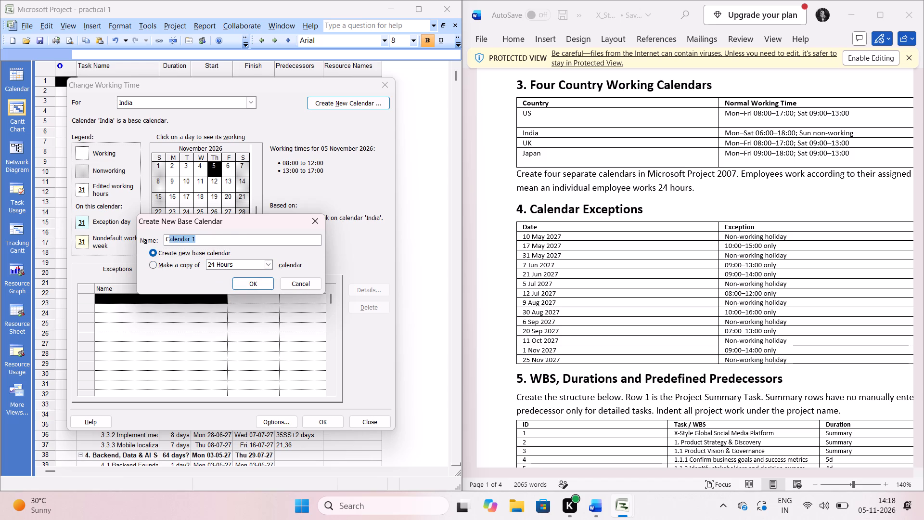
{"action": "left_click_drag", "start_coordinate": [167, 248], "coordinate": [162, 250]}
{"action": "key", "text": "BackSpace"}
{"action": "type", "text": "apan"}
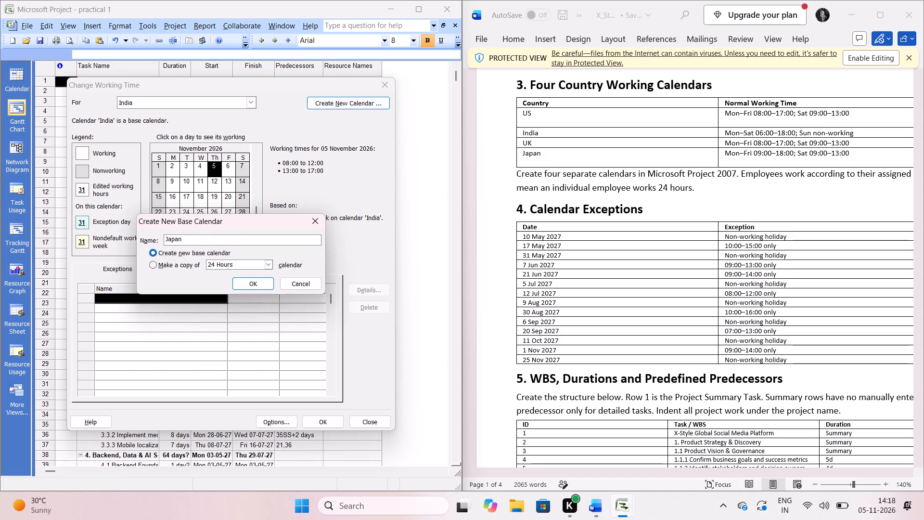
{"action": "left_click", "coordinate": [261, 287]}
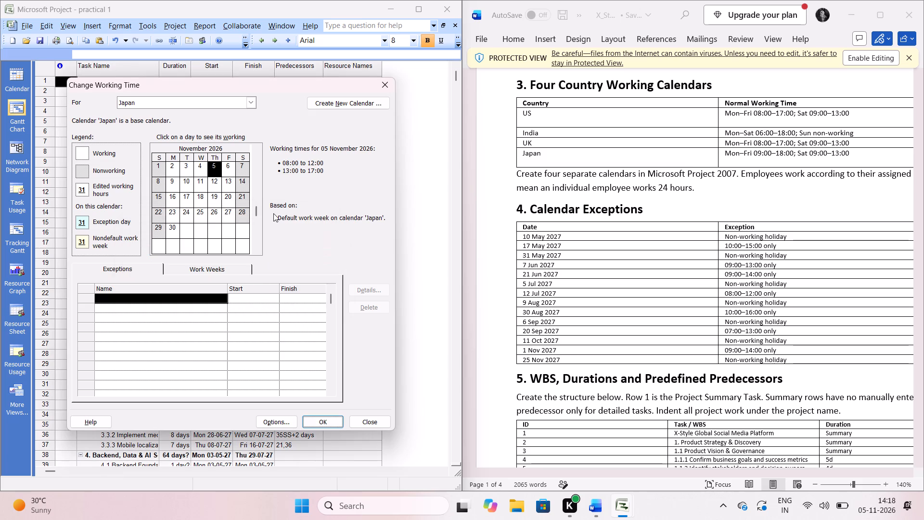
In the US calendar's default work week, give Monday to Friday specific working times and clear both existing shifts.
{"action": "left_click", "coordinate": [232, 96]}
{"action": "left_click", "coordinate": [252, 104]}
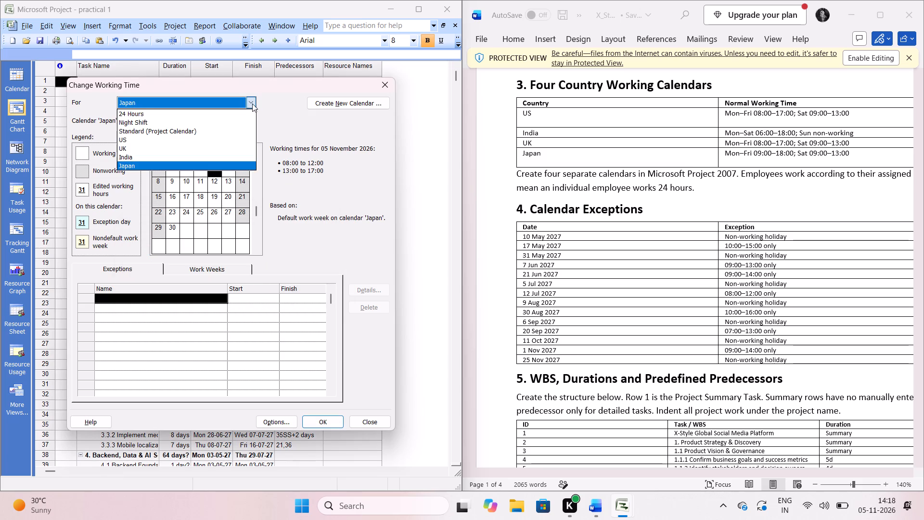
{"action": "left_click", "coordinate": [158, 142]}
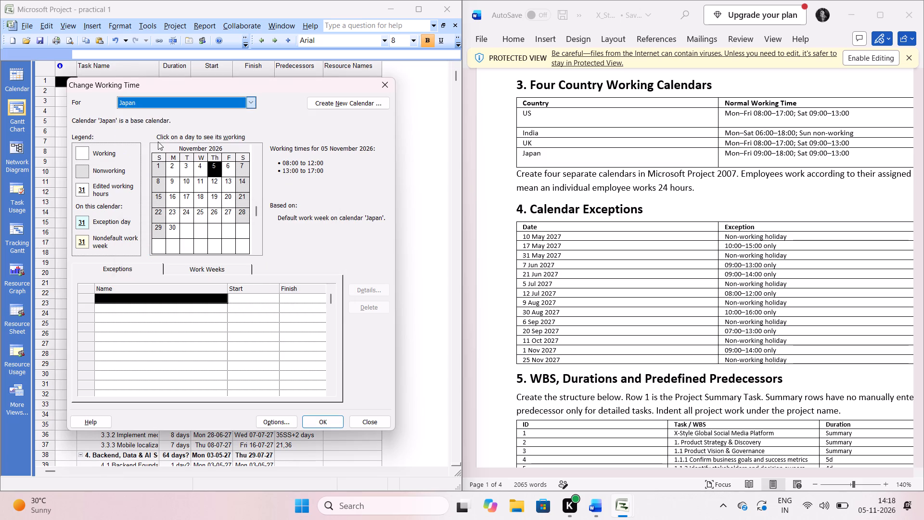
{"action": "left_click", "coordinate": [214, 265]}
{"action": "left_click", "coordinate": [369, 289]}
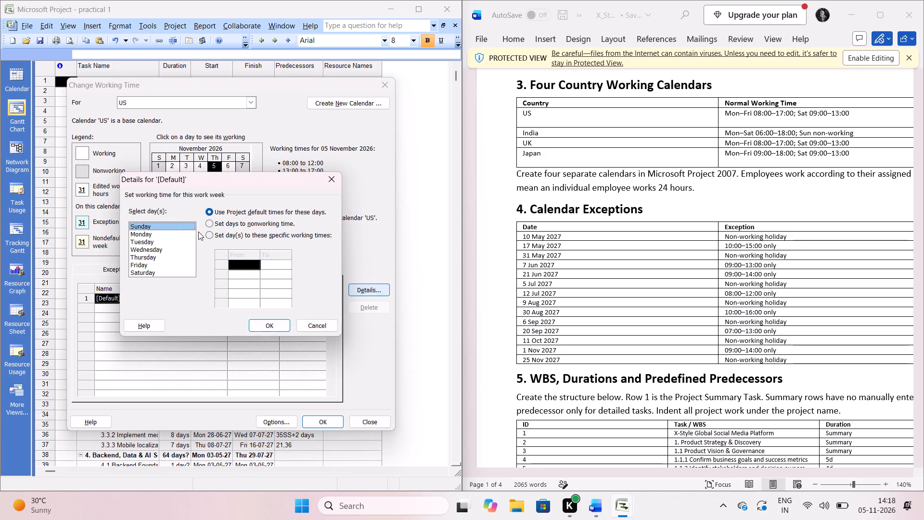
{"action": "left_click_drag", "start_coordinate": [148, 237], "coordinate": [153, 259]}
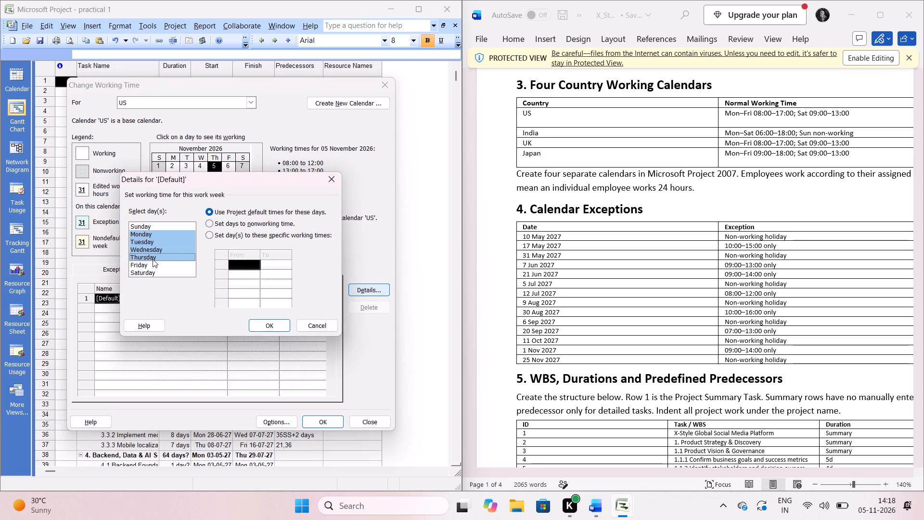
{"action": "left_click_drag", "start_coordinate": [153, 259], "coordinate": [153, 263]}
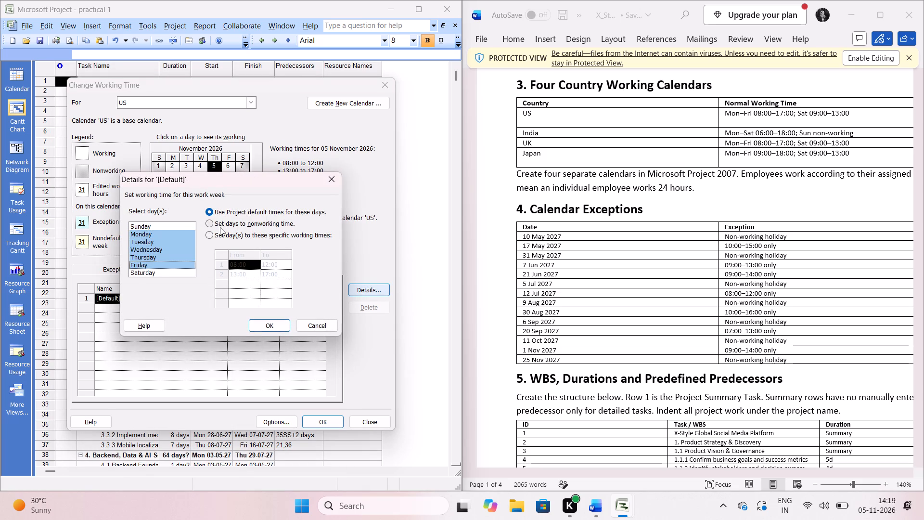
{"action": "left_click", "coordinate": [220, 232]}
{"action": "left_click_drag", "start_coordinate": [272, 273], "coordinate": [251, 273]}
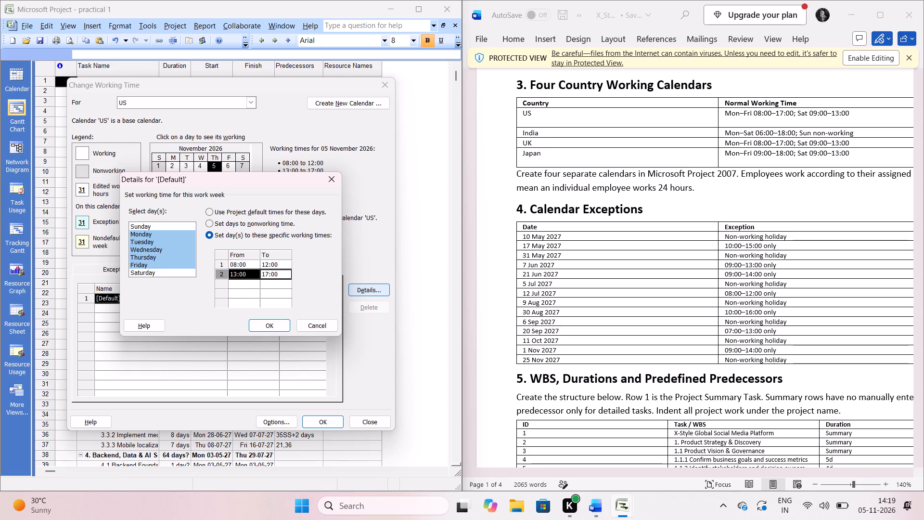
{"action": "left_click_drag", "start_coordinate": [251, 273], "coordinate": [244, 261]}
{"action": "key", "text": "Delete"}
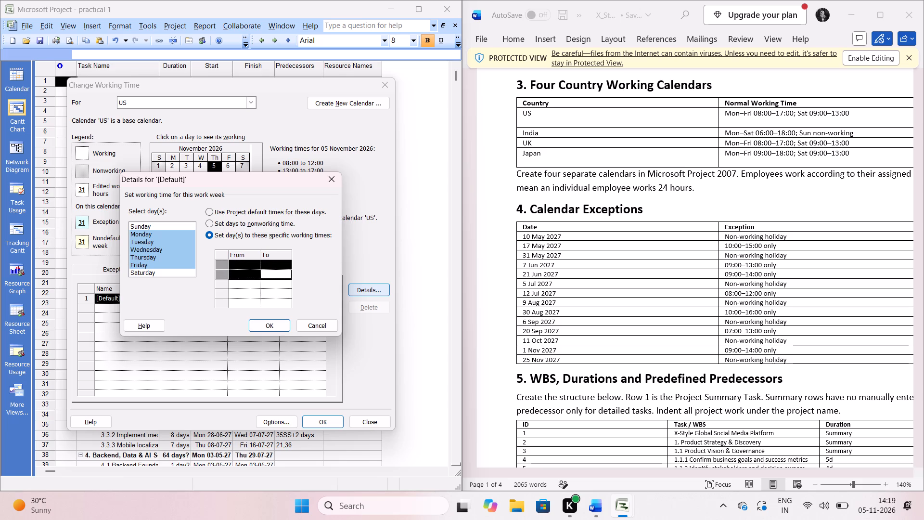
Enter a single 08:00 to 17:00 shift for Monday to Friday in the US calendar's default work week.
{"action": "left_click", "coordinate": [249, 265]}
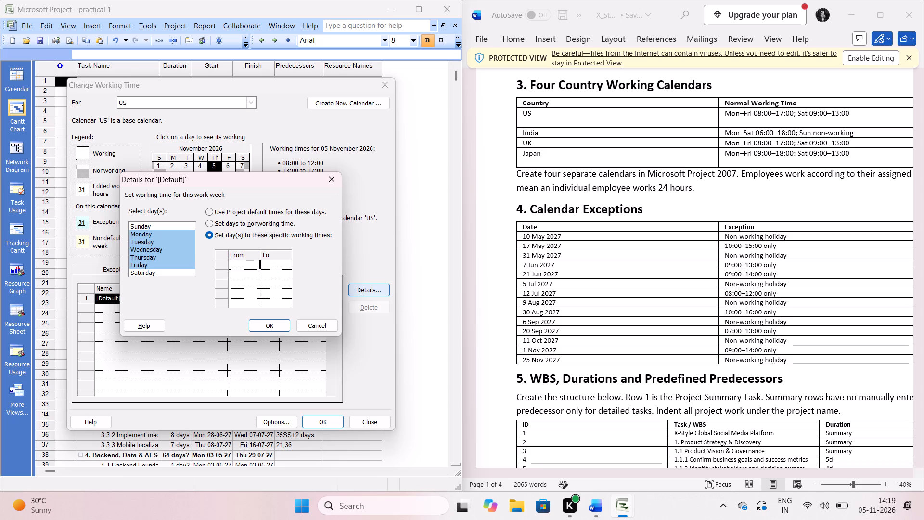
{"action": "type", "text": "08"}
{"action": "type", "text": ":00 am"}
{"action": "key", "text": "Return"}
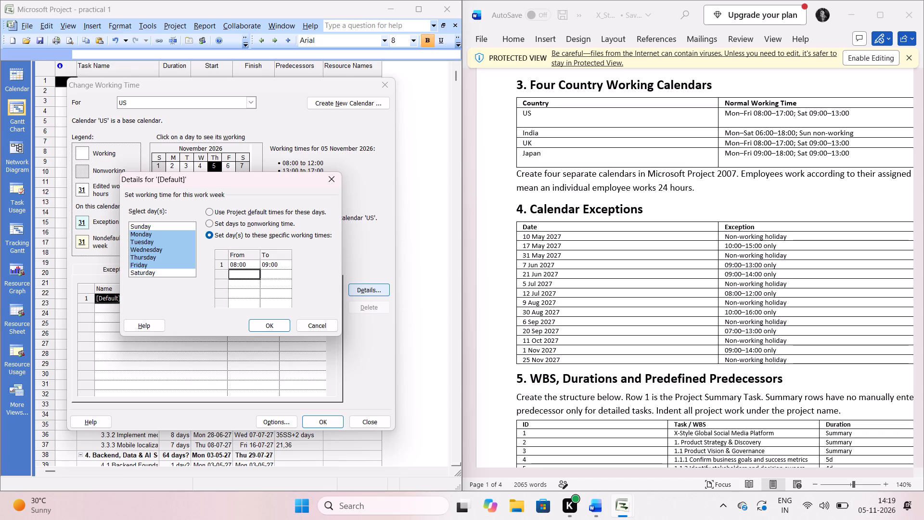
{"action": "left_click", "coordinate": [271, 262]}
{"action": "key", "text": "BackSpace"}
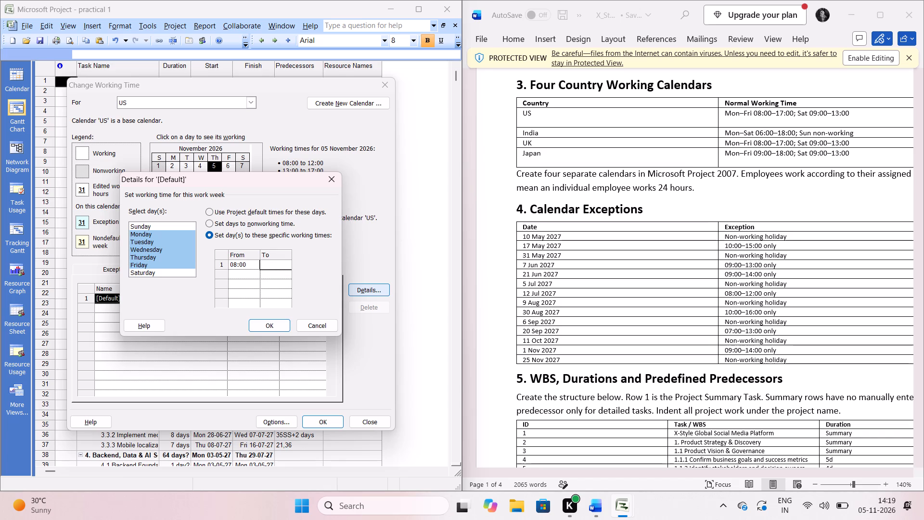
{"action": "type", "text": "5:00"}
{"action": "key", "text": "space"}
{"action": "type", "text": "pm"}
{"action": "key", "text": "Return"}
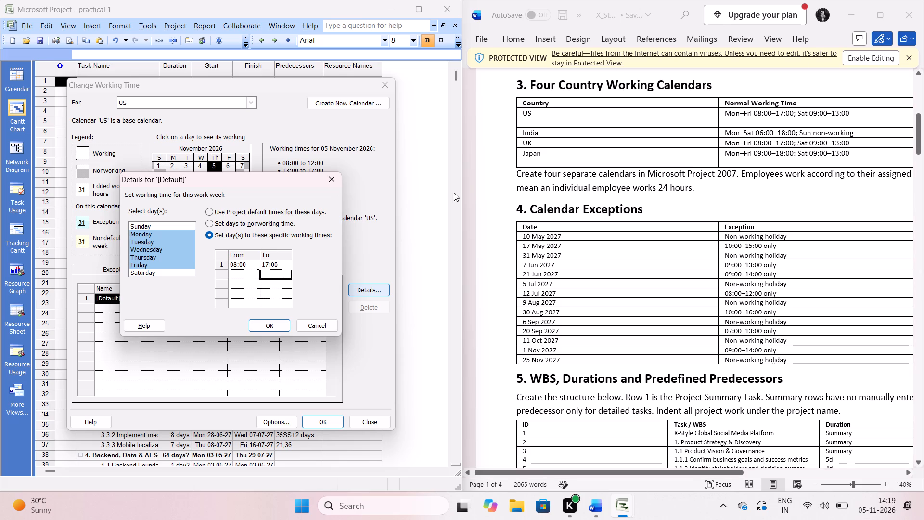
{"action": "left_click", "coordinate": [269, 323]}
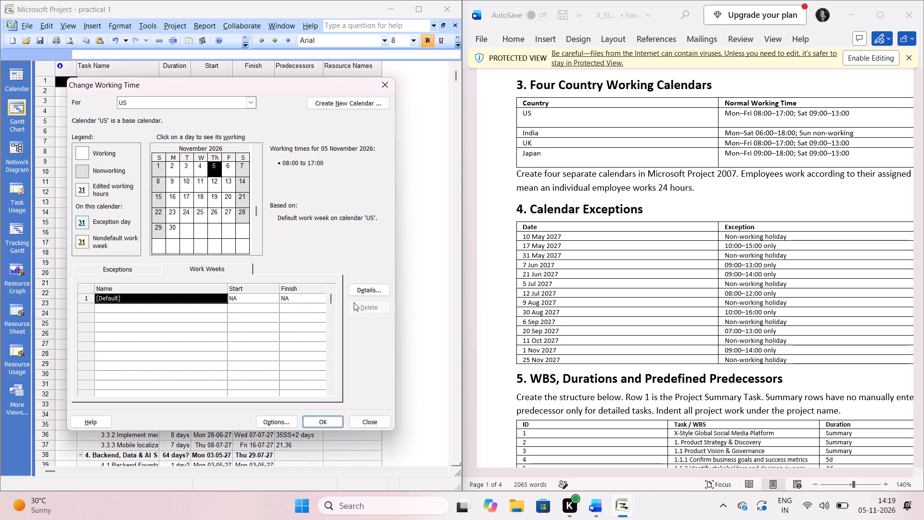
Set Sunday to nonworking time in the US calendar's default work week.
{"action": "left_click", "coordinate": [246, 170]}
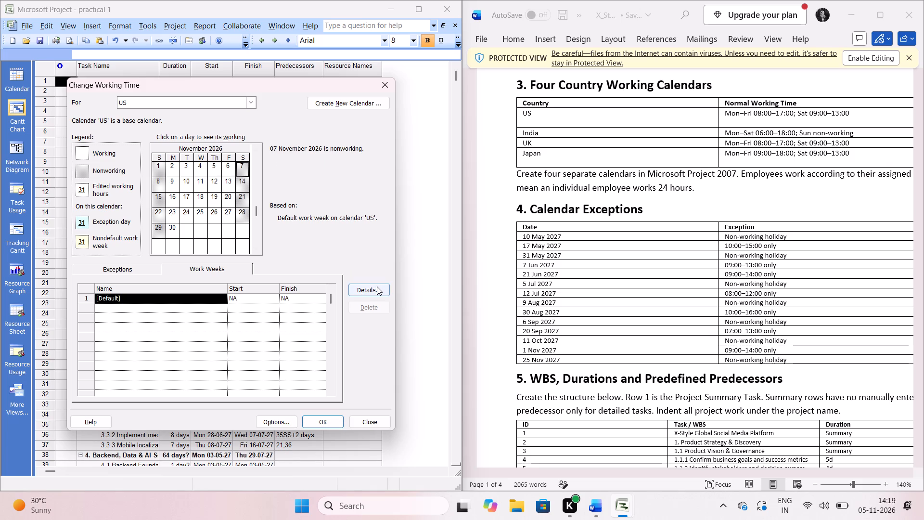
{"action": "left_click", "coordinate": [377, 286]}
{"action": "left_click", "coordinate": [248, 224]}
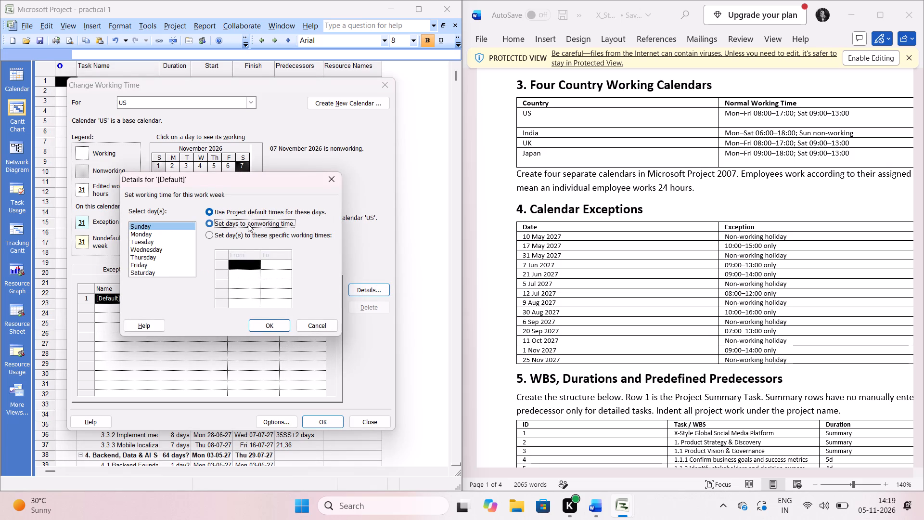
{"action": "left_click_drag", "start_coordinate": [277, 344], "coordinate": [274, 324]}
{"action": "left_click", "coordinate": [274, 324]}
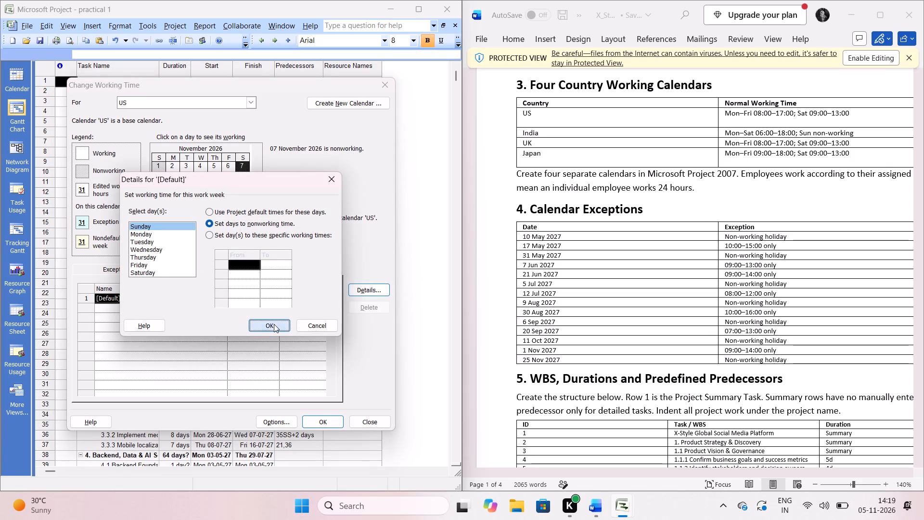
Set Saturday's specific working time to 09:00 to 13:00 in the US calendar's default work week.
{"action": "left_click", "coordinate": [370, 290]}
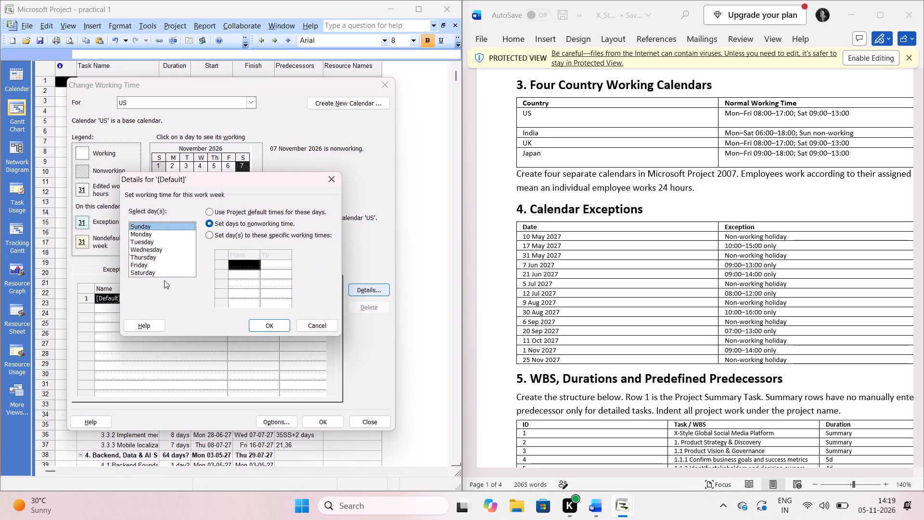
{"action": "left_click", "coordinate": [141, 269]}
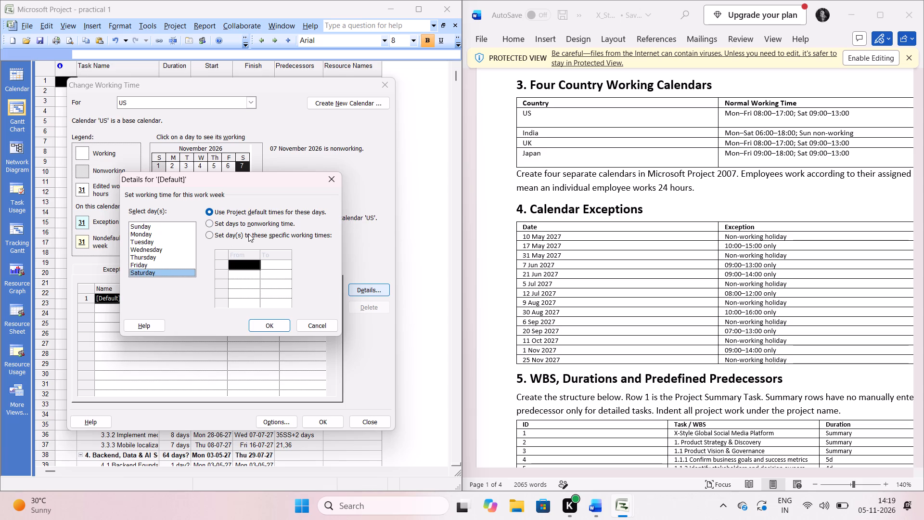
{"action": "left_click", "coordinate": [248, 234]}
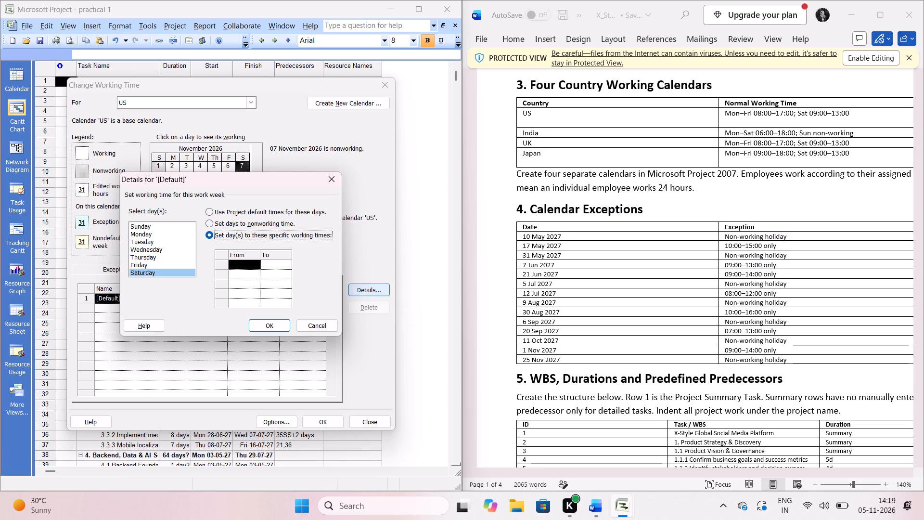
{"action": "left_click", "coordinate": [245, 267]}
{"action": "type", "text": "09"}
{"action": "type", "text": ":00 am"}
{"action": "key", "text": "Return"}
{"action": "left_click", "coordinate": [264, 267]}
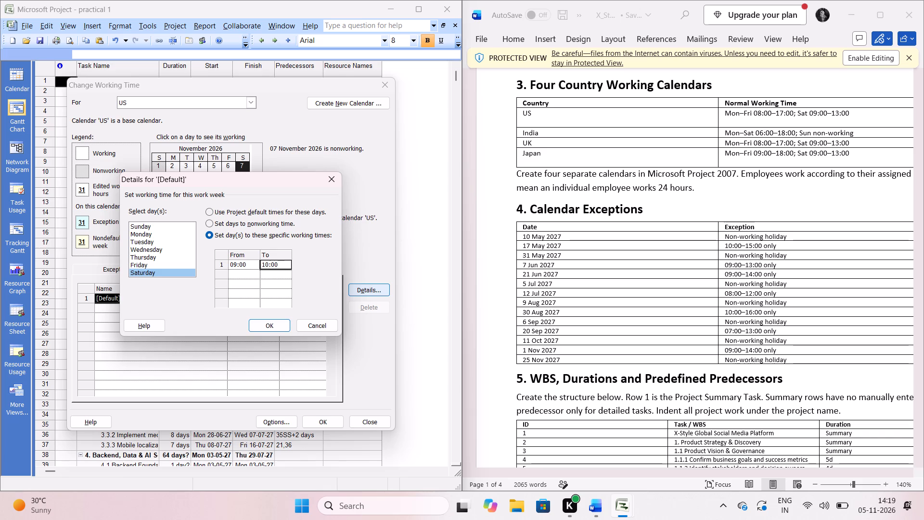
{"action": "key", "text": "BackSpace"}
{"action": "type", "text": "1:00 pm"}
{"action": "key", "text": "Return"}
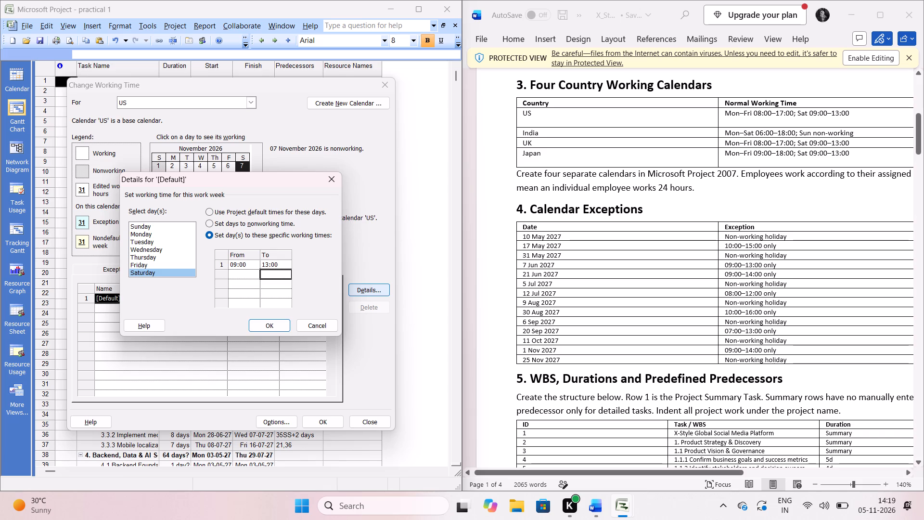
{"action": "left_click", "coordinate": [272, 329]}
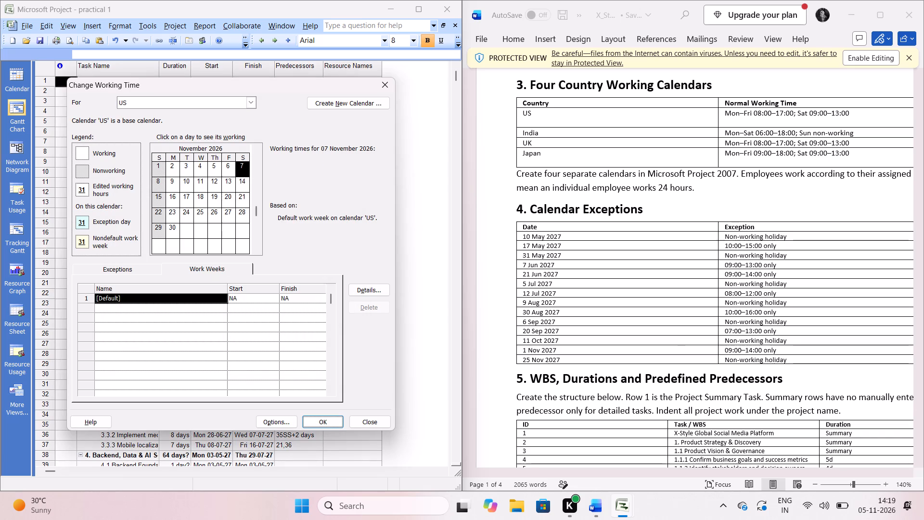
Check the US calendar's working times on sample weekdays, a Saturday and a Sunday, and browse other months of 2026 and 2027.
{"action": "left_click", "coordinate": [204, 177]}
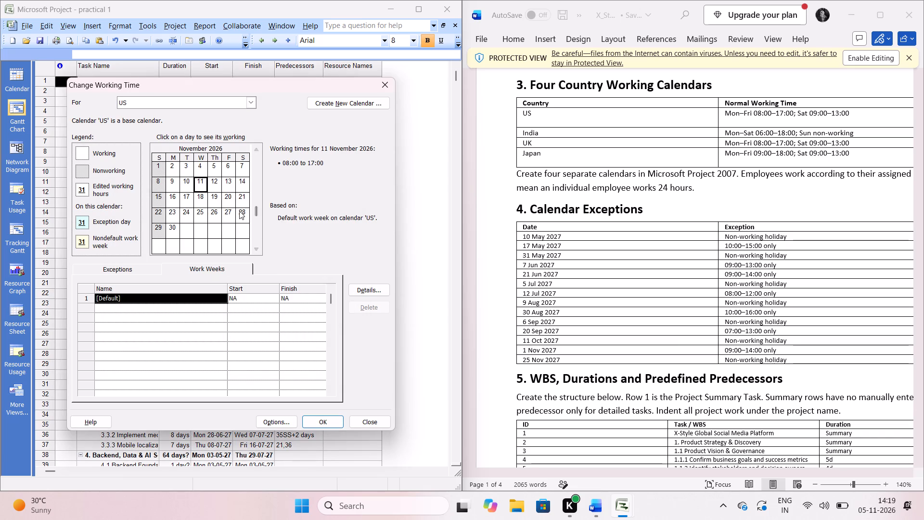
{"action": "left_click", "coordinate": [239, 211]}
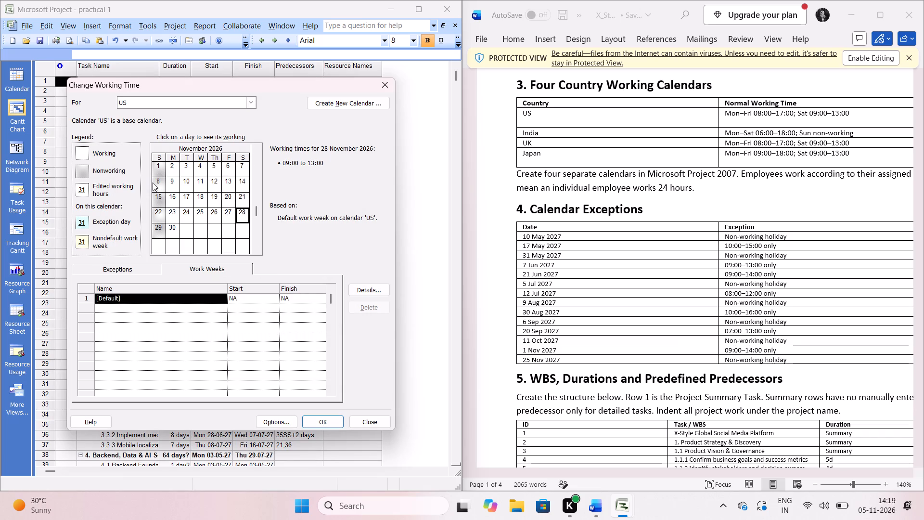
{"action": "left_click", "coordinate": [153, 182]}
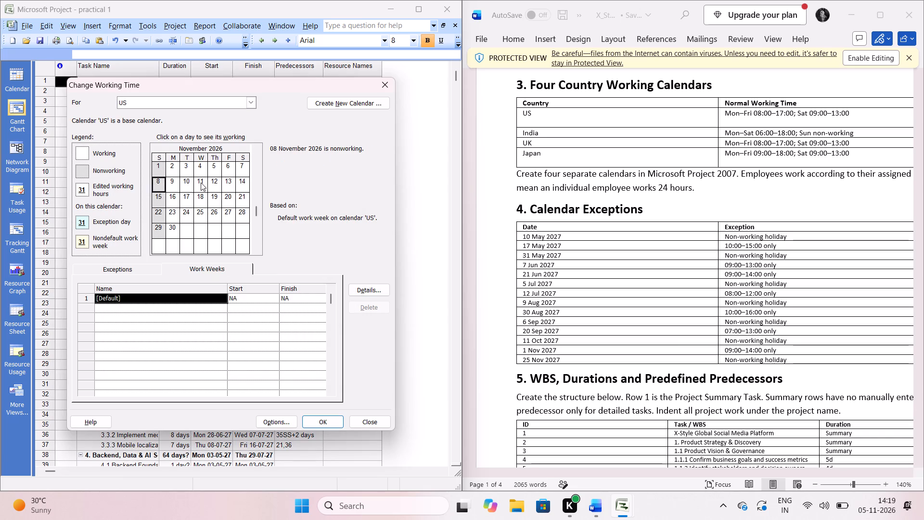
{"action": "left_click", "coordinate": [201, 182]}
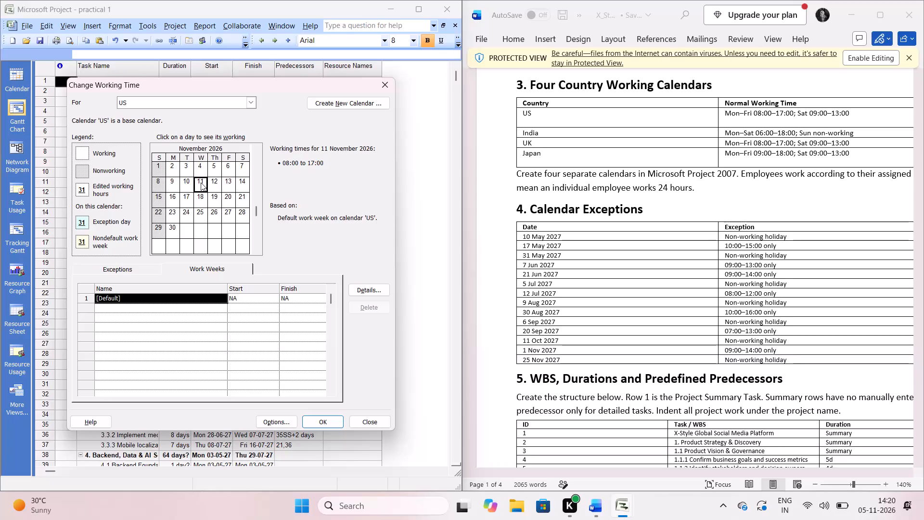
{"action": "scroll", "coordinate": [201, 182], "scroll_direction": "down", "scroll_amount": 1}
{"action": "left_click", "coordinate": [201, 182]}
{"action": "left_click", "coordinate": [201, 182]}
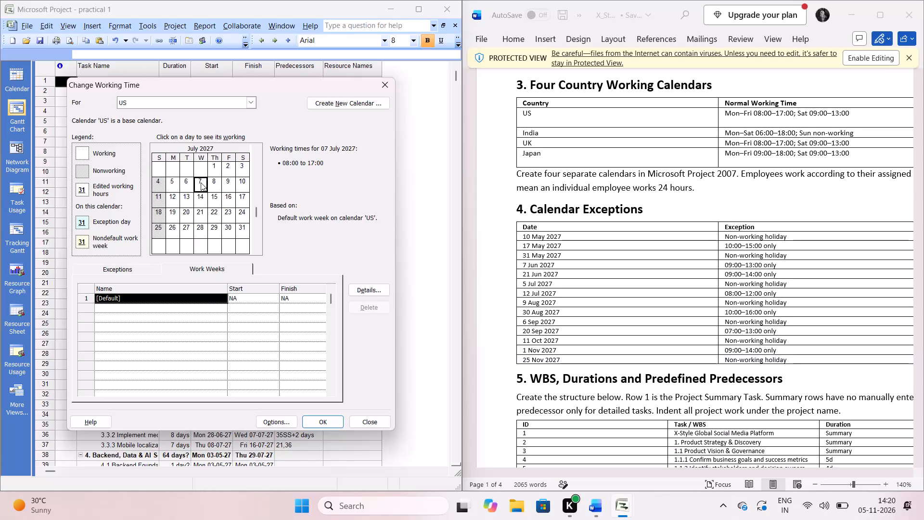
{"action": "left_click", "coordinate": [201, 182]}
{"action": "left_click", "coordinate": [195, 210]}
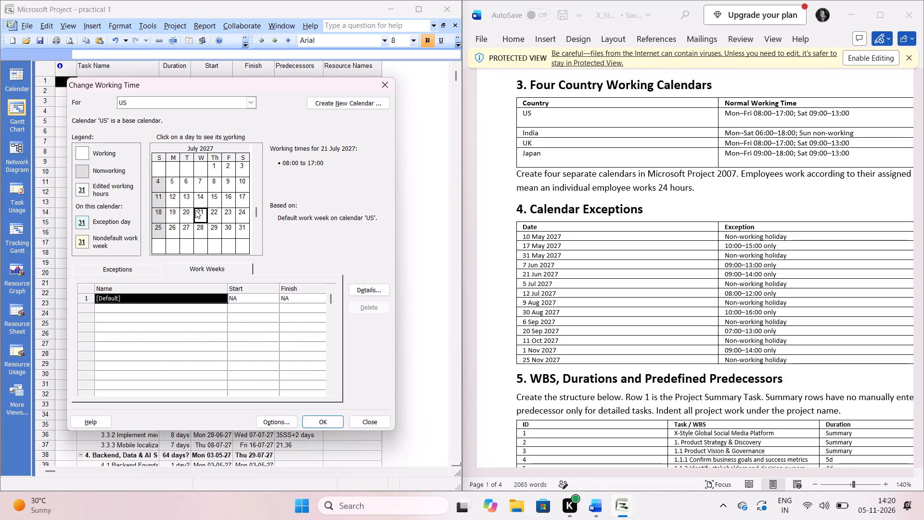
{"action": "scroll", "coordinate": [203, 227], "scroll_direction": "up", "scroll_amount": 1}
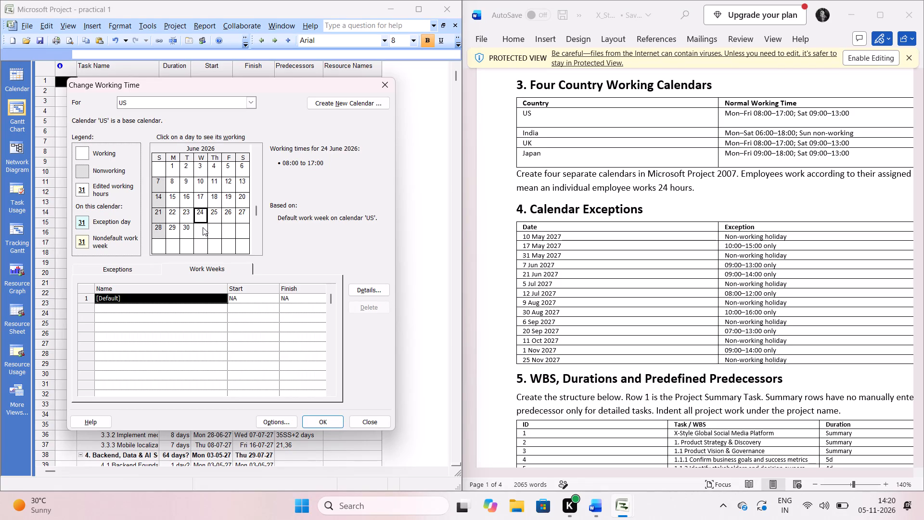
{"action": "key", "text": "Down"}
{"action": "key", "text": "Down"}
{"action": "left_click", "coordinate": [255, 213]}
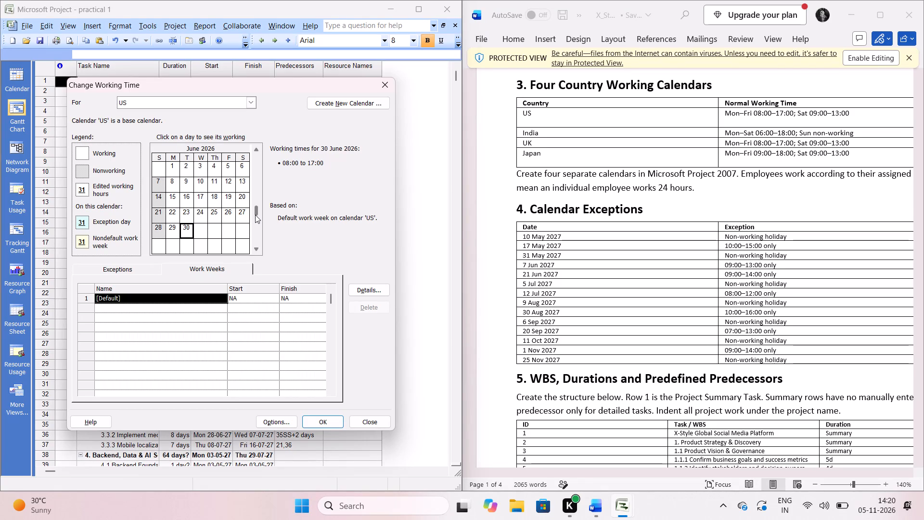
{"action": "left_click", "coordinate": [258, 249]}
{"action": "left_click", "coordinate": [258, 249]}
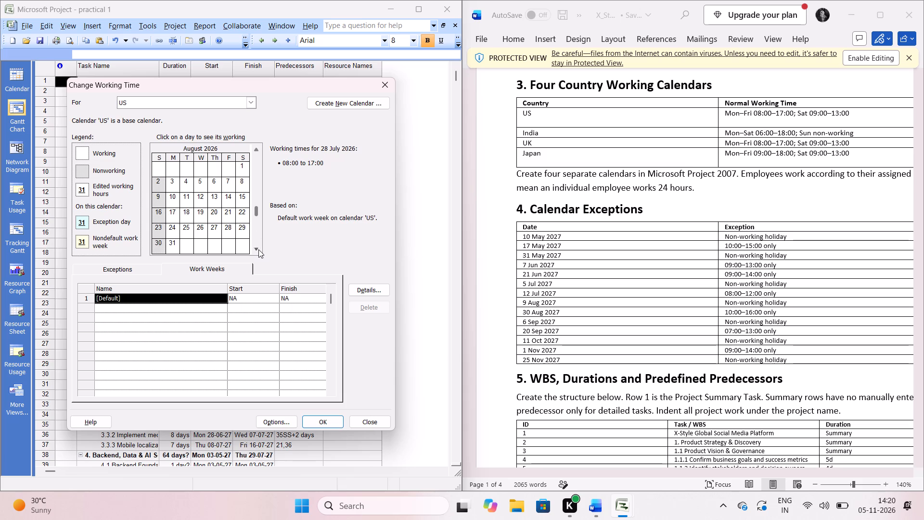
{"action": "left_click", "coordinate": [258, 249]}
{"action": "left_click", "coordinate": [258, 249]}
{"action": "left_click", "coordinate": [258, 249]}
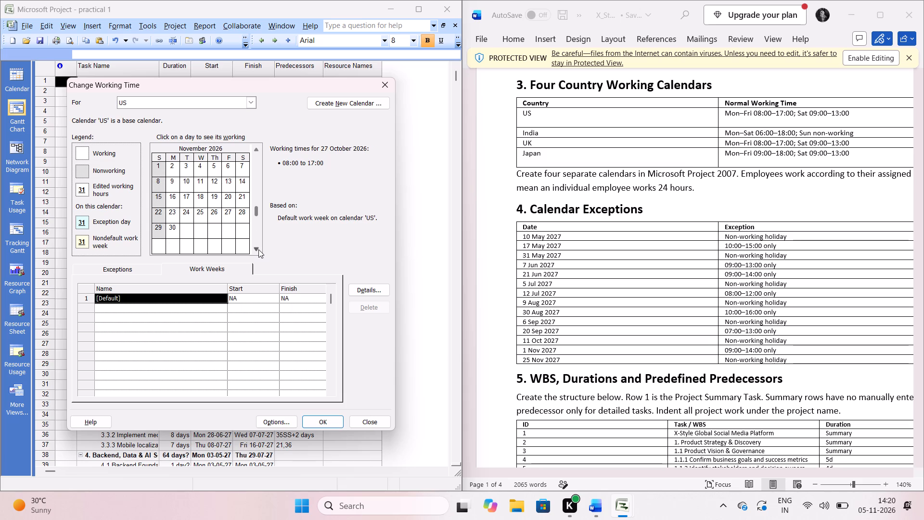
Switch the working-time settings to the India calendar, saving the changes made to the US base calendar.
{"action": "left_click", "coordinate": [230, 105]}
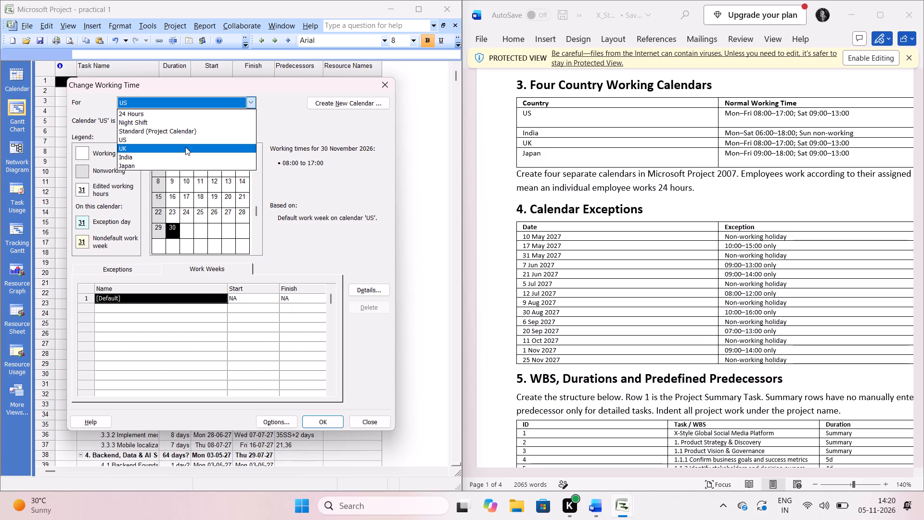
{"action": "left_click", "coordinate": [185, 153]}
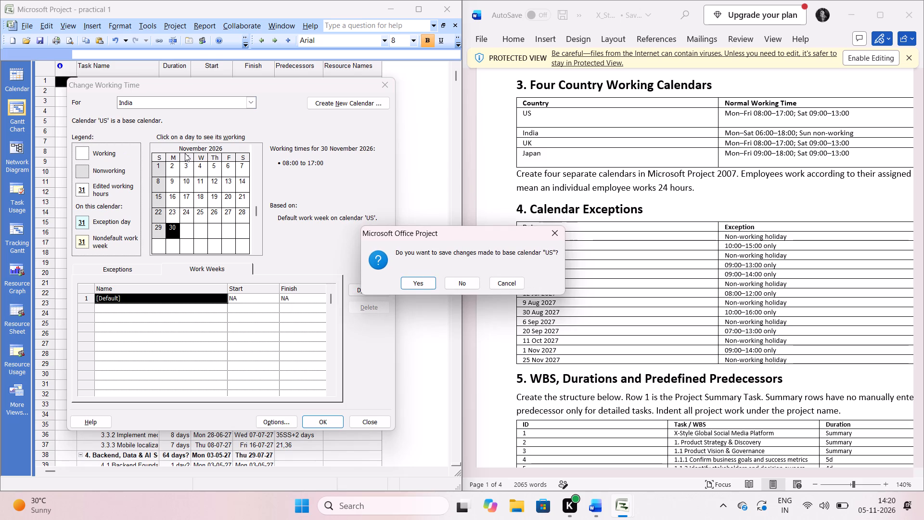
{"action": "left_click", "coordinate": [185, 153]}
{"action": "left_click", "coordinate": [415, 276]}
{"action": "left_click", "coordinate": [422, 289]}
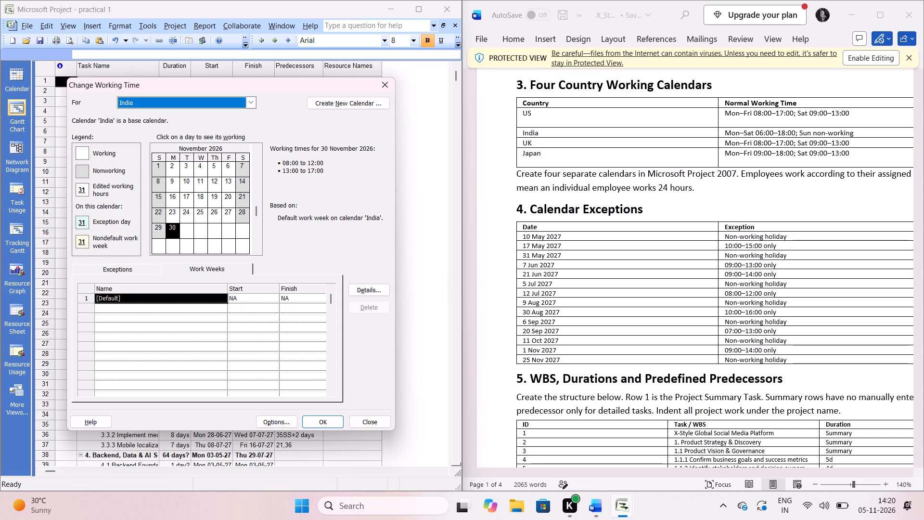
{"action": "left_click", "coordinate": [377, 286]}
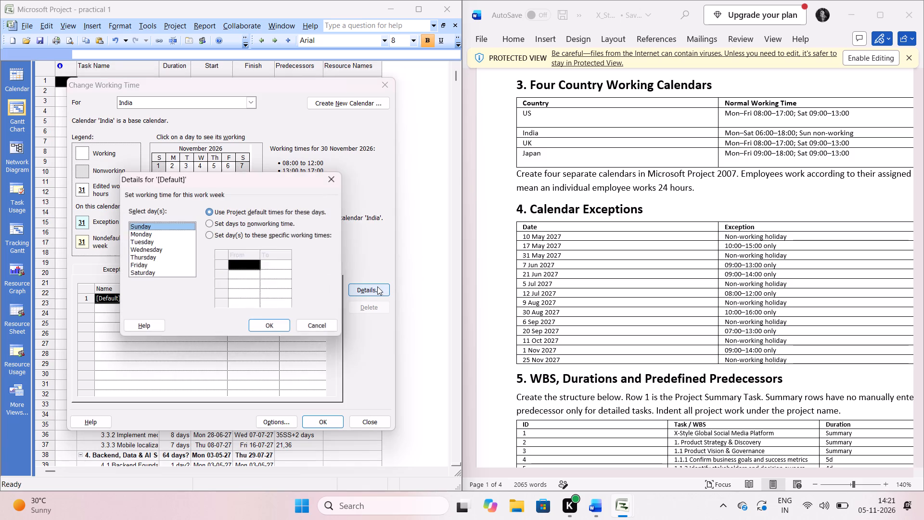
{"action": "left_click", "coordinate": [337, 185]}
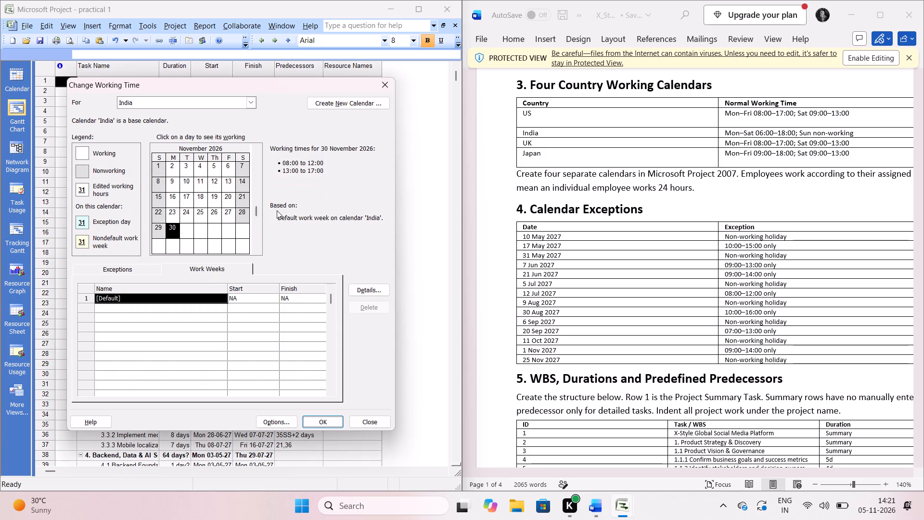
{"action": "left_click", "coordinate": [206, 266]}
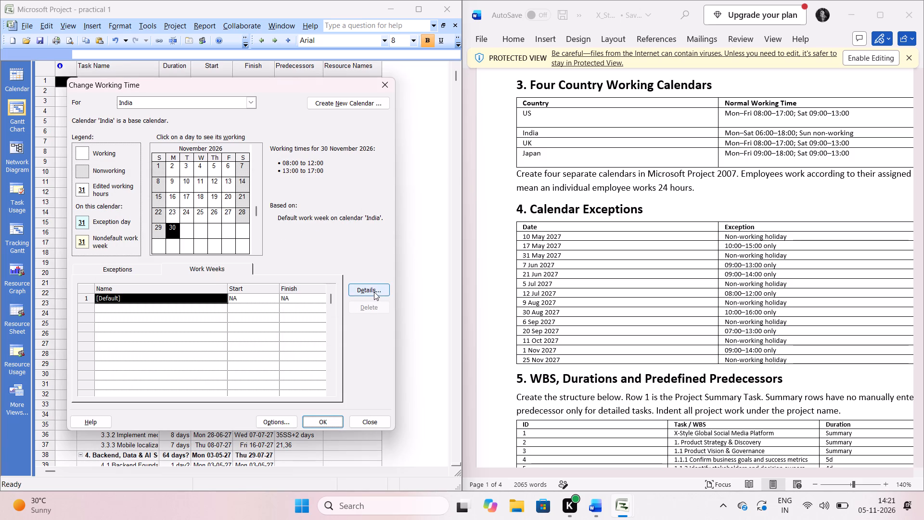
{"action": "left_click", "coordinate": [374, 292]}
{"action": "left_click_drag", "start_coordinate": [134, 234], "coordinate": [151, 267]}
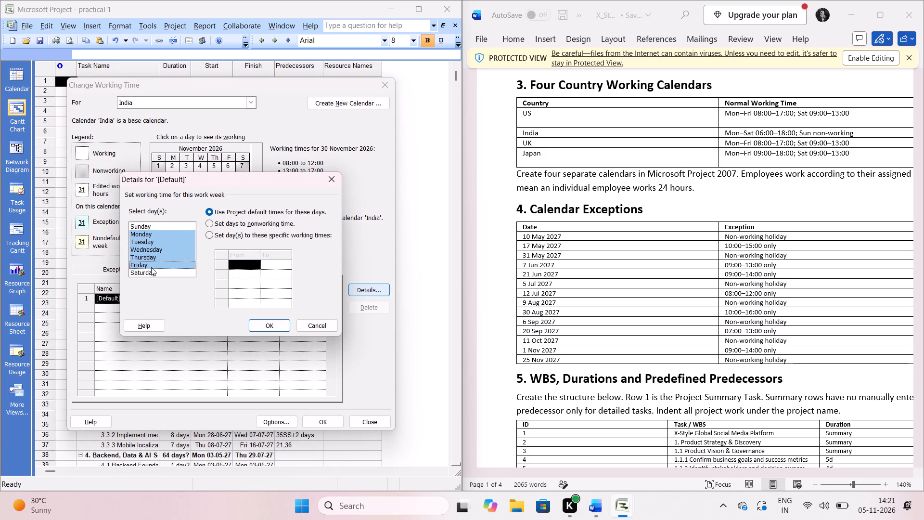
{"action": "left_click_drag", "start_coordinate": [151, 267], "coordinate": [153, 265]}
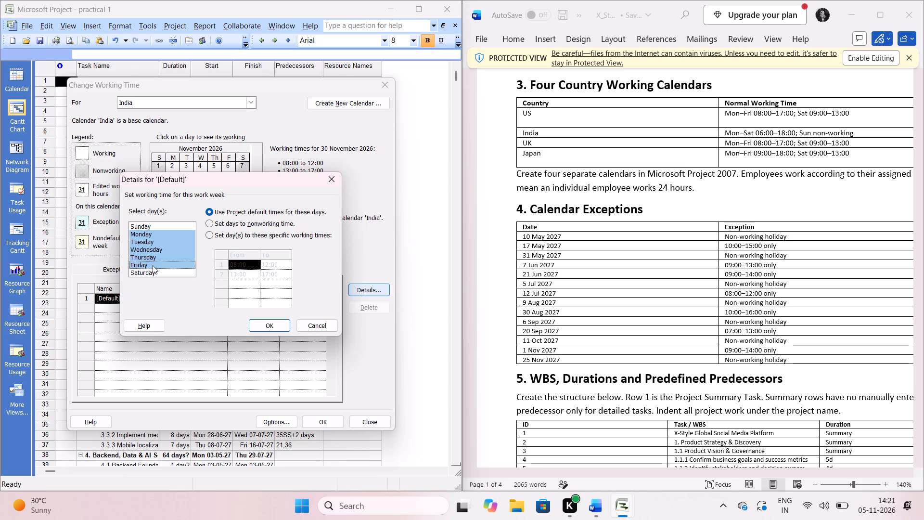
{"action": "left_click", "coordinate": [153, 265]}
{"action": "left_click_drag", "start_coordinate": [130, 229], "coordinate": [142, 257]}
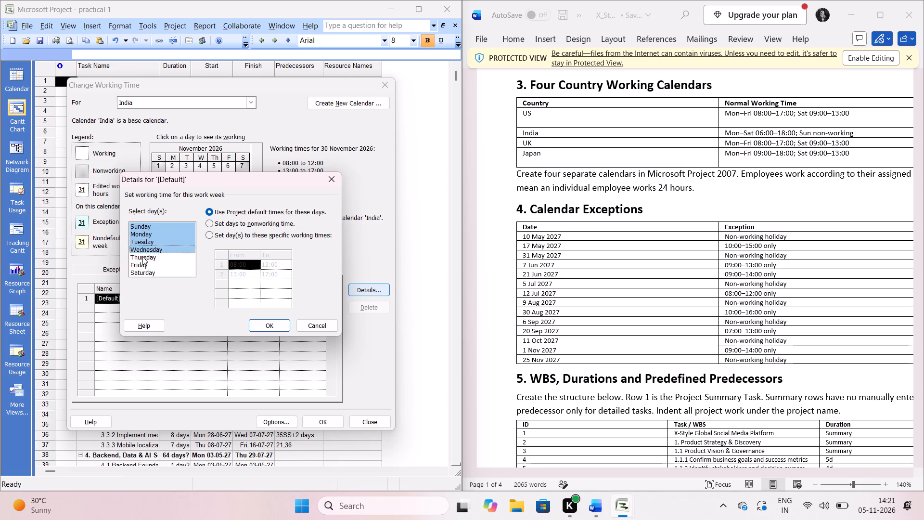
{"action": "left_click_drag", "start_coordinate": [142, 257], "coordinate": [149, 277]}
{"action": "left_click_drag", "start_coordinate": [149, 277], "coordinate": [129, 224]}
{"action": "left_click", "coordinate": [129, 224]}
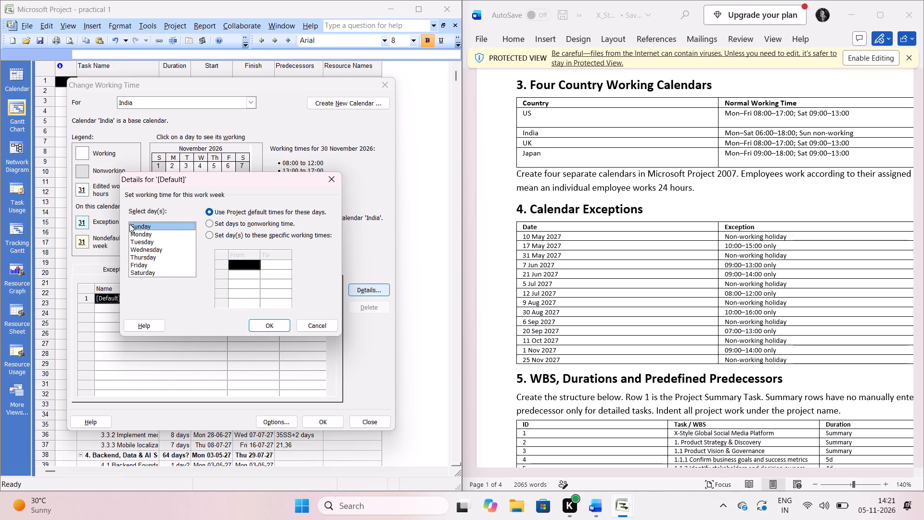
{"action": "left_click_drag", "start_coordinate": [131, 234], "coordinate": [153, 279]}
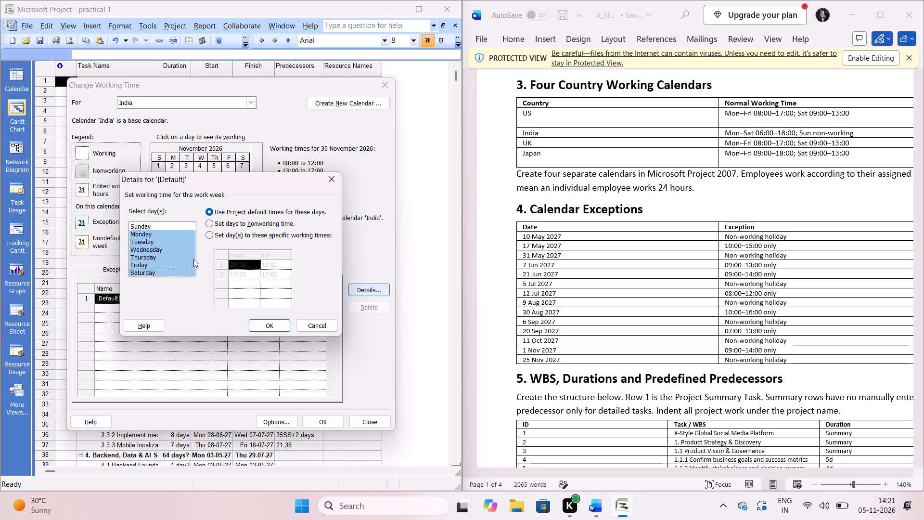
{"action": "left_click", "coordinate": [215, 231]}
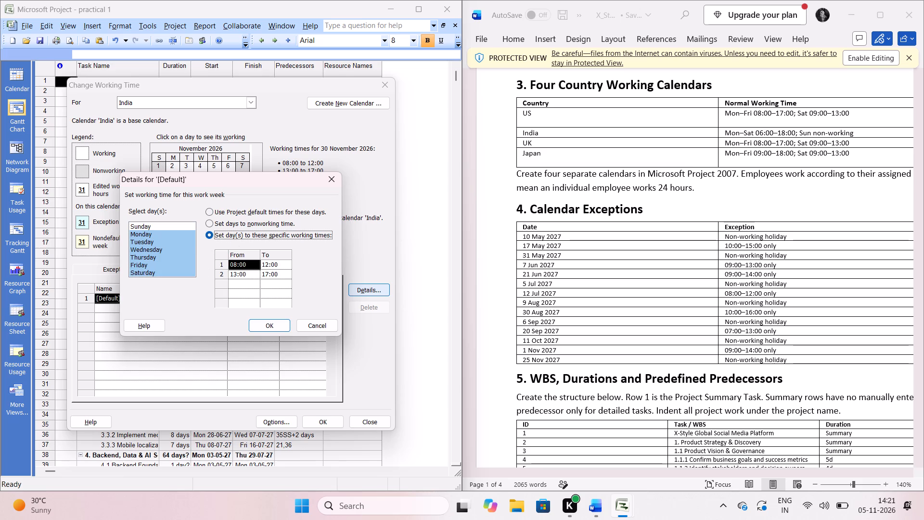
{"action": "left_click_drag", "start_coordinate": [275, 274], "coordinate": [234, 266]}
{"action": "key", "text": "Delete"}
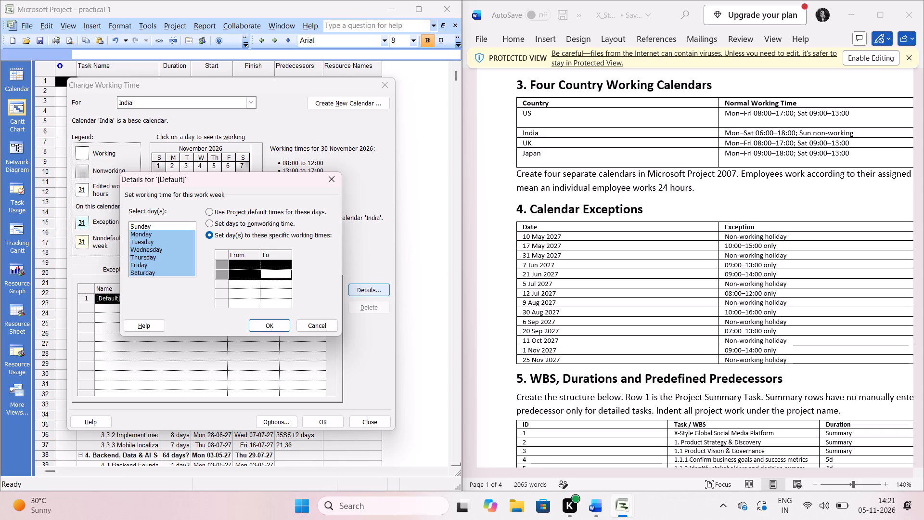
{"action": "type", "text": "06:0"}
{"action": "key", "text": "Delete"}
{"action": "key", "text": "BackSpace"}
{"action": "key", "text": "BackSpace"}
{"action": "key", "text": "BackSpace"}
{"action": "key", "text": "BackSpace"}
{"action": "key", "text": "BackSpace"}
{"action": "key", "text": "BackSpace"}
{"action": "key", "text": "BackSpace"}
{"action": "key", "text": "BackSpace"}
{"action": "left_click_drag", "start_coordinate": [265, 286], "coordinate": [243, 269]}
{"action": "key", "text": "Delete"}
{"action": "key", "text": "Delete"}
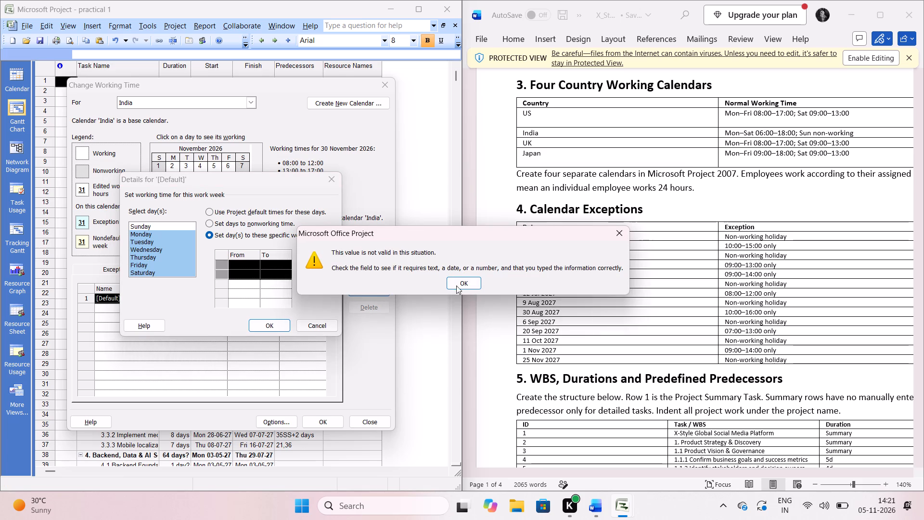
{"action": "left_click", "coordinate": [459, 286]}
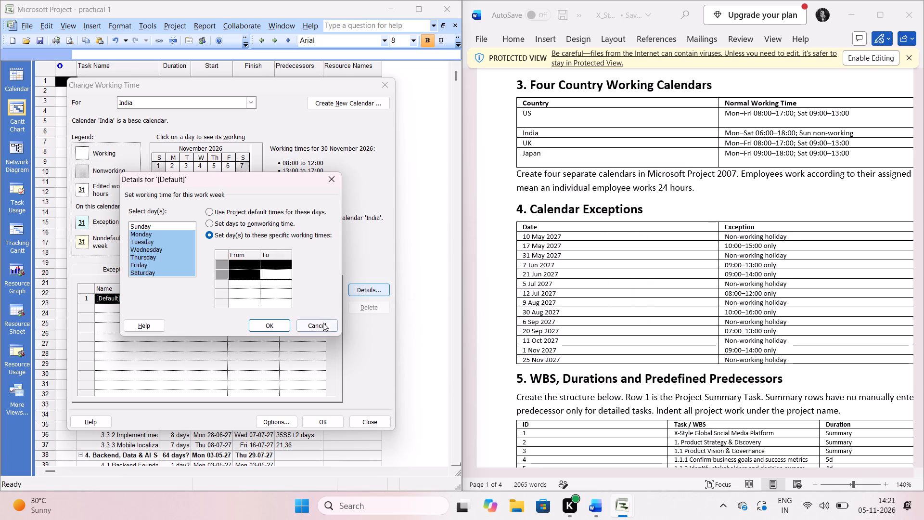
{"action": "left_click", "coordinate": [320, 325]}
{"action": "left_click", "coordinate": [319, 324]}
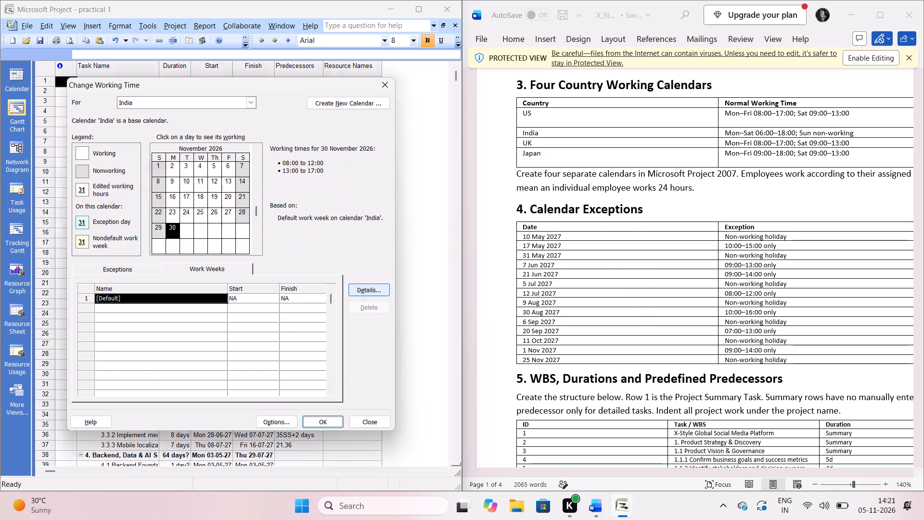
Set a single 06:00 to 18:00 shift for Monday to Saturday in the India calendar's default work week.
{"action": "left_click", "coordinate": [368, 289]}
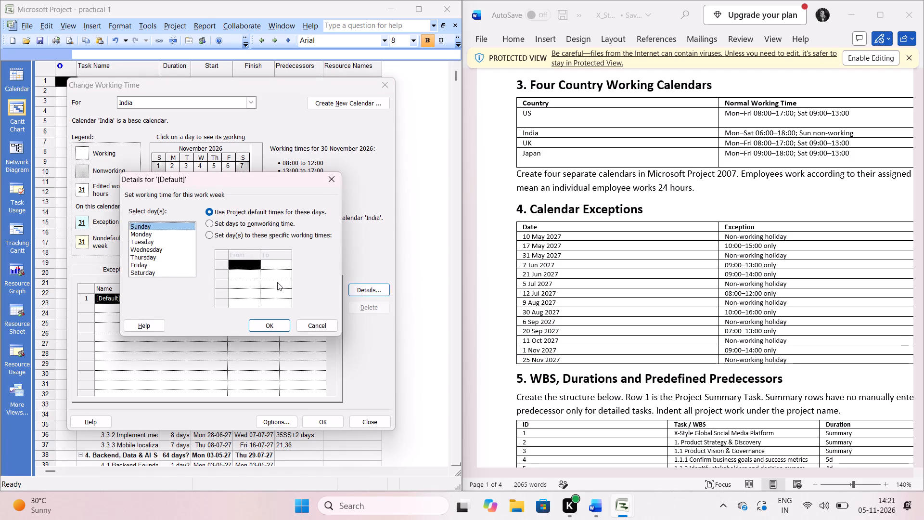
{"action": "left_click_drag", "start_coordinate": [132, 232], "coordinate": [142, 279]}
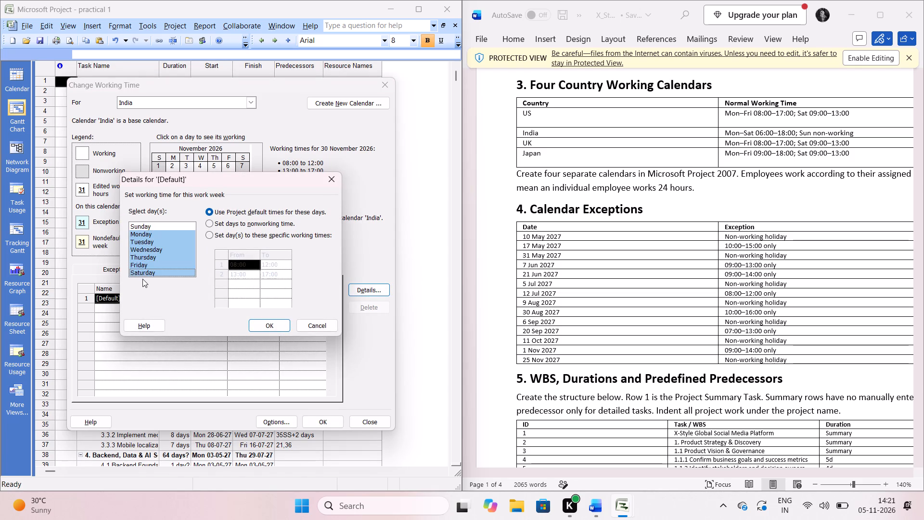
{"action": "left_click", "coordinate": [220, 233]}
{"action": "left_click_drag", "start_coordinate": [280, 279], "coordinate": [242, 268]}
{"action": "key", "text": "Delete"}
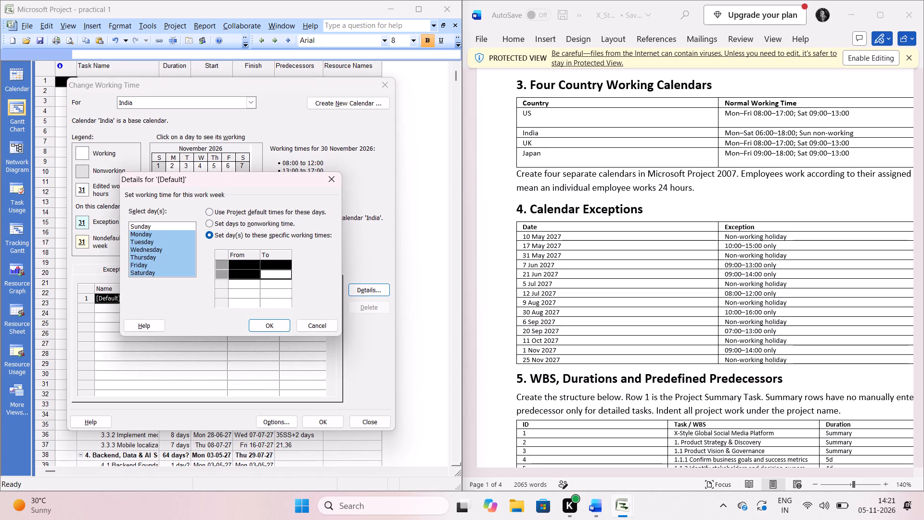
{"action": "left_click", "coordinate": [242, 268]}
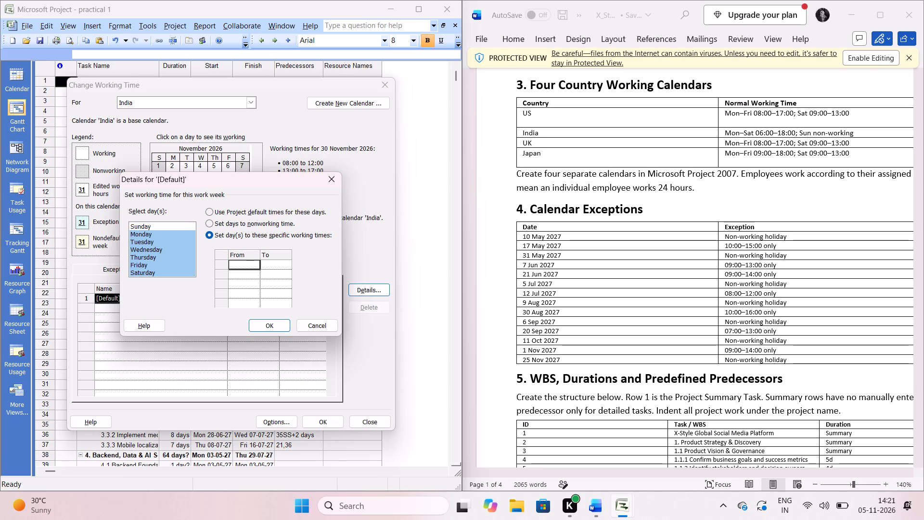
{"action": "key", "text": "0"}
{"action": "key", "text": "6"}
{"action": "type", "text": ":00 am"}
{"action": "key", "text": "Return"}
{"action": "left_click", "coordinate": [279, 261]}
{"action": "key", "text": "BackSpace"}
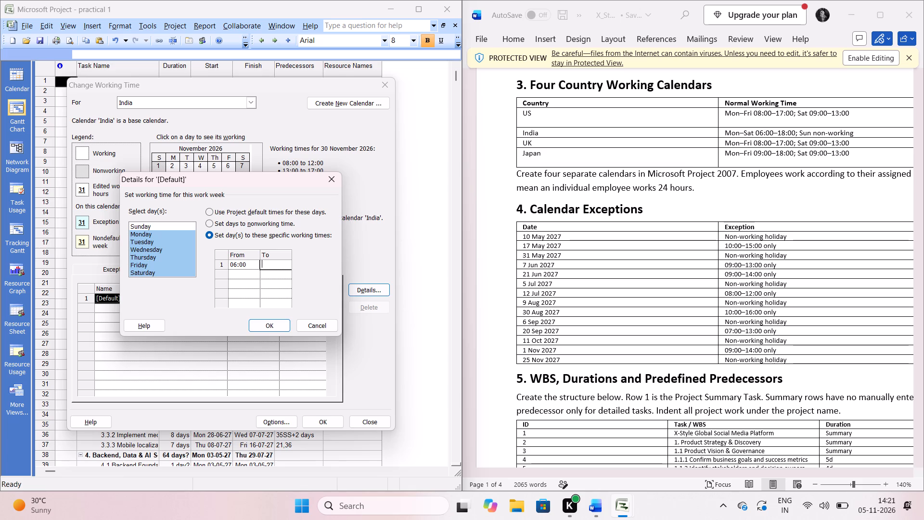
{"action": "type", "text": "18"}
{"action": "type", "text": ":00"}
{"action": "key", "text": "Return"}
{"action": "left_click", "coordinate": [271, 324]}
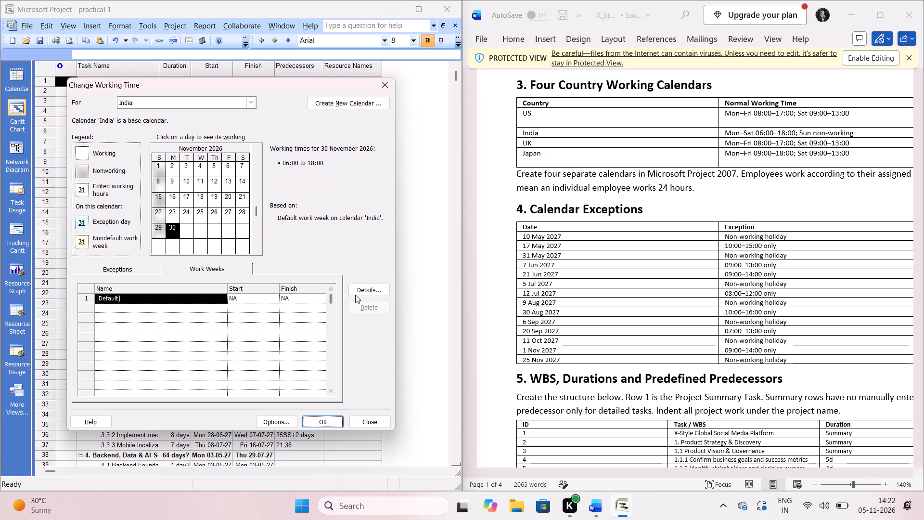
Set Sunday to nonworking time in the India calendar's default work week and check sample days in November 2026.
{"action": "left_click", "coordinate": [372, 292]}
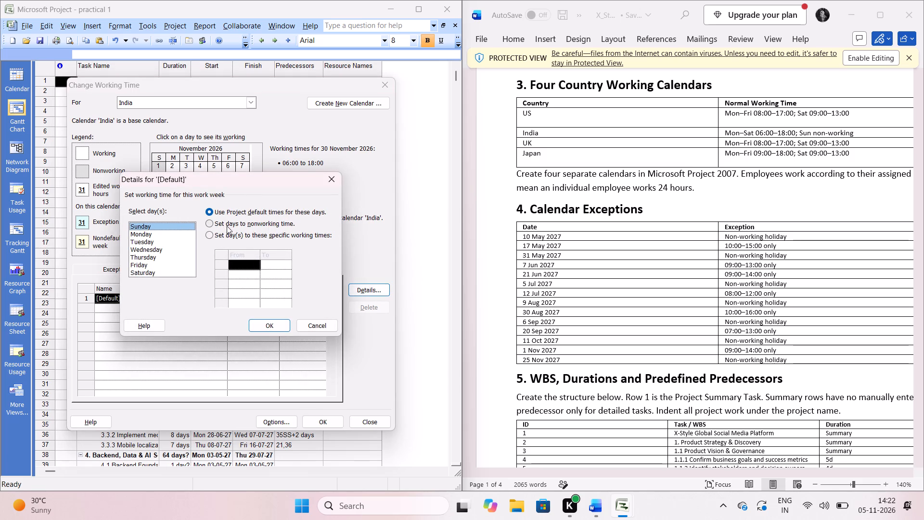
{"action": "left_click", "coordinate": [226, 235]}
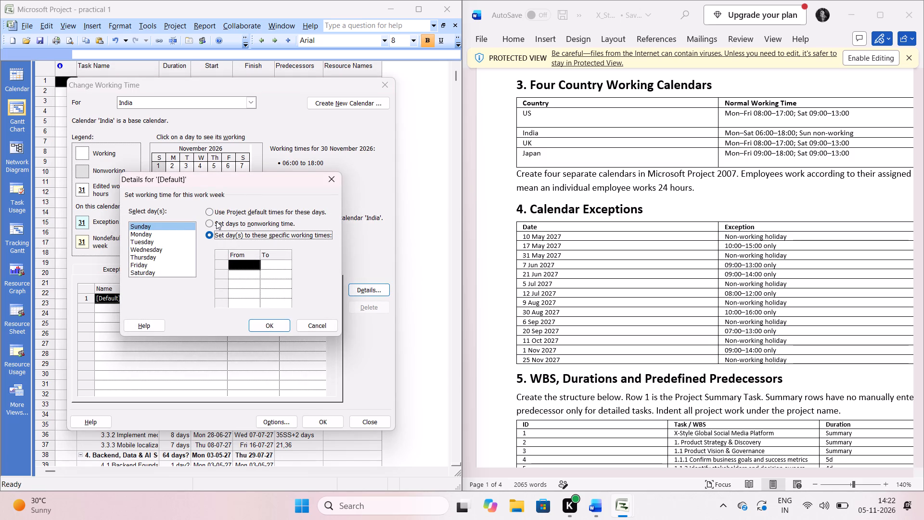
{"action": "left_click", "coordinate": [217, 221]}
{"action": "left_click", "coordinate": [267, 325]}
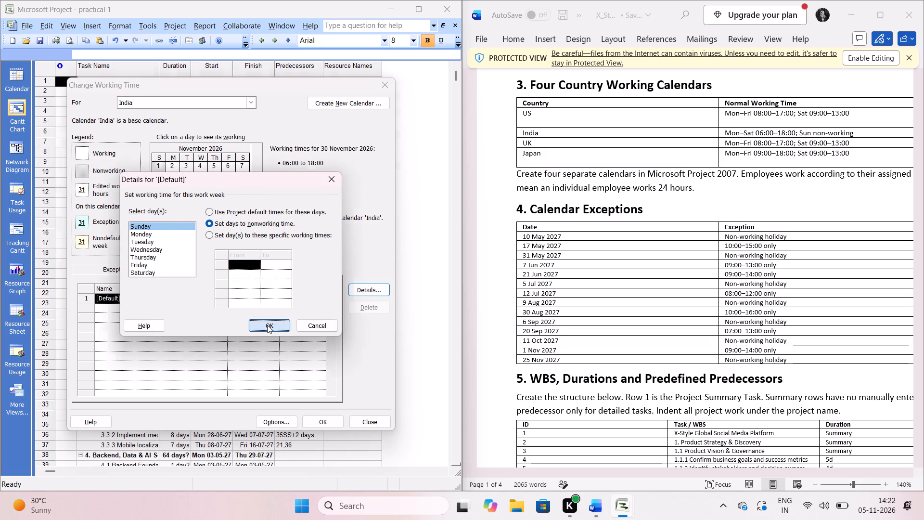
{"action": "left_click", "coordinate": [170, 207]}
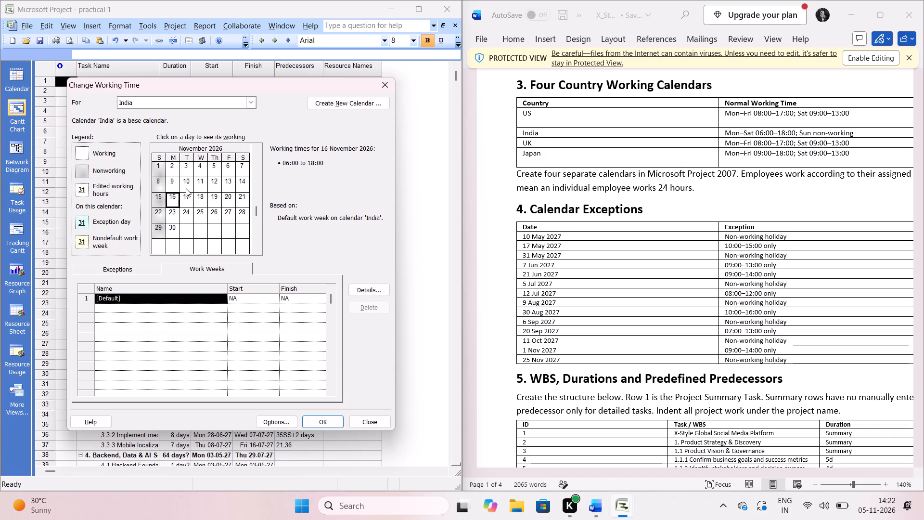
{"action": "left_click", "coordinate": [194, 178]}
{"action": "left_click", "coordinate": [157, 184]}
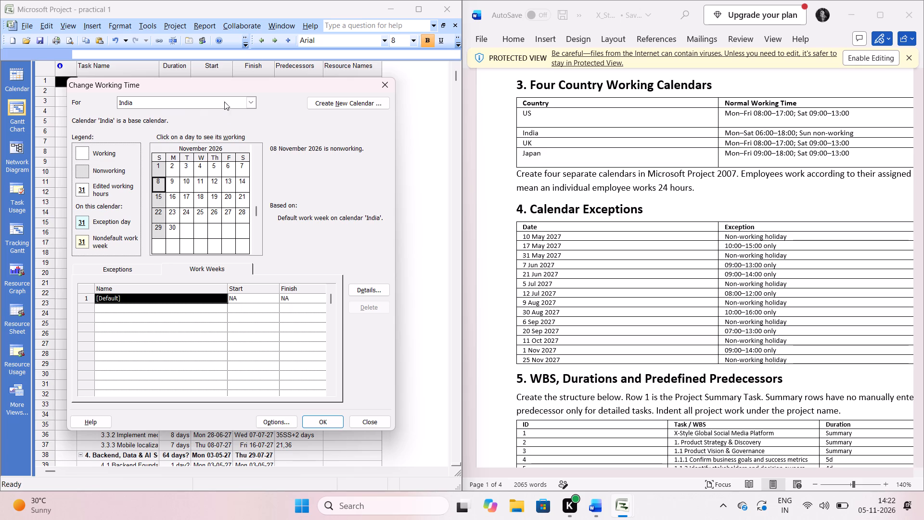
Switch the working-time settings to the UK calendar, saving the changes made to the India base calendar.
{"action": "left_click", "coordinate": [222, 99]}
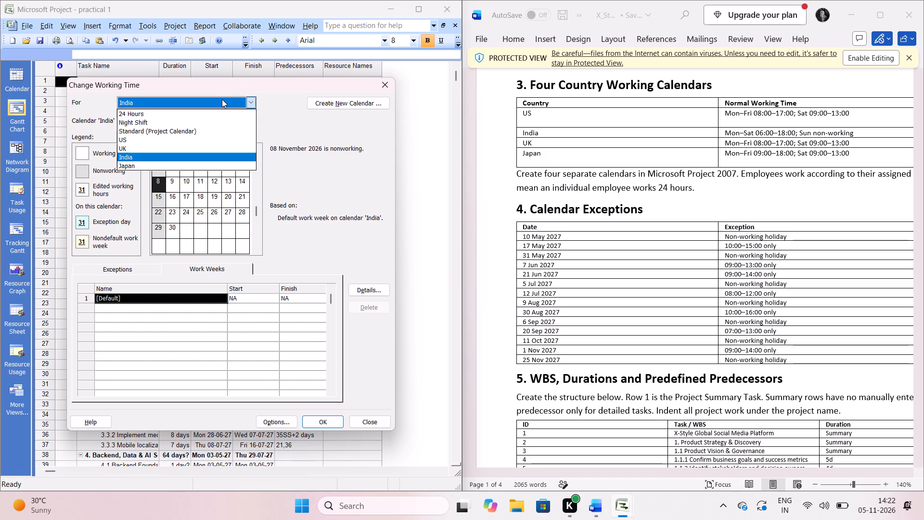
{"action": "left_click", "coordinate": [181, 147]}
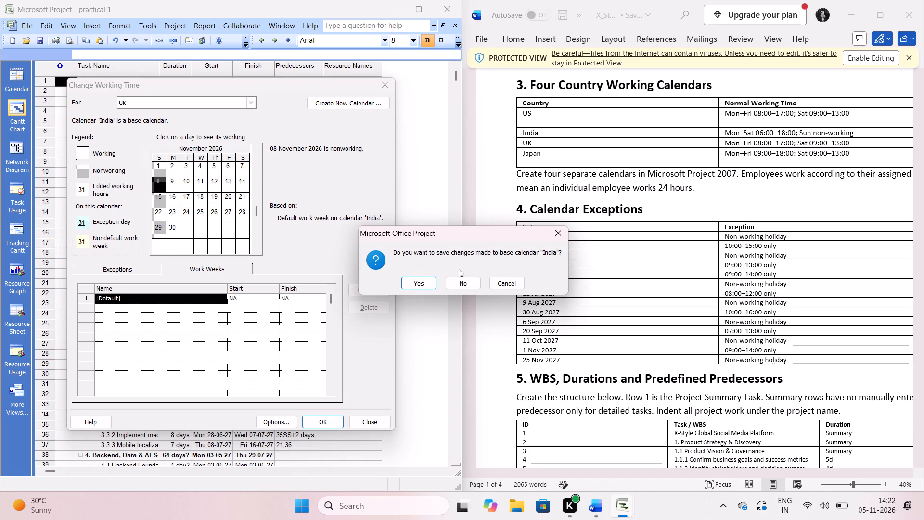
{"action": "left_click", "coordinate": [424, 285]}
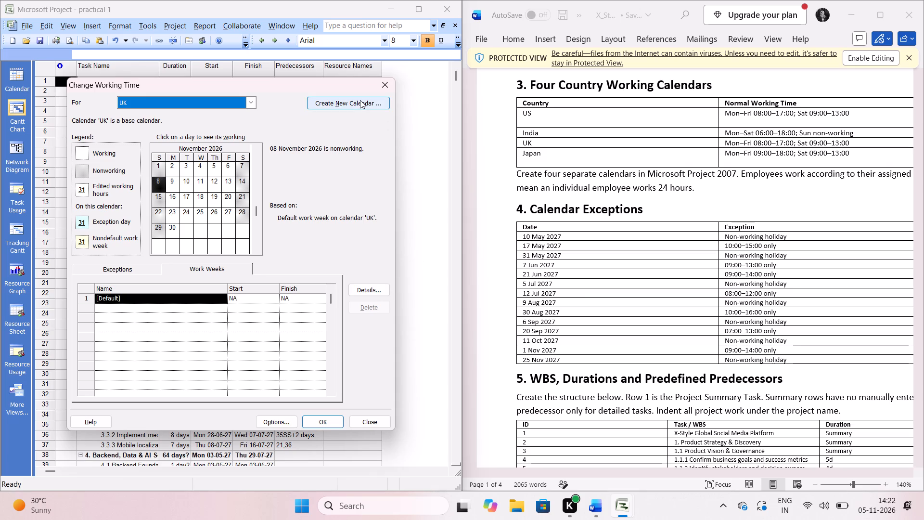
{"action": "left_click", "coordinate": [360, 100]}
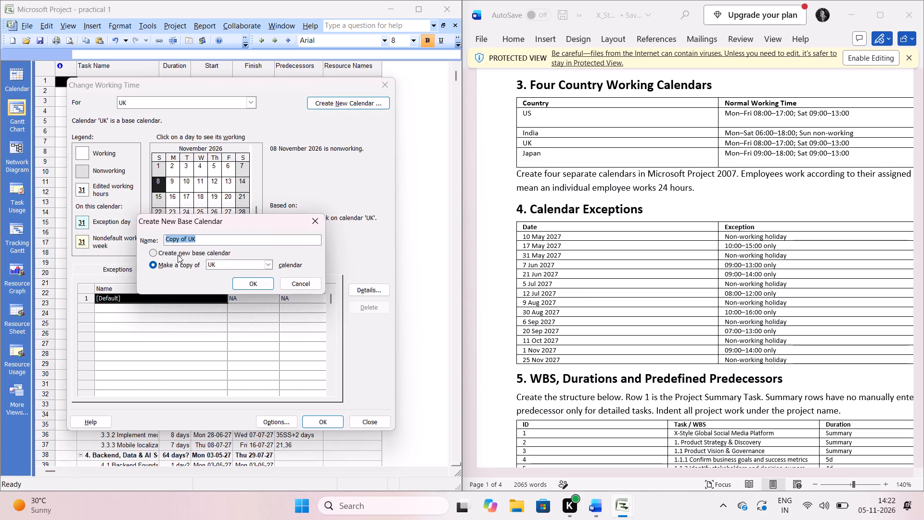
{"action": "left_click", "coordinate": [324, 221]}
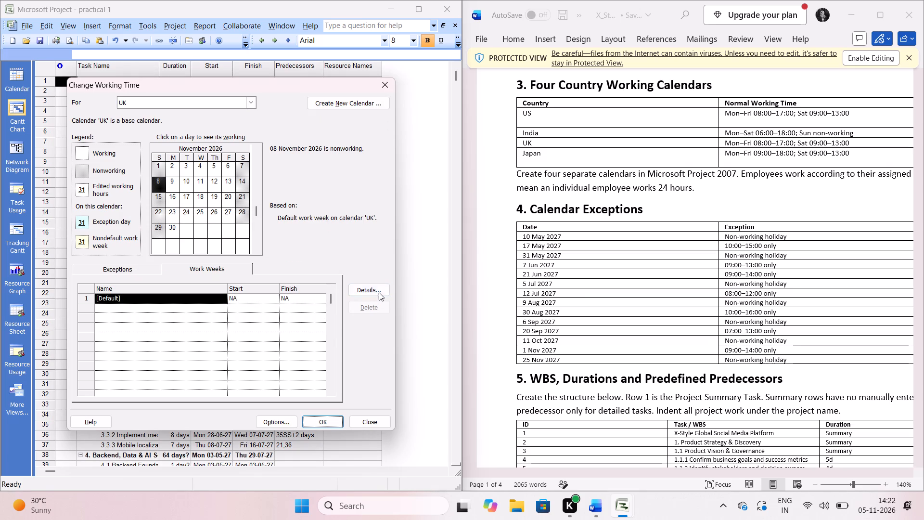
Set a single 08:00 to 17:00 shift for Monday to Friday in the UK calendar's default work week.
{"action": "left_click", "coordinate": [379, 292]}
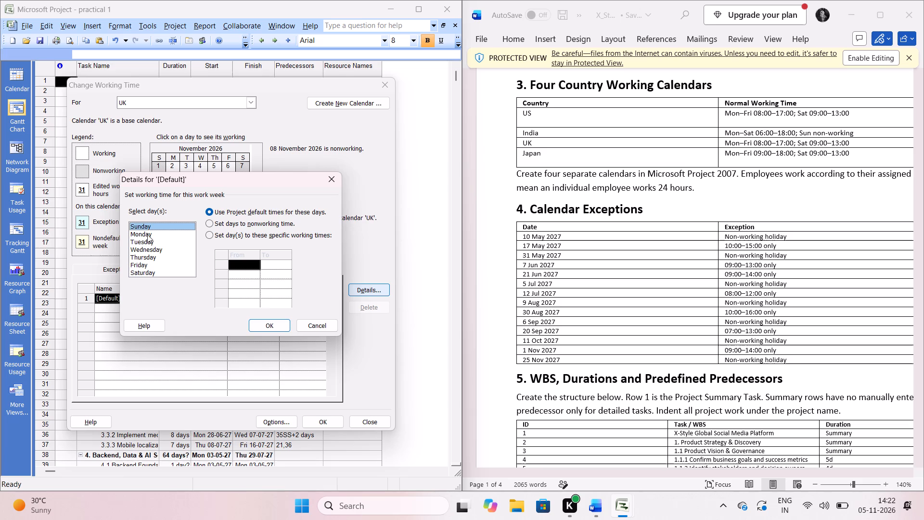
{"action": "left_click_drag", "start_coordinate": [147, 234], "coordinate": [156, 260]}
{"action": "double_click", "coordinate": [156, 260]}
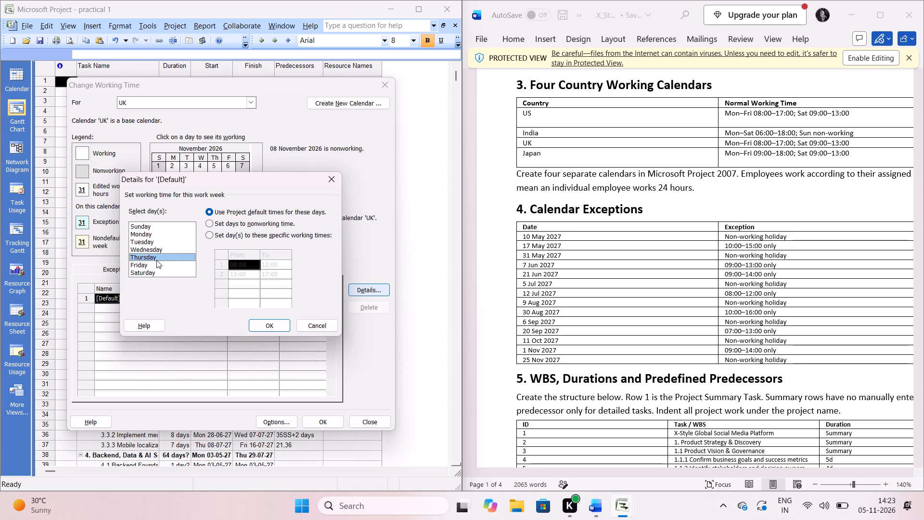
{"action": "left_click_drag", "start_coordinate": [132, 236], "coordinate": [150, 265]}
{"action": "left_click", "coordinate": [260, 235]}
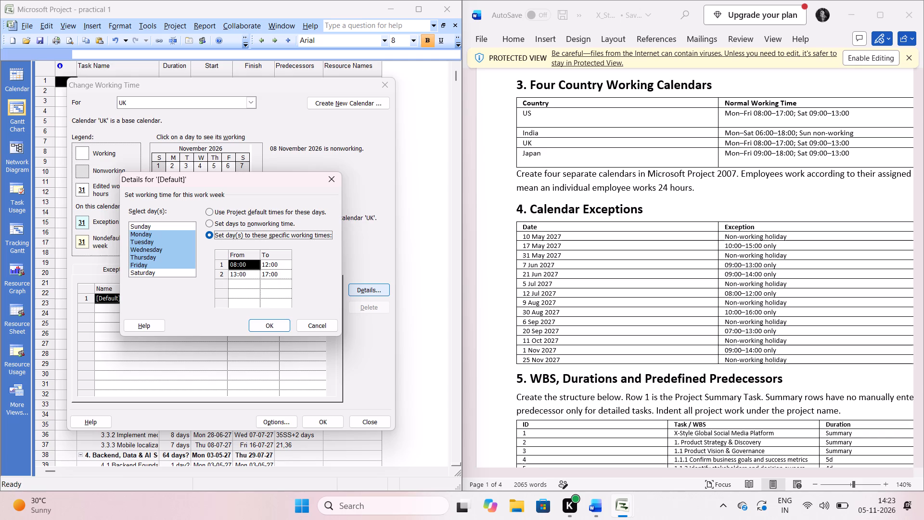
{"action": "left_click_drag", "start_coordinate": [285, 278], "coordinate": [227, 261]}
{"action": "key", "text": "Delete"}
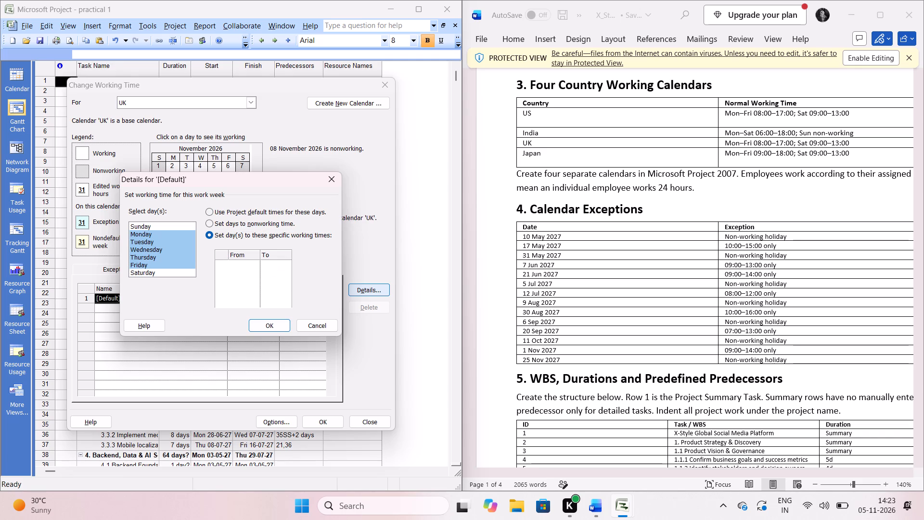
{"action": "left_click", "coordinate": [233, 267]}
{"action": "type", "text": "08:00"}
{"action": "key", "text": "Return"}
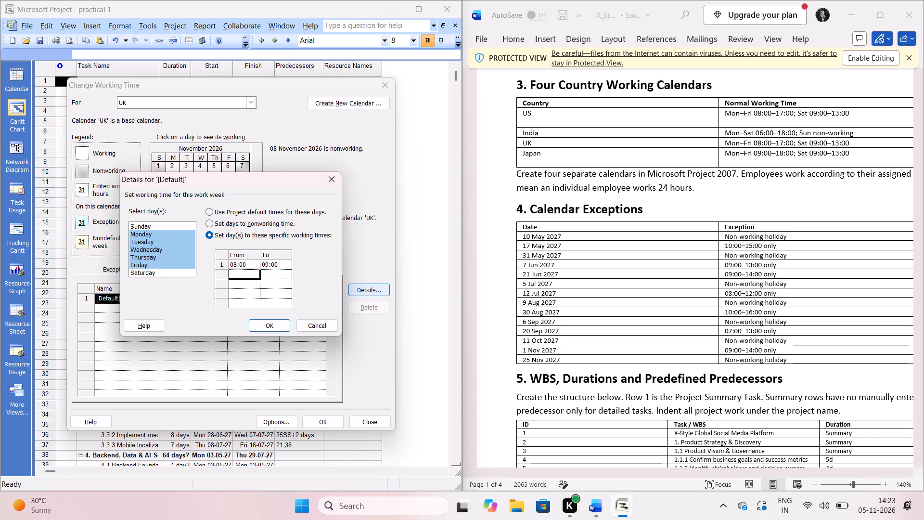
{"action": "left_click", "coordinate": [284, 260]}
{"action": "key", "text": "BackSpace"}
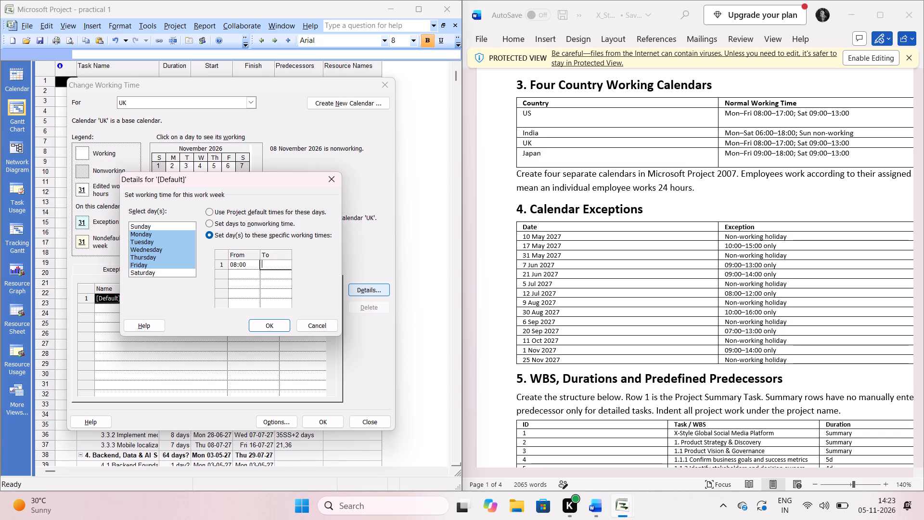
{"action": "type", "text": "17:00"}
{"action": "key", "text": "Return"}
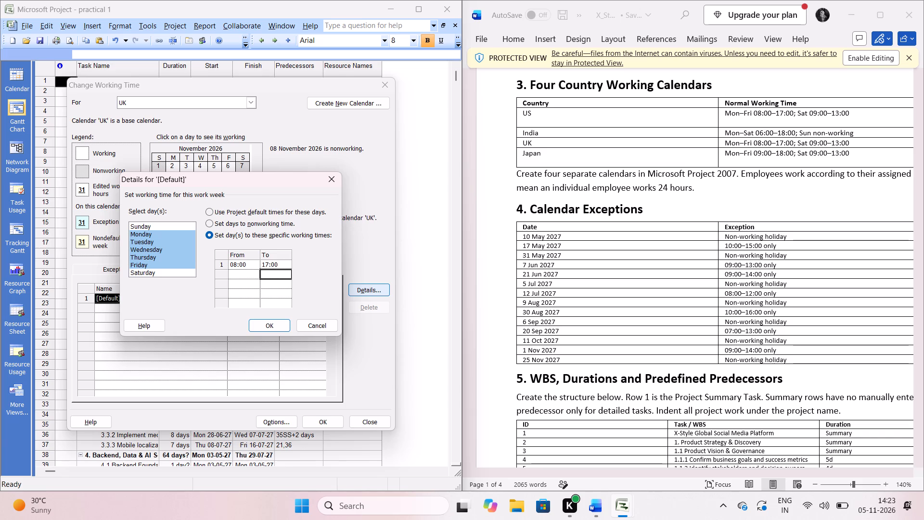
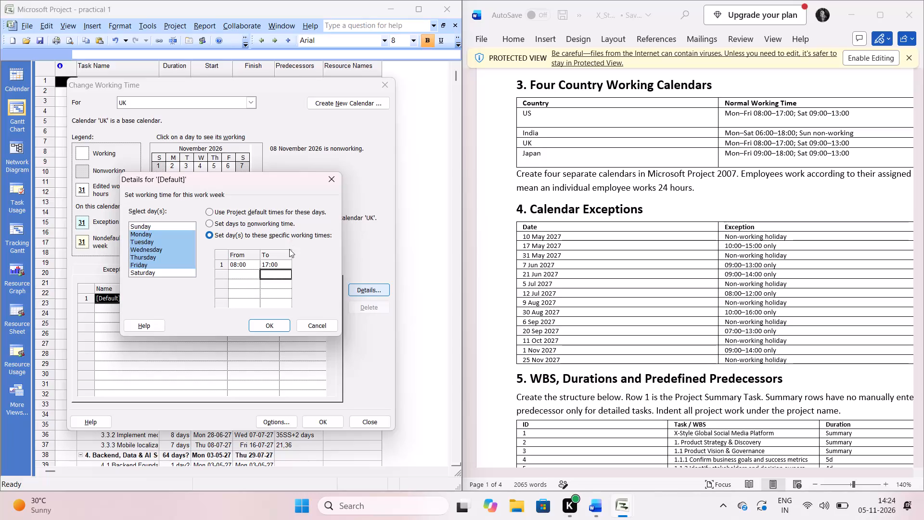
Confirm the UK calendar's weekday working hours and check sample days in November 2026.
{"action": "double_click", "coordinate": [276, 332]}
{"action": "left_click", "coordinate": [276, 332]}
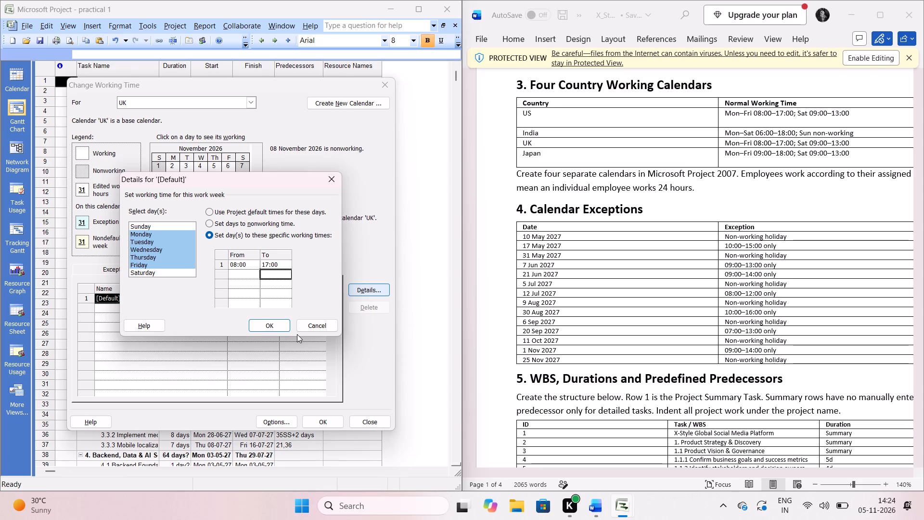
{"action": "left_click", "coordinate": [257, 321]}
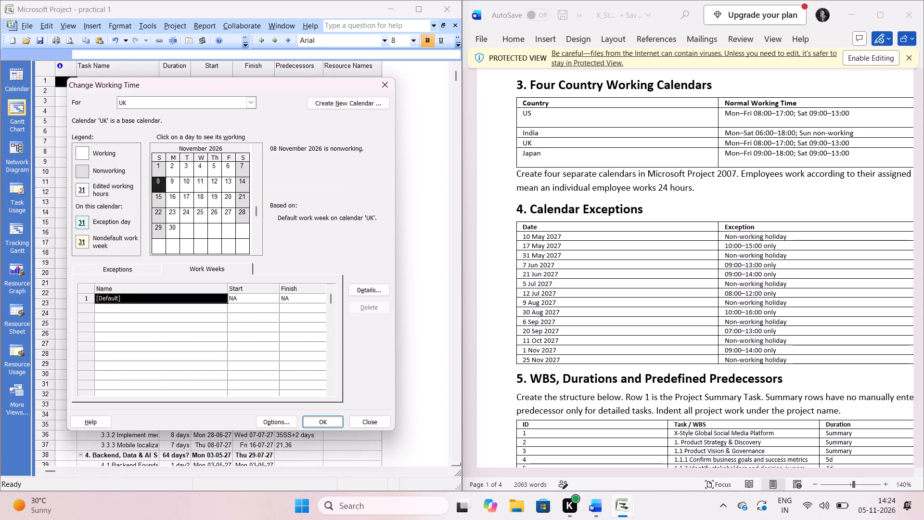
{"action": "left_click", "coordinate": [213, 223]}
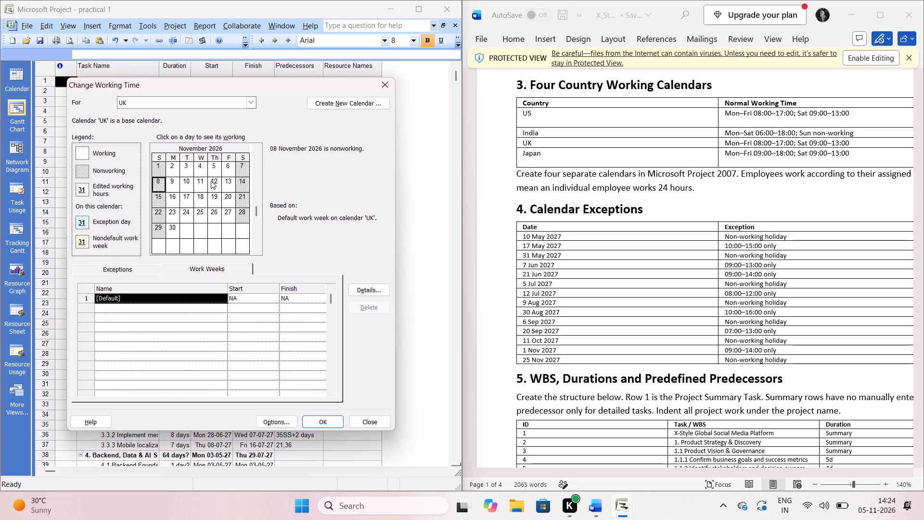
{"action": "left_click", "coordinate": [210, 179]}
{"action": "left_click", "coordinate": [186, 196]}
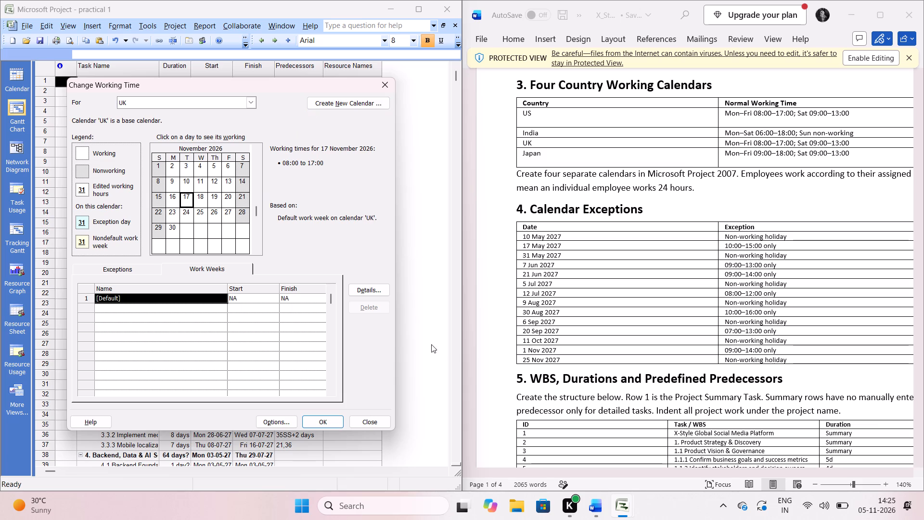
Set a single 09:00 to 13:00 shift for Saturday in the UK calendar's default work week.
{"action": "left_click", "coordinate": [369, 291]}
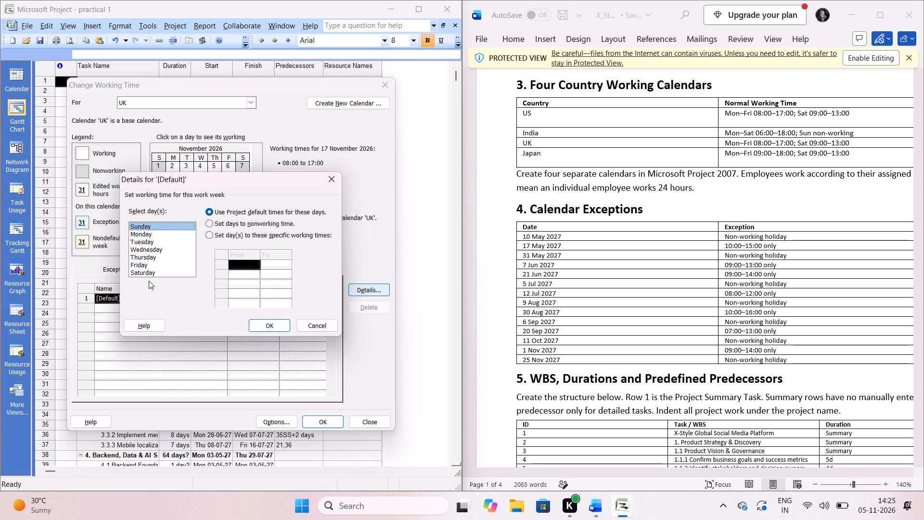
{"action": "left_click", "coordinate": [146, 275]}
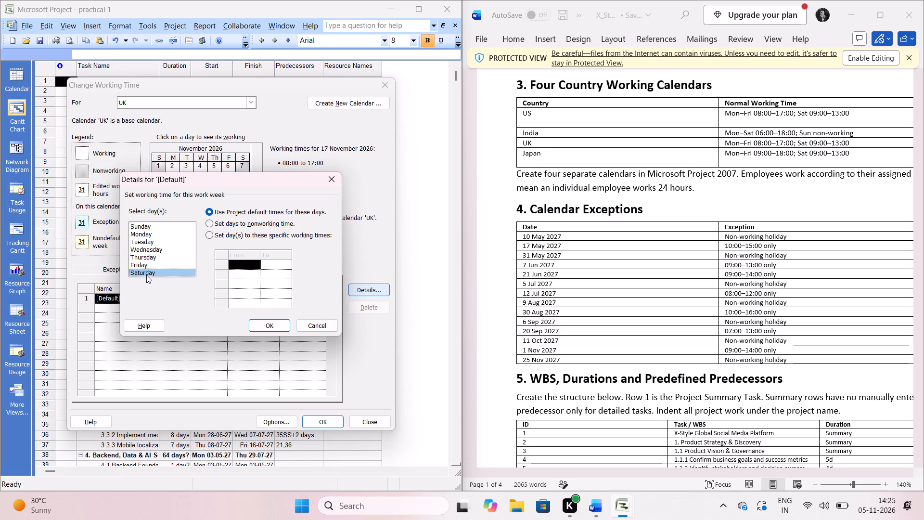
{"action": "left_click", "coordinate": [212, 229]}
{"action": "left_click", "coordinate": [214, 234]}
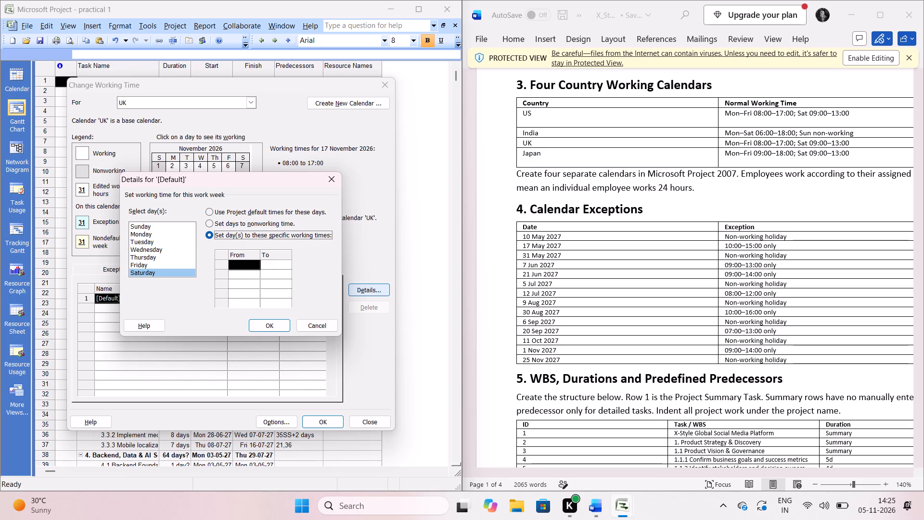
{"action": "left_click", "coordinate": [252, 268]}
{"action": "type", "text": "9:00"}
{"action": "key", "text": "Return"}
{"action": "left_click", "coordinate": [271, 262]}
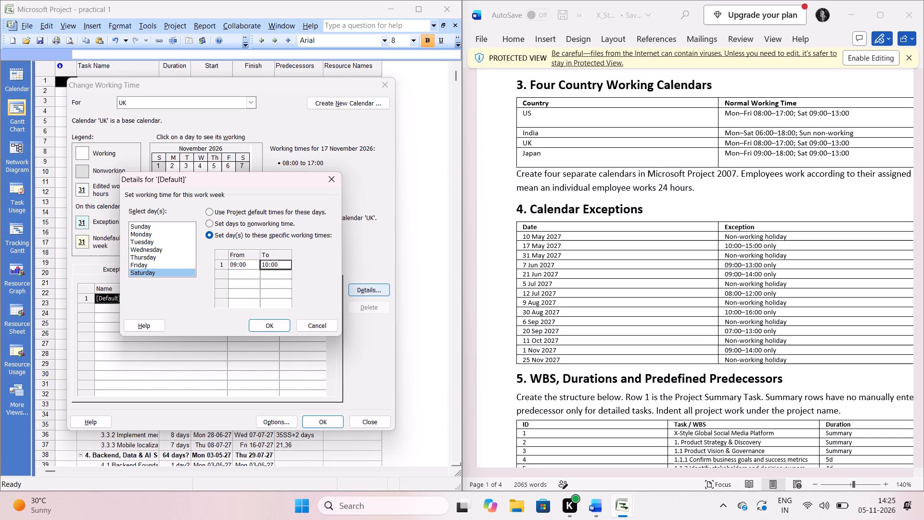
{"action": "key", "text": "BackSpace"}
{"action": "key", "text": "1"}
{"action": "type", "text": ":00 pm"}
{"action": "key", "text": "Return"}
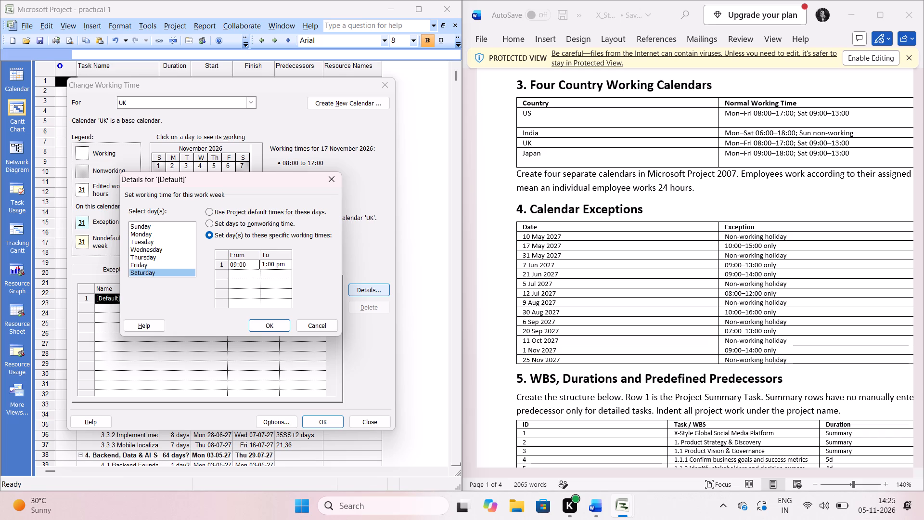
{"action": "left_click", "coordinate": [267, 320]}
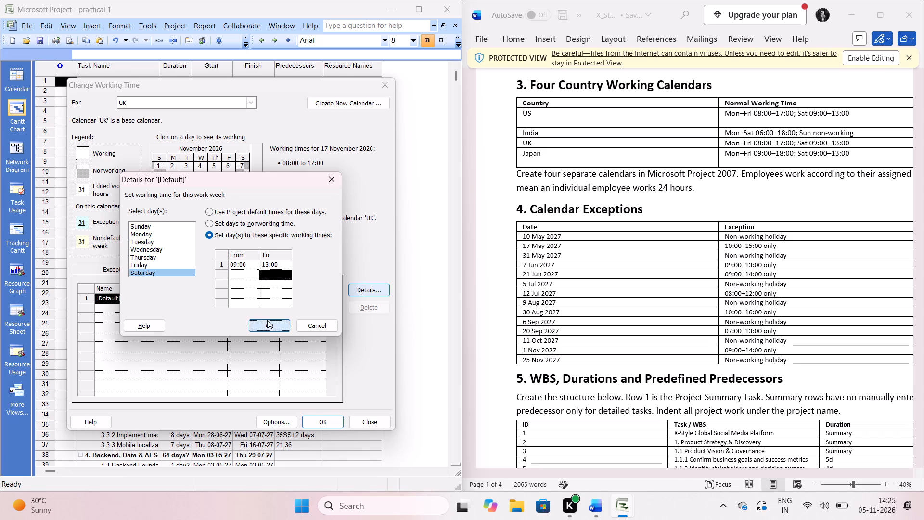
{"action": "left_click", "coordinate": [160, 195]}
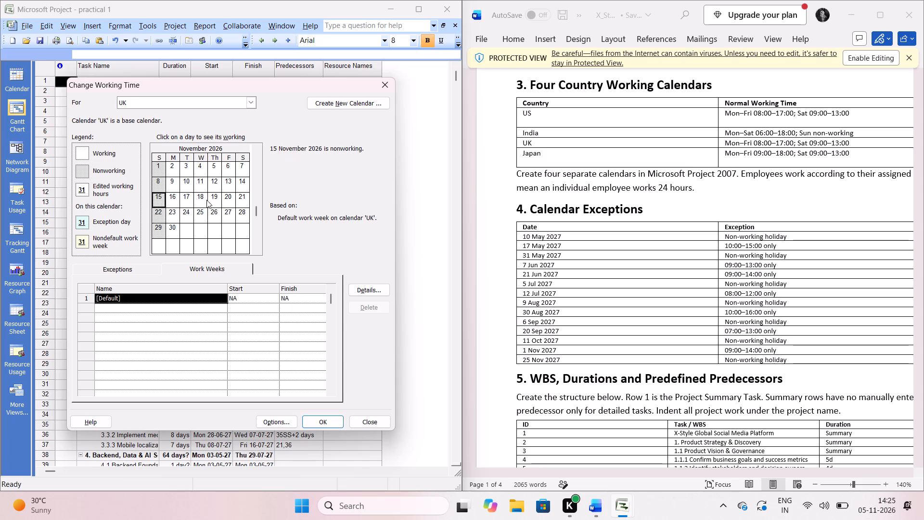
Set Sunday to nonworking time in the UK calendar's default work week and check sample days in November 2026.
{"action": "left_click", "coordinate": [365, 293]}
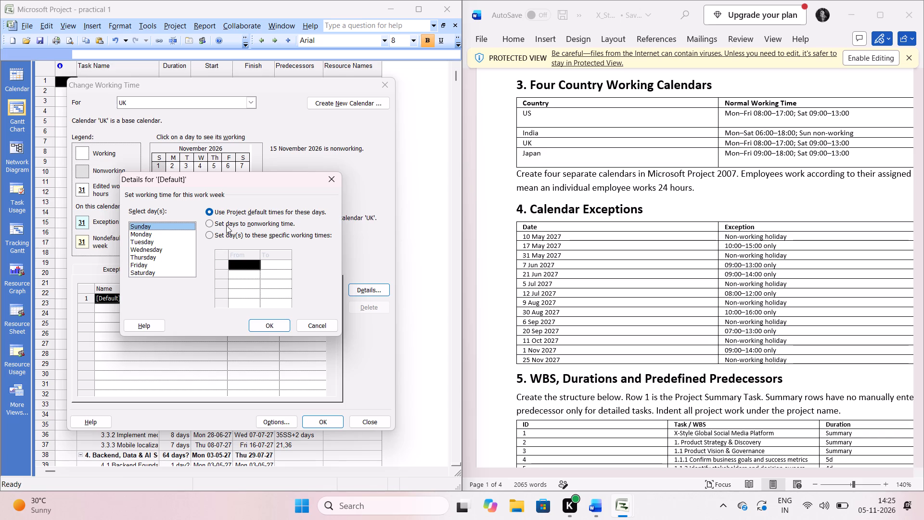
{"action": "left_click", "coordinate": [226, 225]}
{"action": "left_click", "coordinate": [269, 320]}
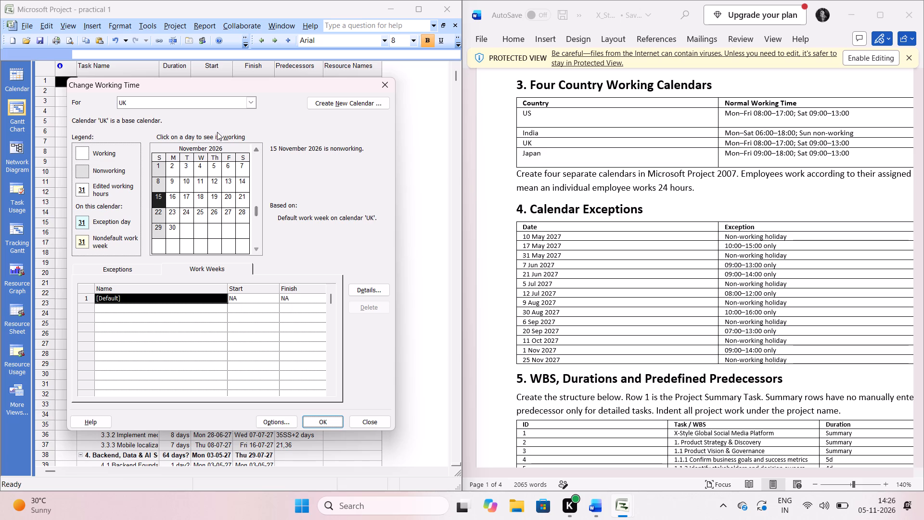
{"action": "left_click", "coordinate": [207, 217]}
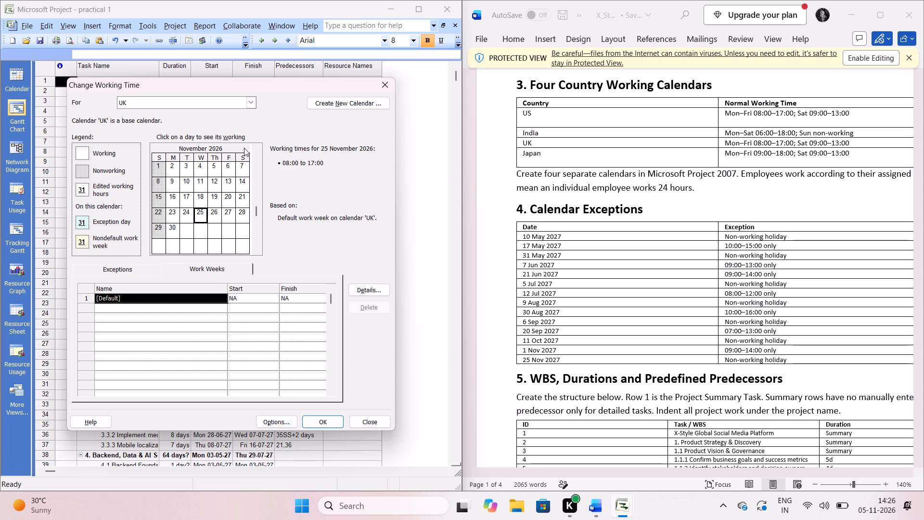
{"action": "left_click", "coordinate": [244, 167]}
Switch to the Japan calendar and set a single 09:00 to 18:00 shift for Monday to Friday in its default work week.
{"action": "left_click", "coordinate": [224, 110]}
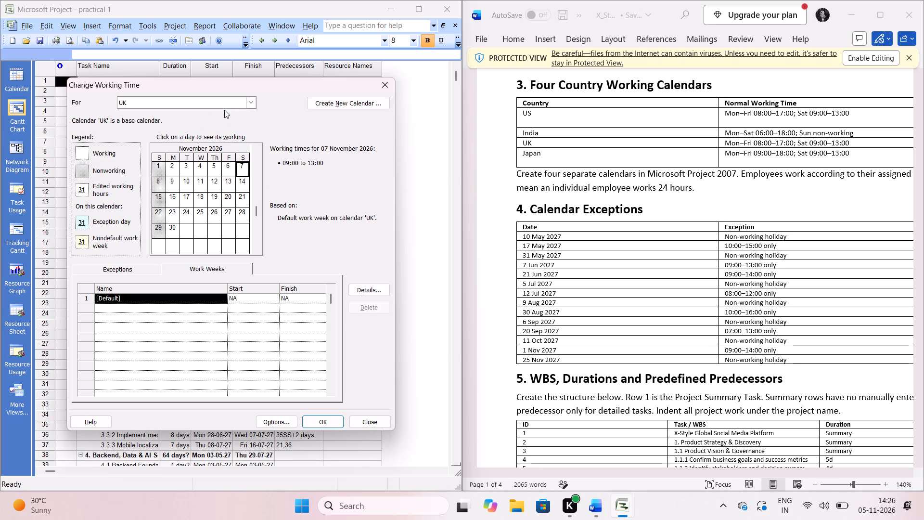
{"action": "left_click", "coordinate": [224, 109]}
{"action": "left_click", "coordinate": [203, 165]}
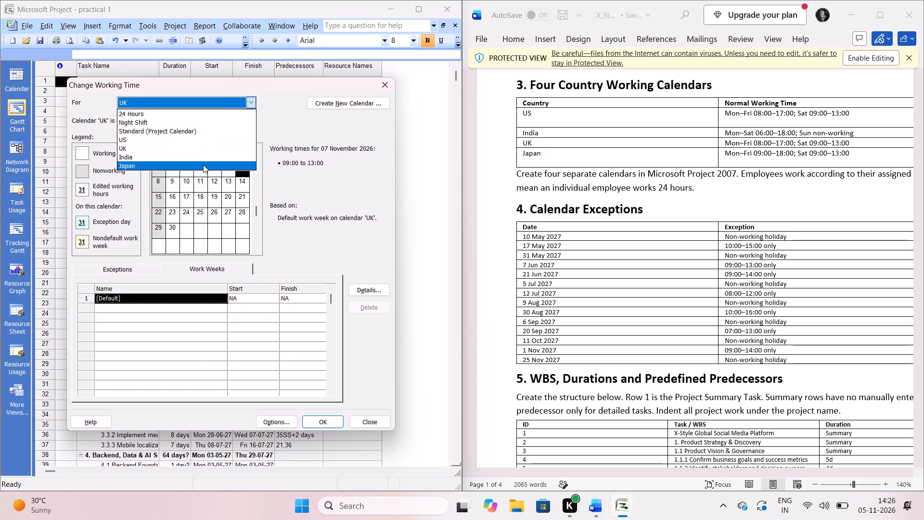
{"action": "left_click", "coordinate": [426, 283]}
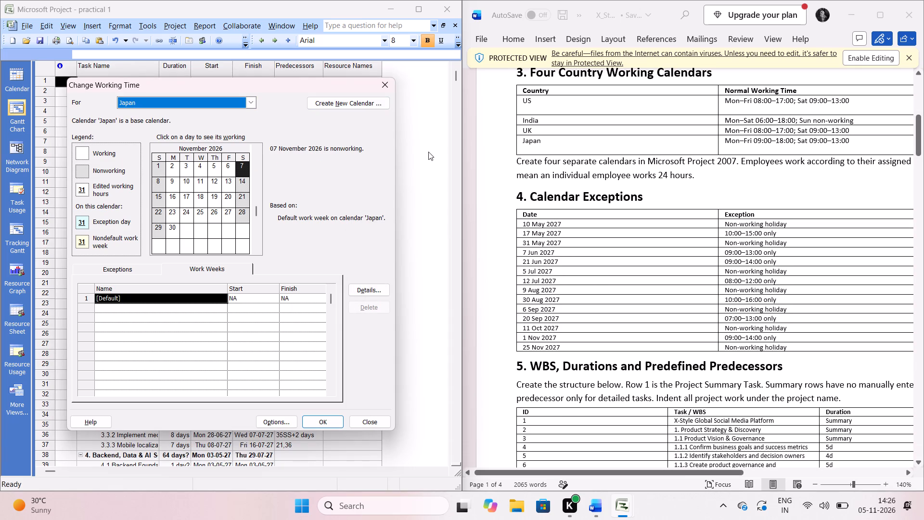
{"action": "left_click", "coordinate": [359, 288]}
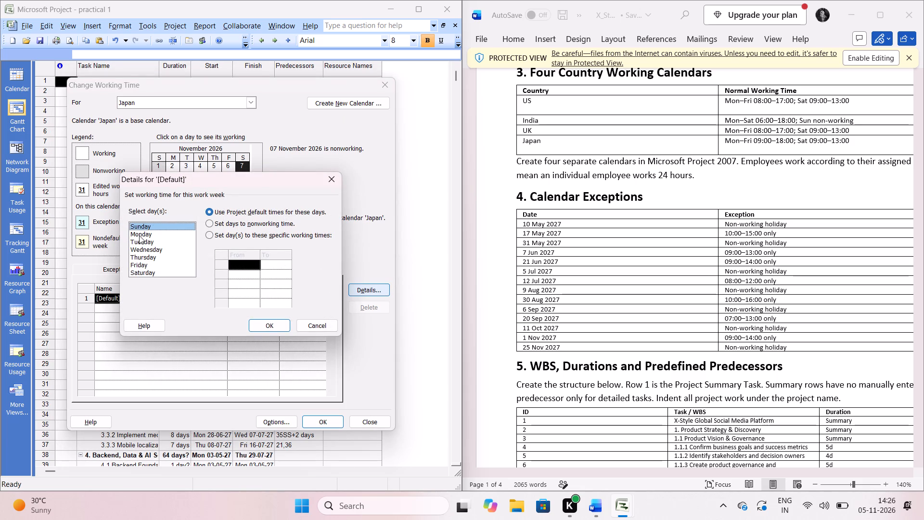
{"action": "left_click_drag", "start_coordinate": [139, 235], "coordinate": [149, 262]}
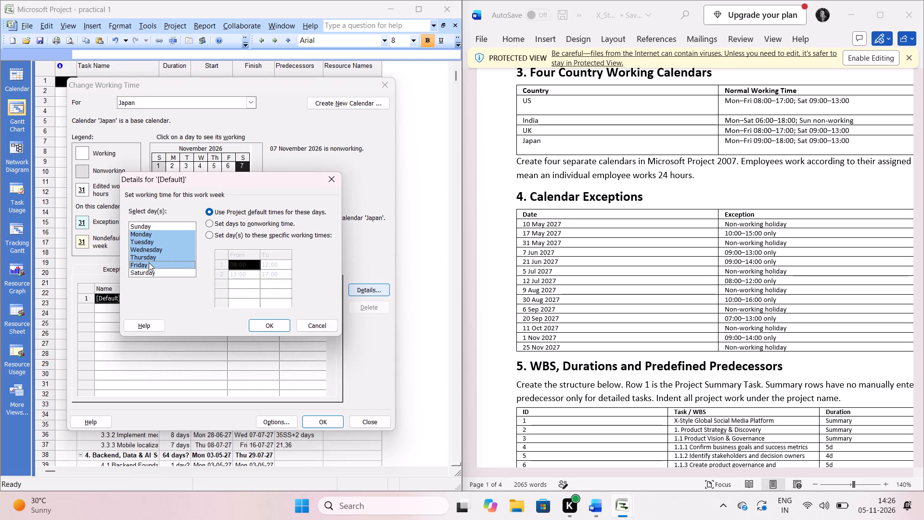
{"action": "left_click_drag", "start_coordinate": [223, 240], "coordinate": [226, 235]}
{"action": "left_click", "coordinate": [226, 235]}
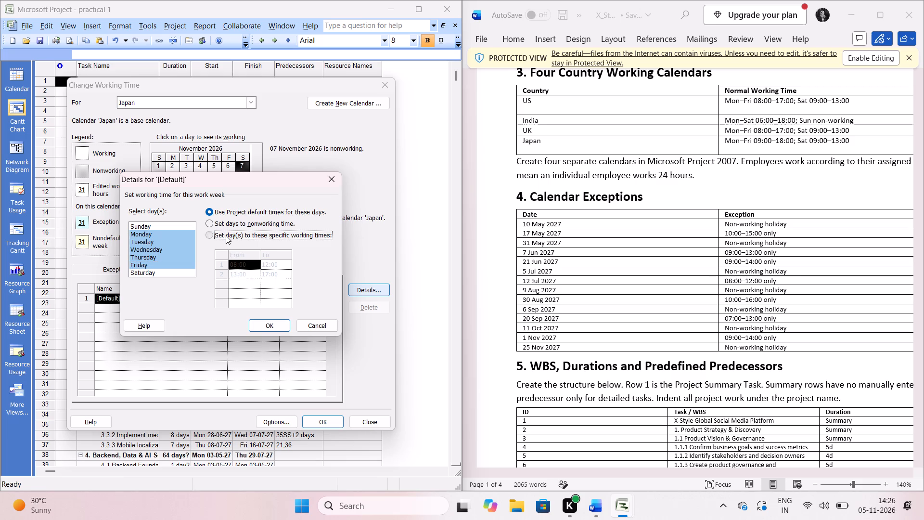
{"action": "left_click_drag", "start_coordinate": [276, 278], "coordinate": [227, 263]}
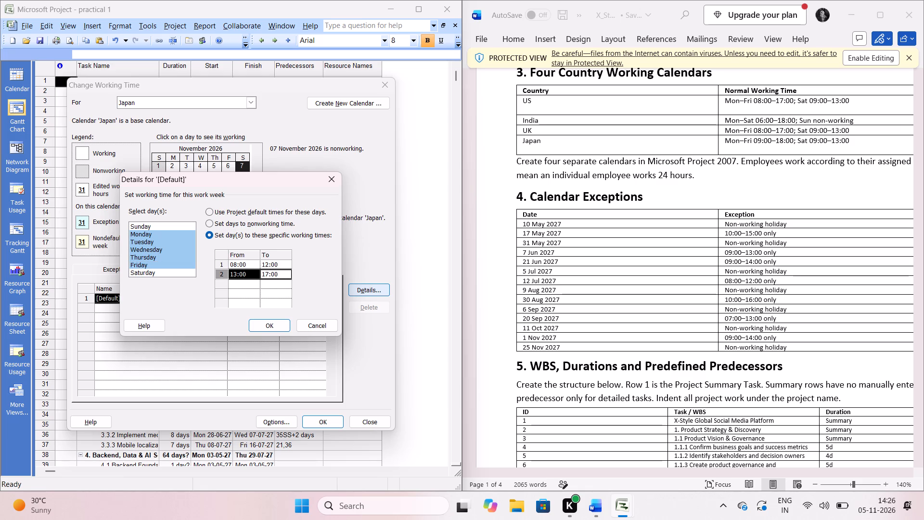
{"action": "key", "text": "Delete"}
{"action": "left_click", "coordinate": [234, 269]}
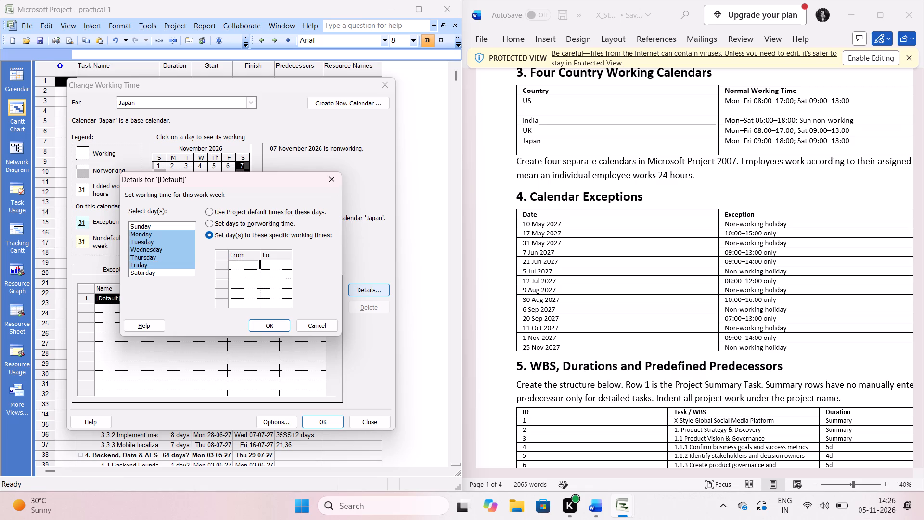
{"action": "type", "text": "9:00"}
{"action": "key", "text": "Return"}
{"action": "left_click", "coordinate": [272, 268]}
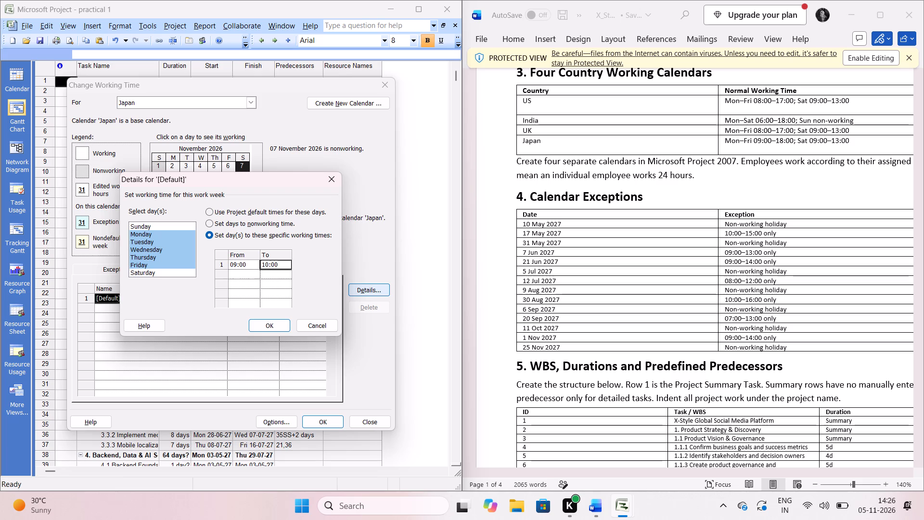
{"action": "key", "text": "BackSpace"}
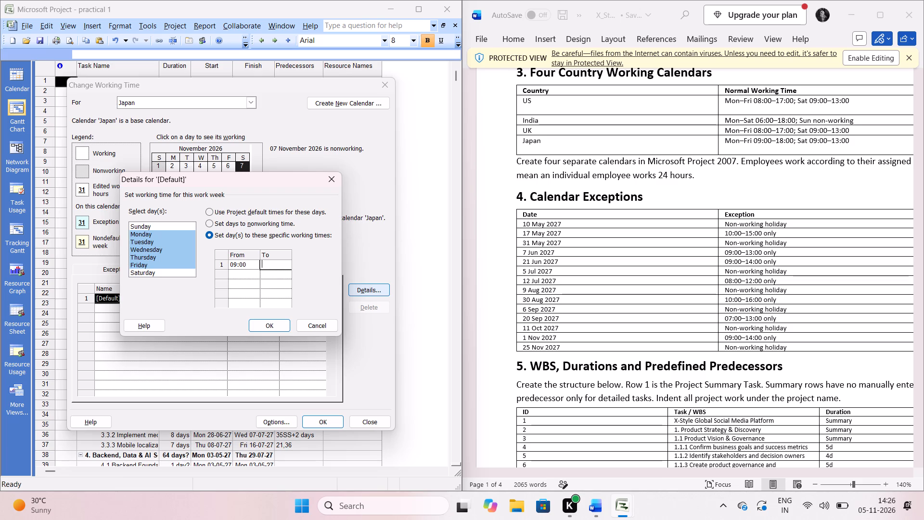
{"action": "type", "text": "18"}
{"action": "type", "text": ":00"}
{"action": "key", "text": "Return"}
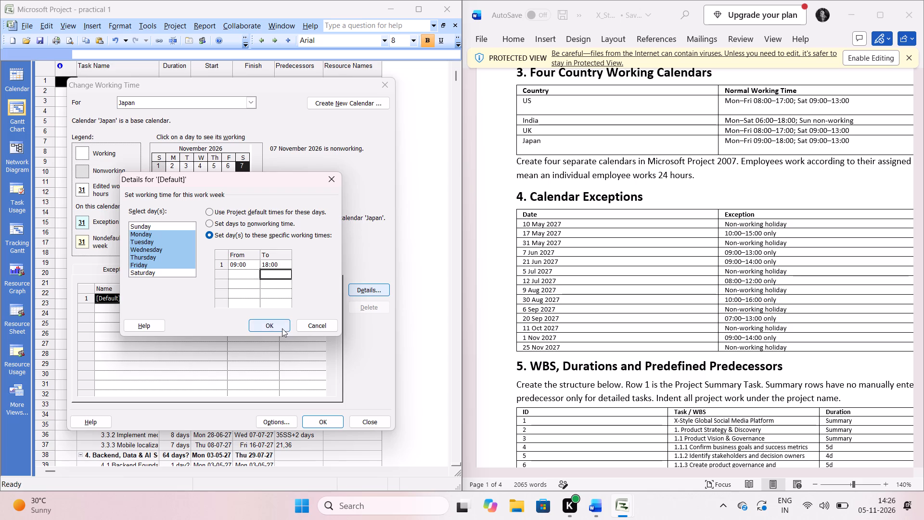
{"action": "left_click", "coordinate": [274, 323]}
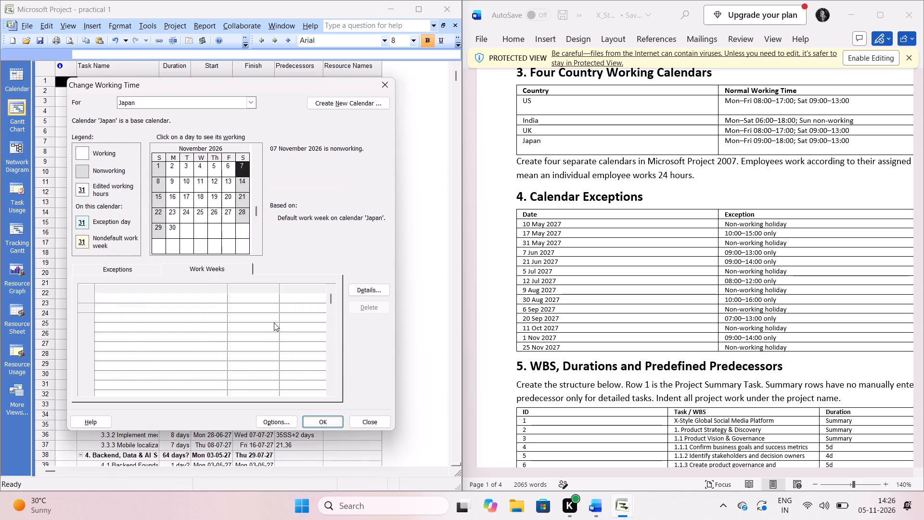
Set a single 09:00 to 13:00 shift for Saturday in the Japan calendar's default work week.
{"action": "left_click", "coordinate": [374, 293]}
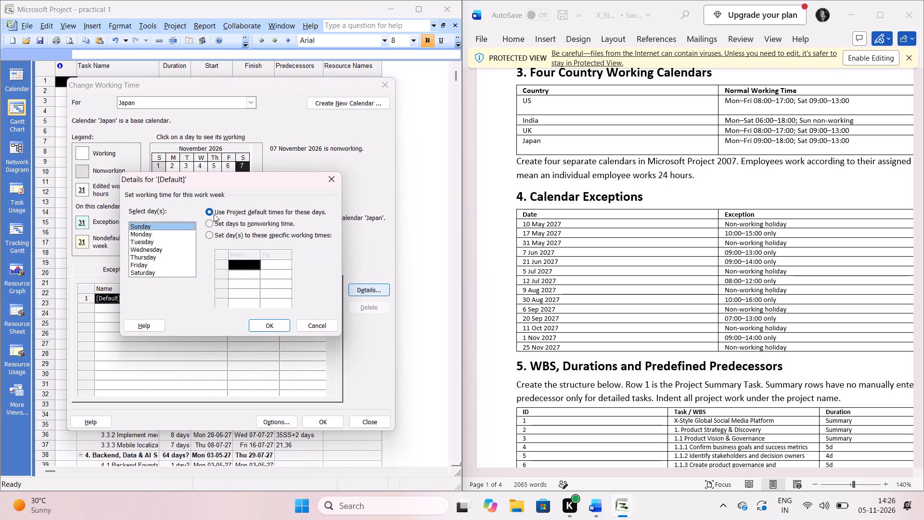
{"action": "left_click", "coordinate": [216, 231]}
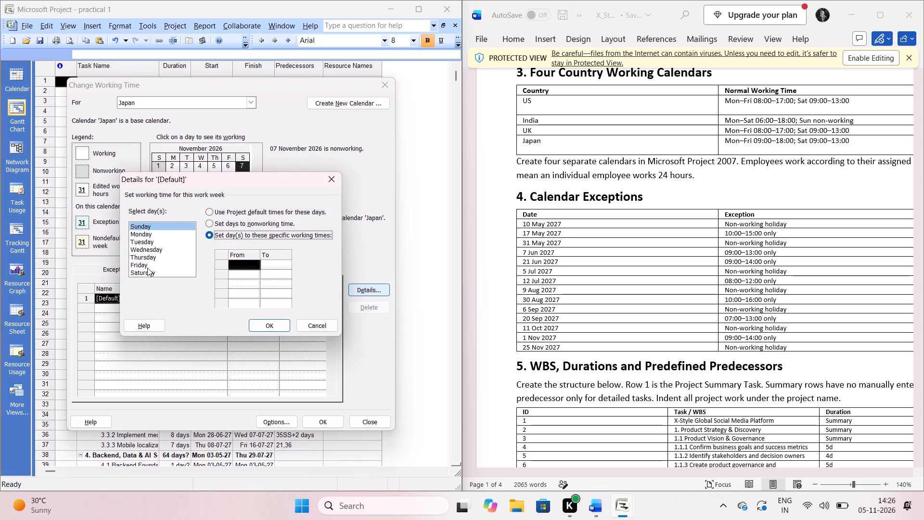
{"action": "left_click", "coordinate": [147, 271]}
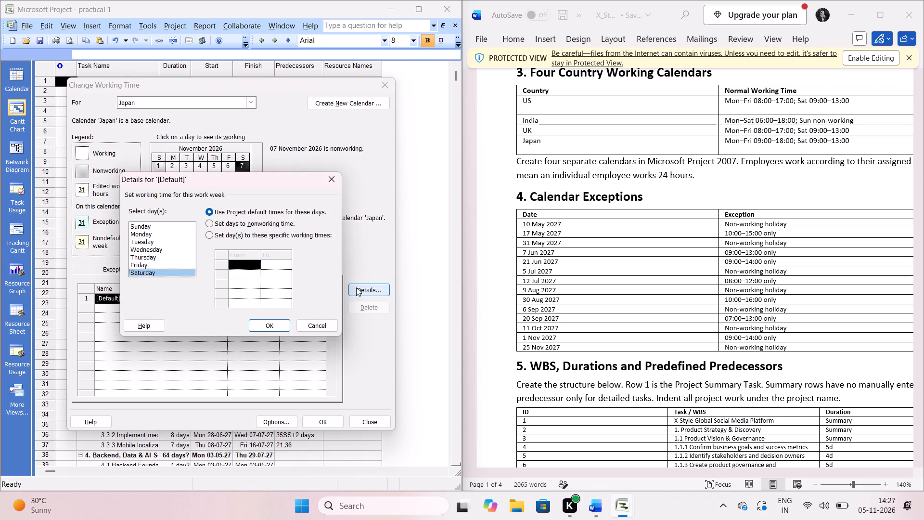
{"action": "left_click", "coordinate": [265, 235]}
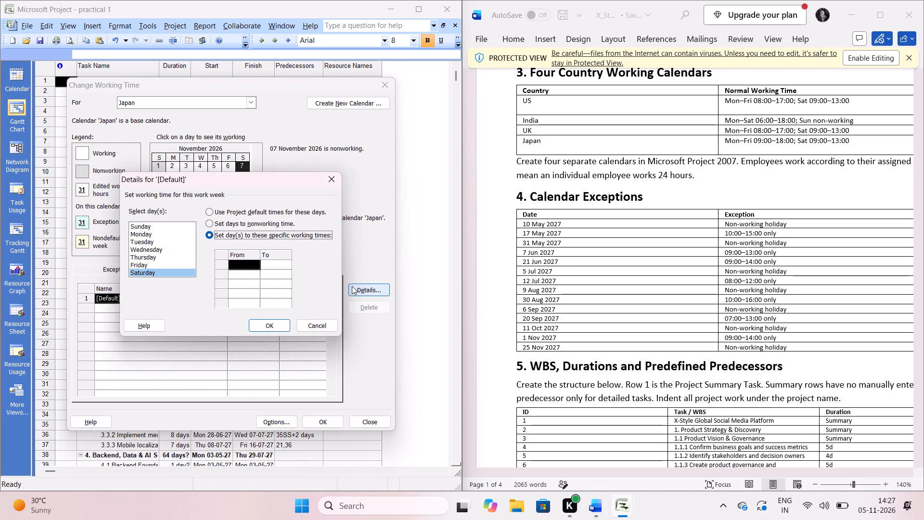
{"action": "left_click", "coordinate": [354, 286]}
{"action": "left_click", "coordinate": [247, 271]}
{"action": "left_click", "coordinate": [247, 260]}
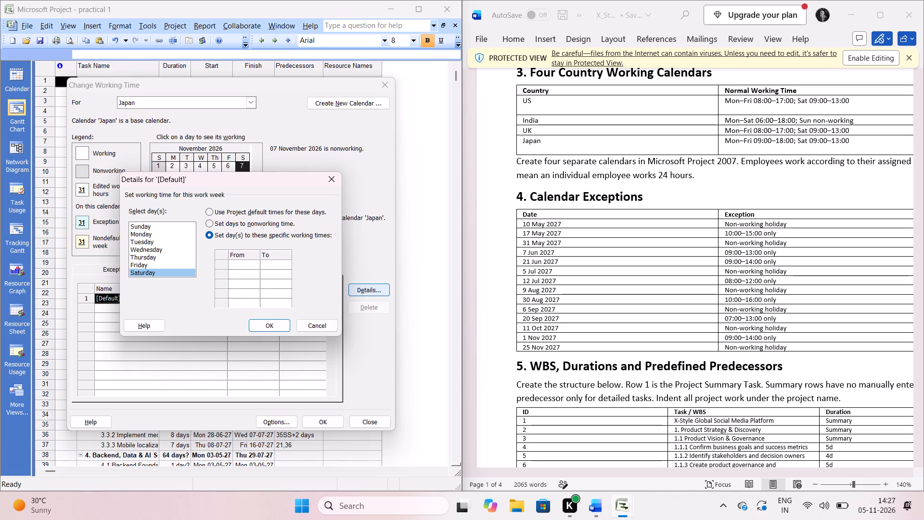
{"action": "type", "text": "9\"00"}
{"action": "key", "text": "BackSpace"}
{"action": "key", "text": "BackSpace"}
{"action": "key", "text": "BackSpace"}
{"action": "type", "text": ":00"}
{"action": "key", "text": "Return"}
{"action": "left_click", "coordinate": [271, 267]}
{"action": "key", "text": "BackSpace"}
{"action": "type", "text": "13"}
{"action": "type", "text": ":0"}
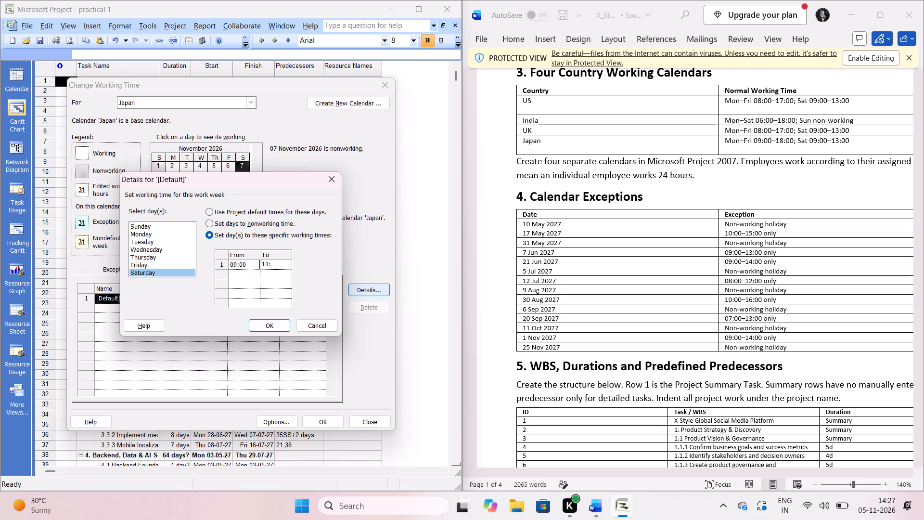
{"action": "key", "text": "0"}
{"action": "key", "text": "Return"}
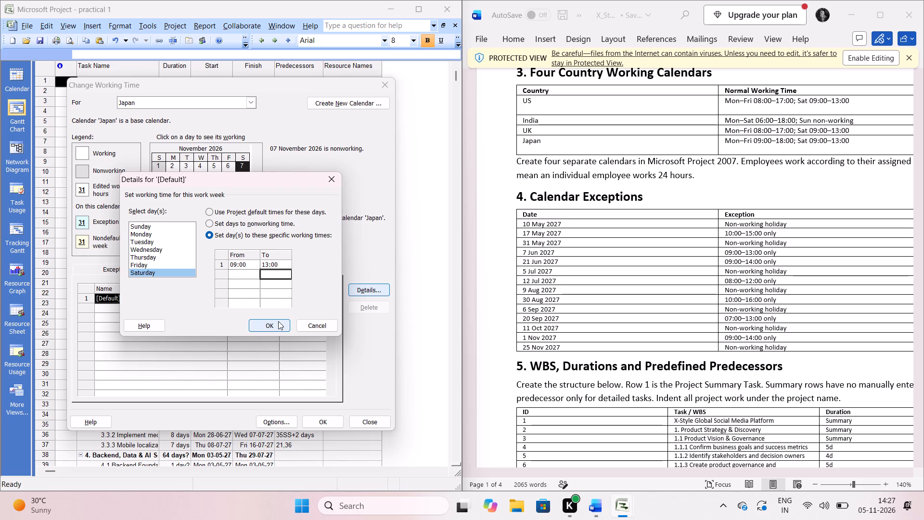
{"action": "left_click", "coordinate": [278, 322]}
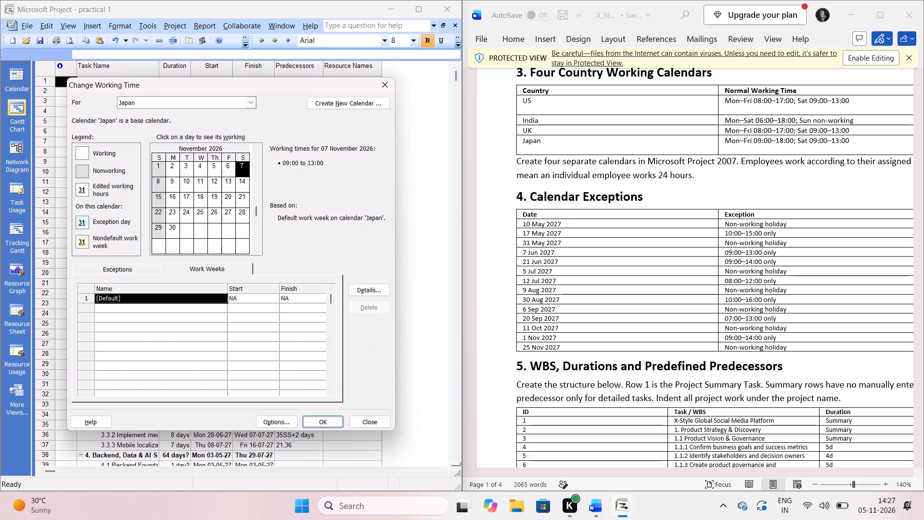
Review the Japan calendar's Sunday setting in the default work week and check sample days in November and October 2026.
{"action": "left_click", "coordinate": [367, 294]}
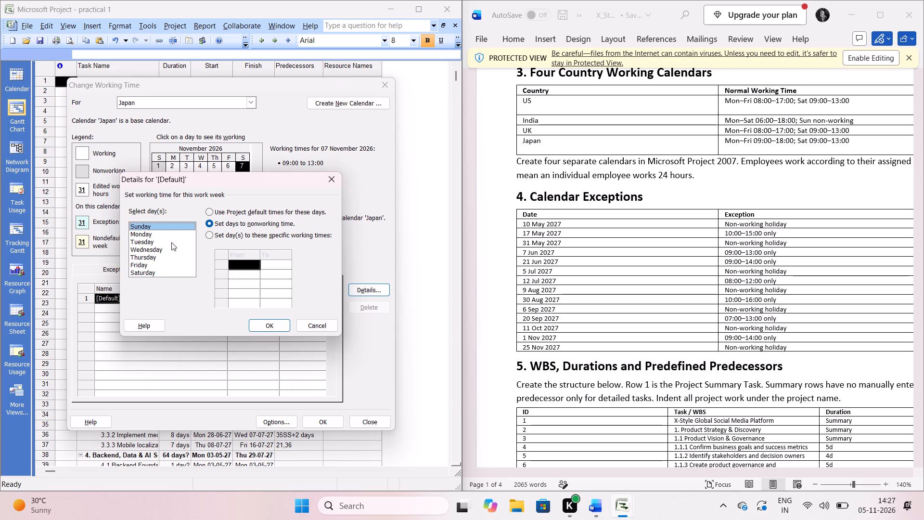
{"action": "left_click", "coordinate": [272, 325]}
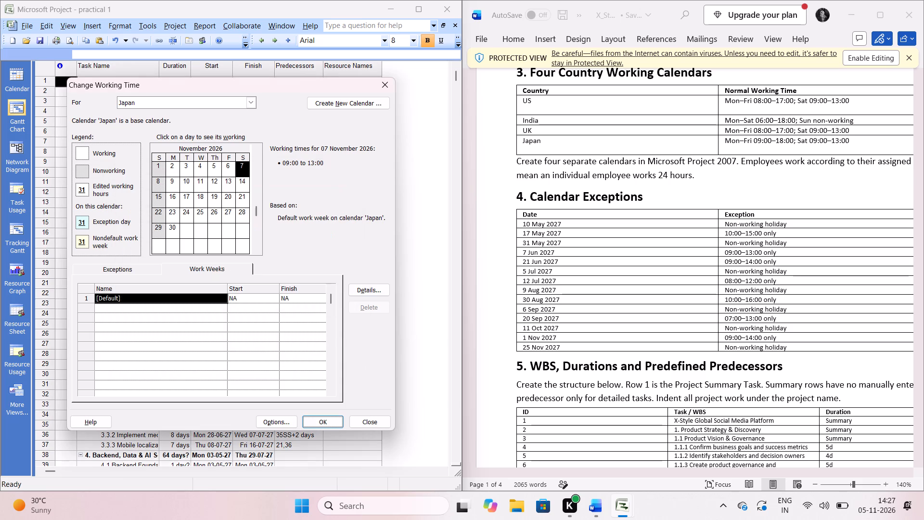
{"action": "left_click", "coordinate": [187, 210]}
{"action": "left_click", "coordinate": [205, 161]}
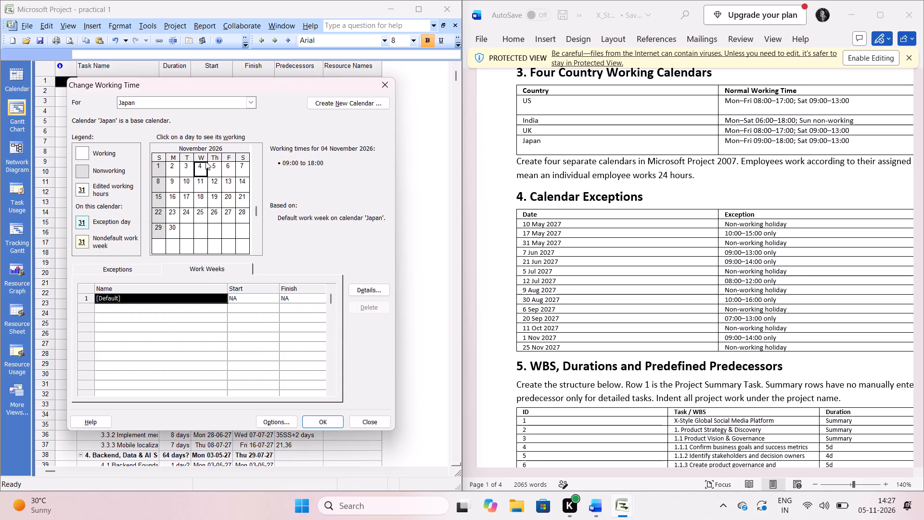
{"action": "left_click", "coordinate": [231, 187]}
{"action": "left_click_drag", "start_coordinate": [253, 184], "coordinate": [246, 183]}
{"action": "left_click", "coordinate": [246, 183]}
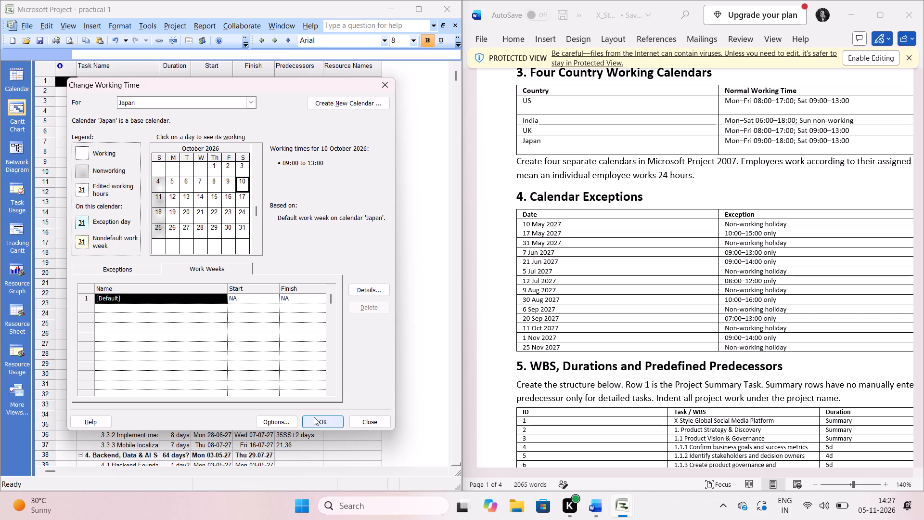
Switch to the US calendar, saving the changes made to the Japan base calendar.
{"action": "left_click", "coordinate": [243, 99]}
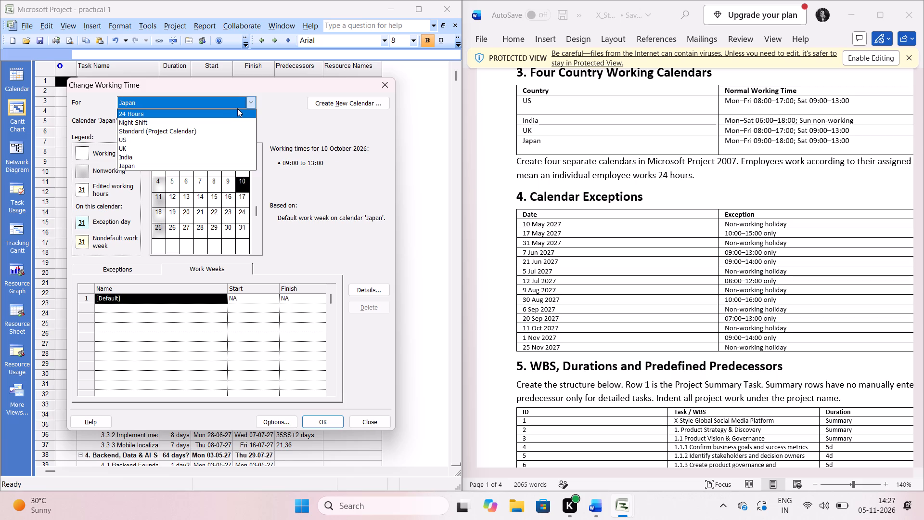
{"action": "left_click", "coordinate": [221, 139]}
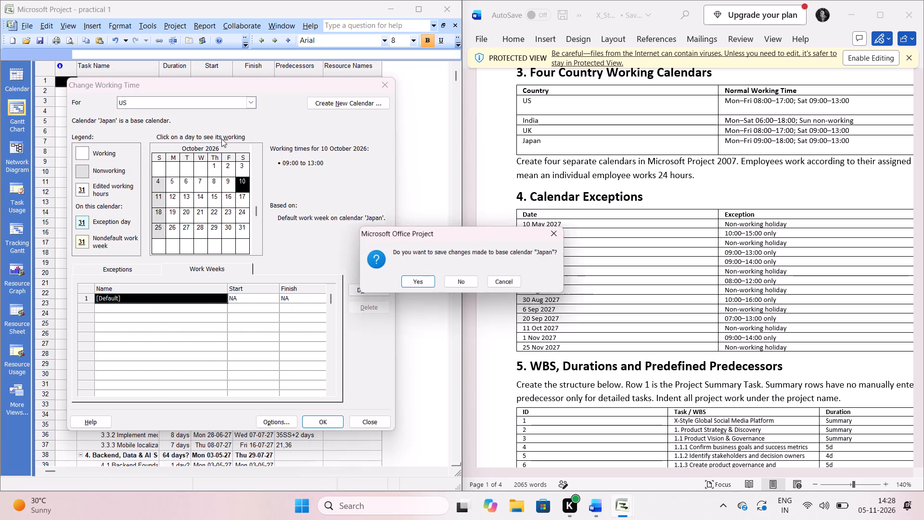
{"action": "left_click", "coordinate": [420, 285]}
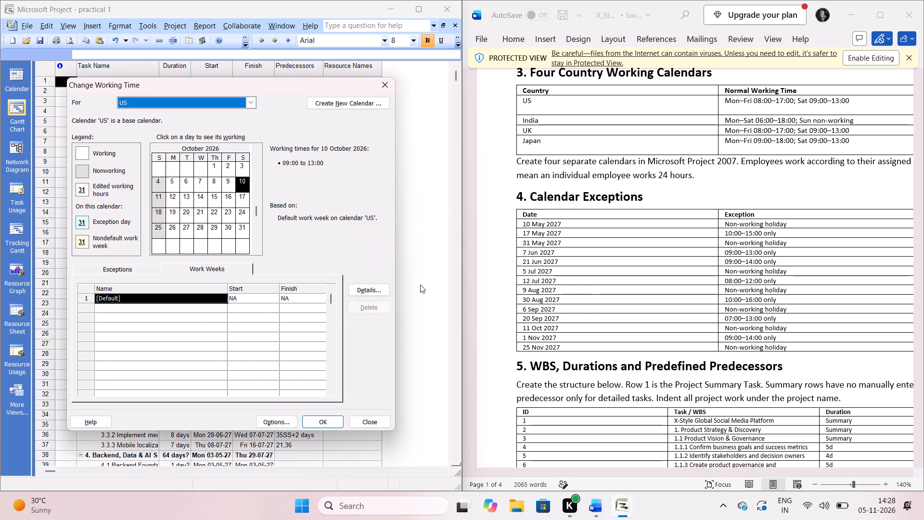
Add a 'Non-working holiday' exception on 10 May 2027 to the Japan calendar, following the brief's calendar exceptions table.
{"action": "scroll", "coordinate": [726, 263], "scroll_direction": "left", "scroll_amount": 2}
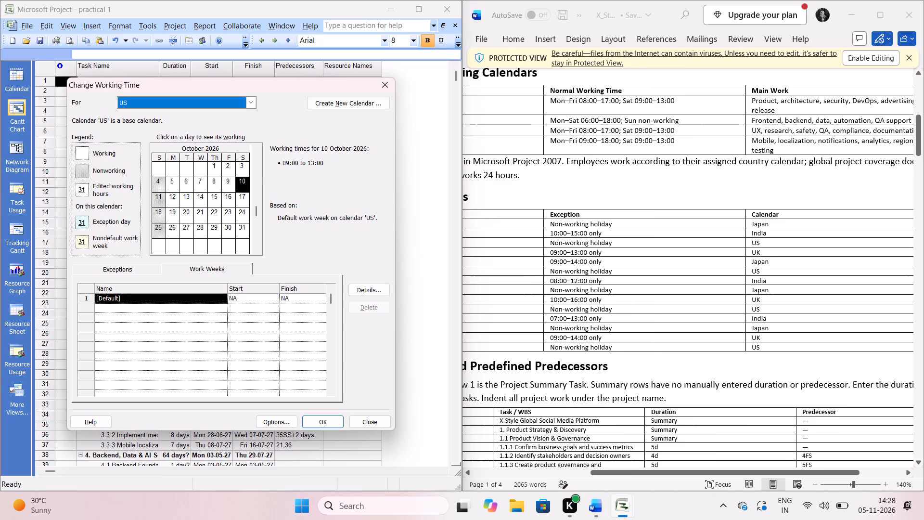
{"action": "scroll", "coordinate": [726, 263], "scroll_direction": "left", "scroll_amount": 1}
{"action": "left_click", "coordinate": [254, 105]}
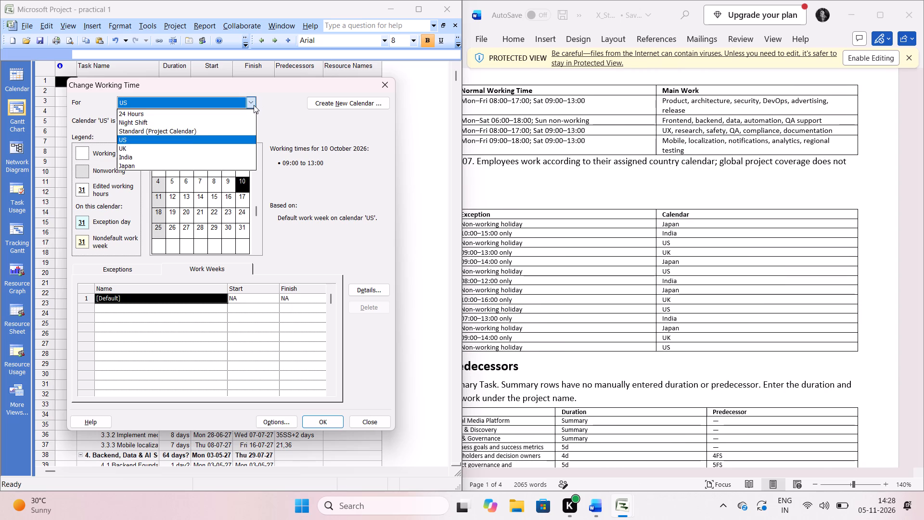
{"action": "left_click", "coordinate": [242, 163]}
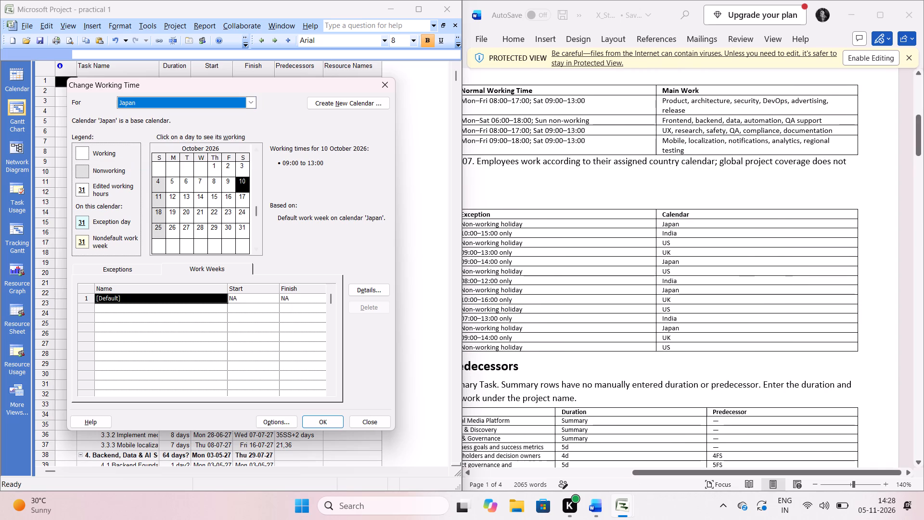
{"action": "scroll", "coordinate": [629, 184], "scroll_direction": "right", "scroll_amount": 4}
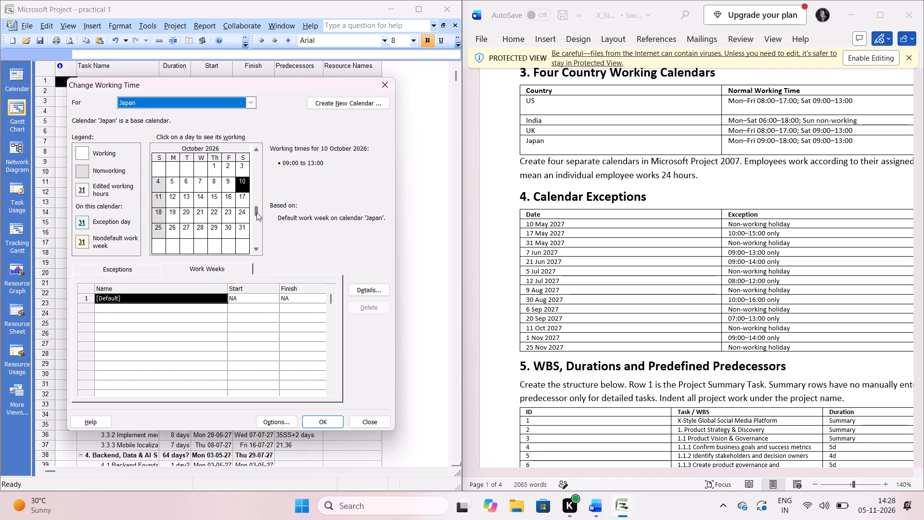
{"action": "left_click", "coordinate": [257, 252]}
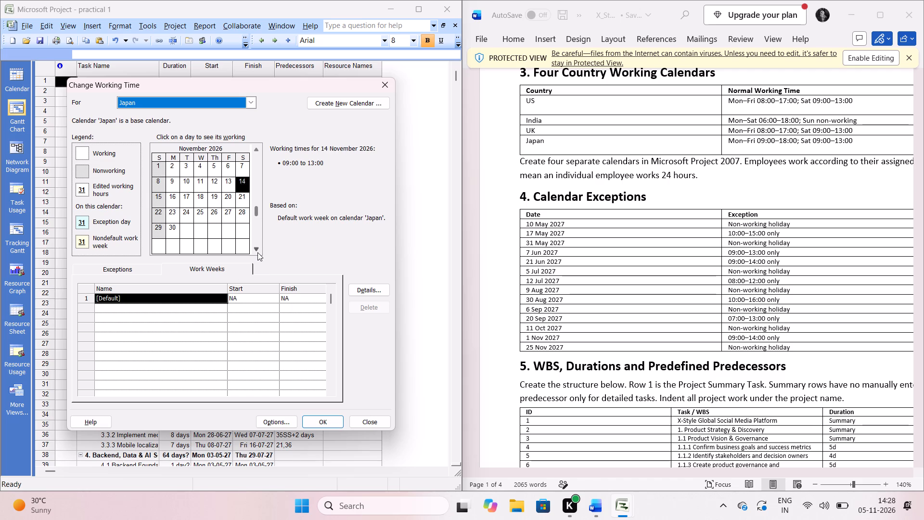
{"action": "triple_click", "coordinate": [257, 252]}
{"action": "left_click", "coordinate": [257, 252]}
{"action": "double_click", "coordinate": [257, 252]}
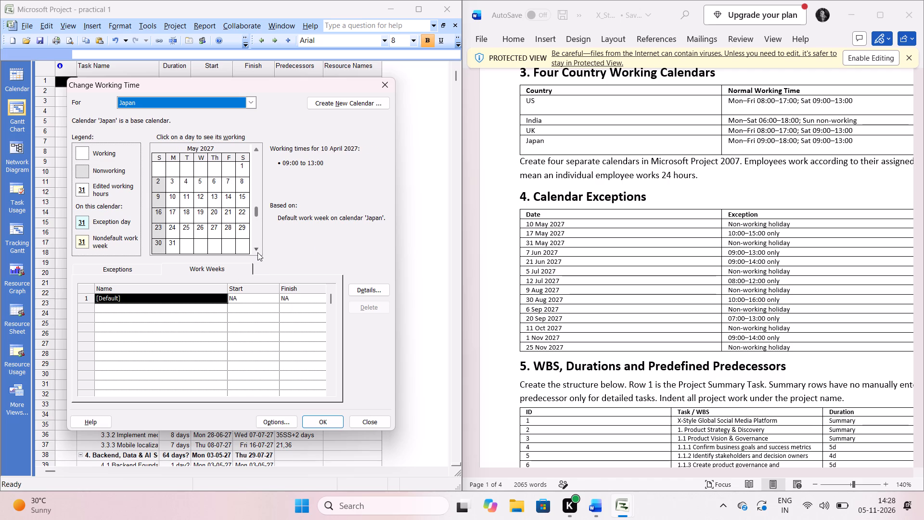
{"action": "left_click", "coordinate": [167, 201]}
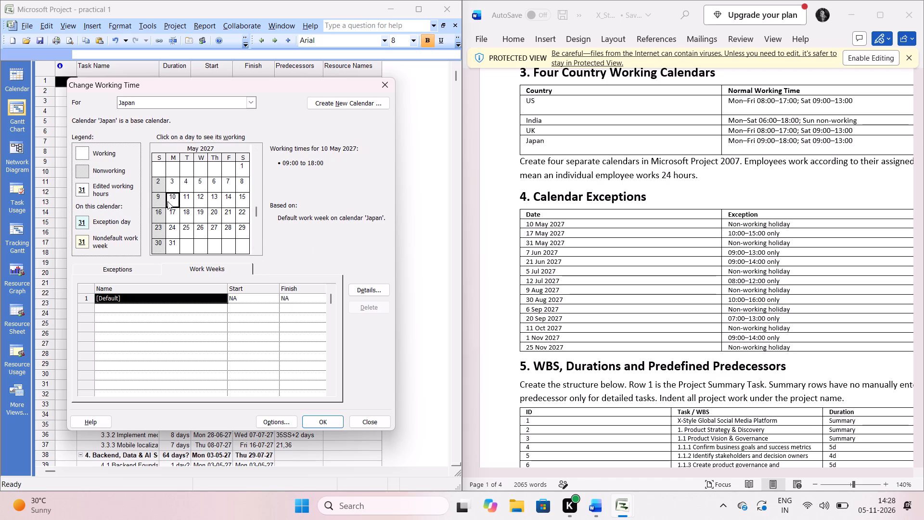
{"action": "double_click", "coordinate": [167, 201]}
{"action": "left_click", "coordinate": [119, 273]}
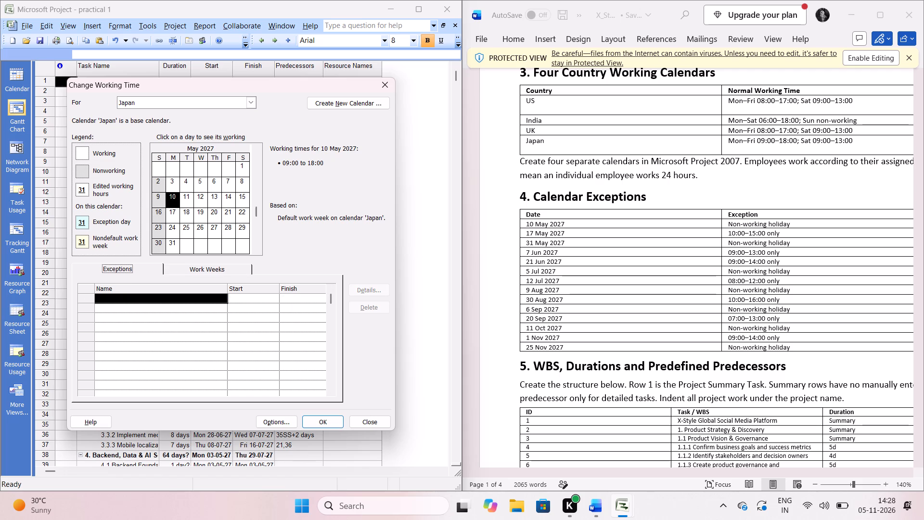
{"action": "left_click", "coordinate": [123, 304]}
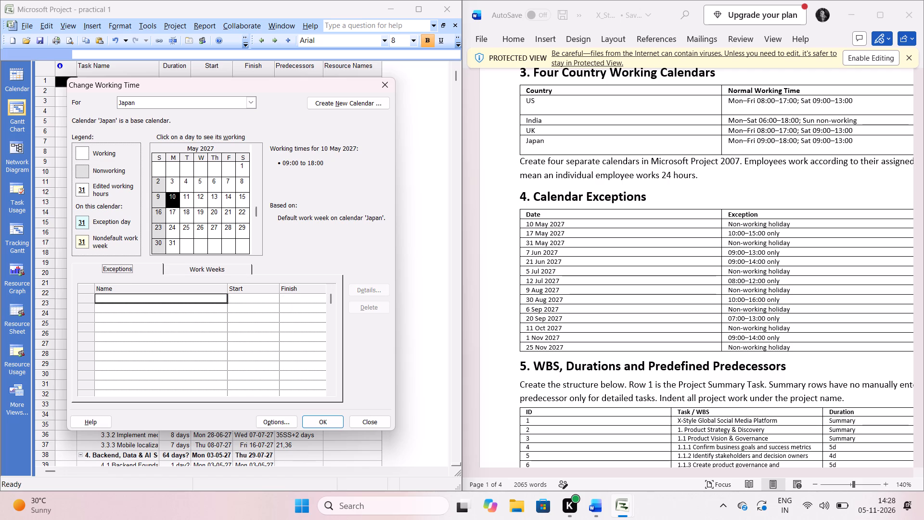
{"action": "left_click", "coordinate": [123, 302]}
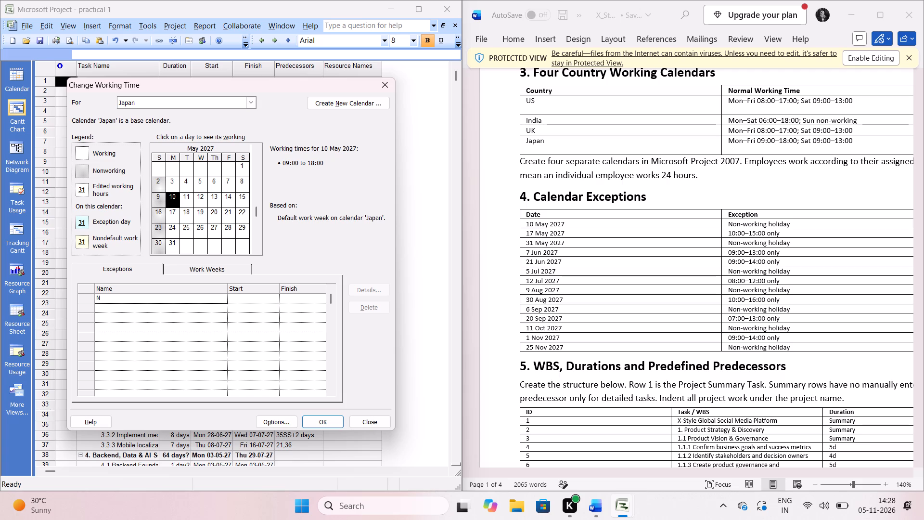
{"action": "type", "text": "on"}
{"action": "type", "text": "-working holiday"}
{"action": "key", "text": "Return"}
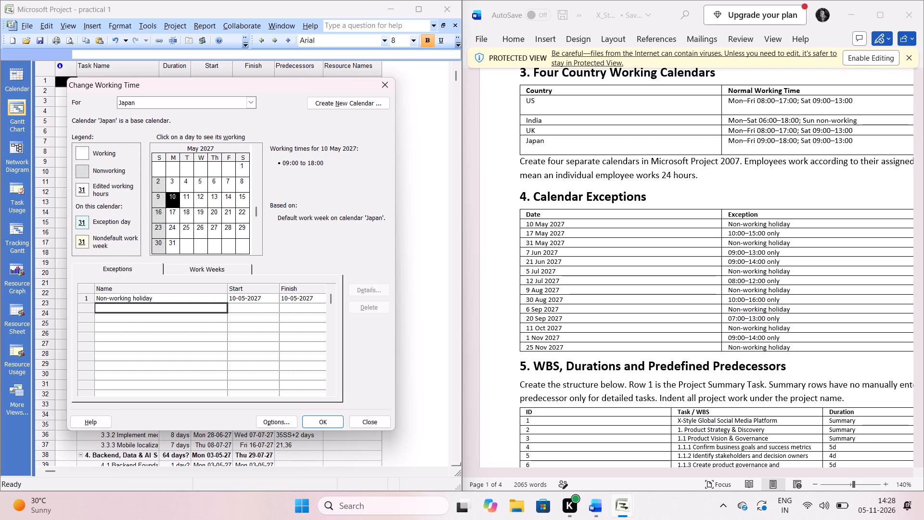
Review the details of the Japan calendar's 'Non-working holiday' exception on 10 May 2027.
{"action": "left_click", "coordinate": [255, 300]}
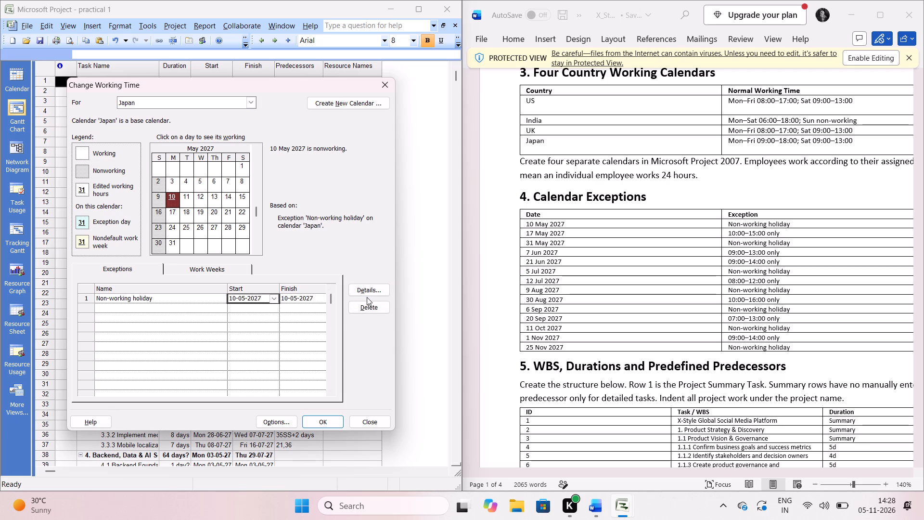
{"action": "scroll", "coordinate": [749, 332], "scroll_direction": "left", "scroll_amount": 1}
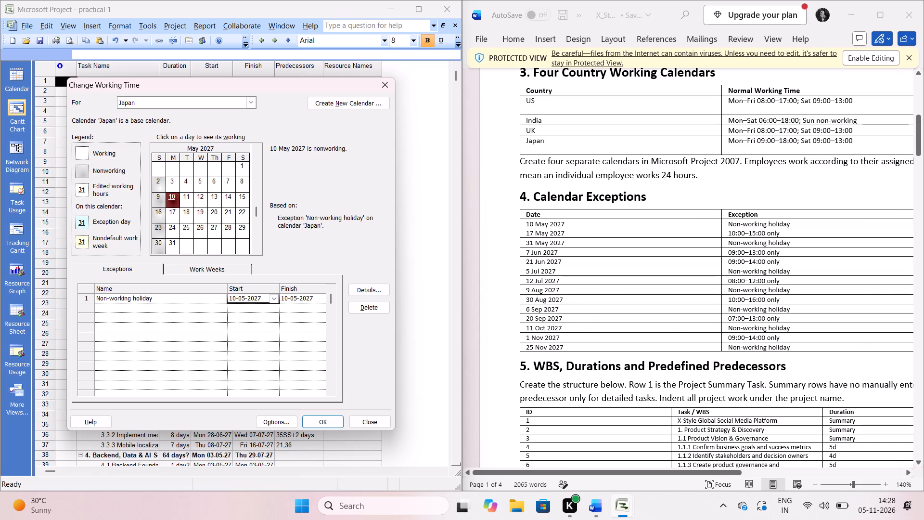
{"action": "left_click", "coordinate": [375, 291]}
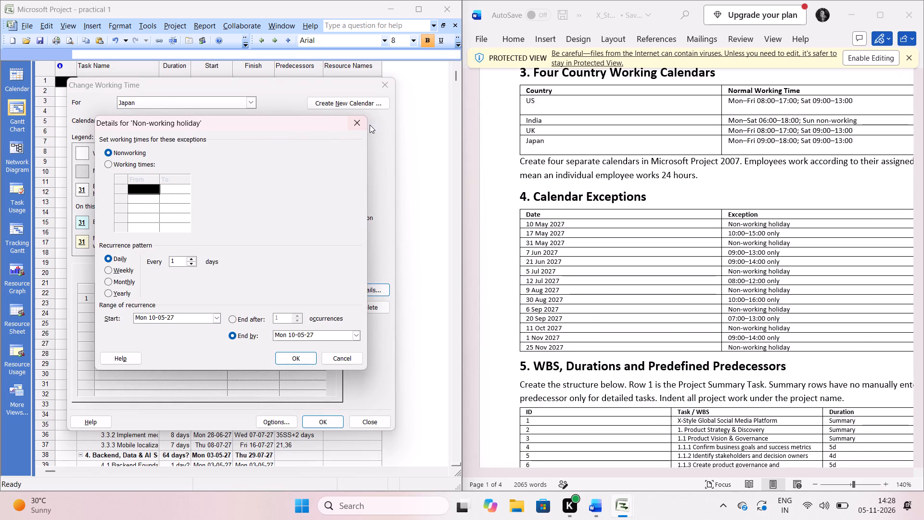
{"action": "left_click", "coordinate": [365, 125]}
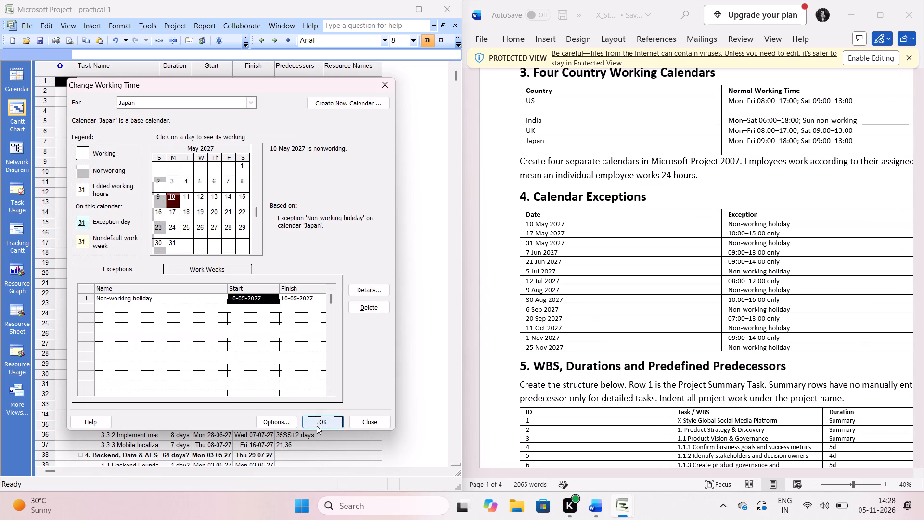
Check the country assignments in the brief's exceptions table and switch to the India calendar, saving the changes to the Japan base calendar.
{"action": "scroll", "coordinate": [677, 279], "scroll_direction": "left", "scroll_amount": 4}
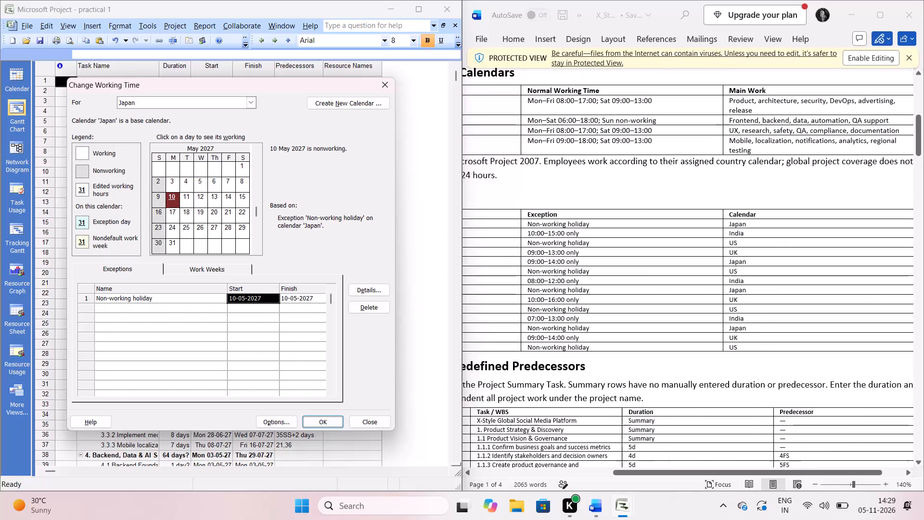
{"action": "scroll", "coordinate": [677, 279], "scroll_direction": "right", "scroll_amount": 9}
{"action": "scroll", "coordinate": [677, 279], "scroll_direction": "left", "scroll_amount": 4}
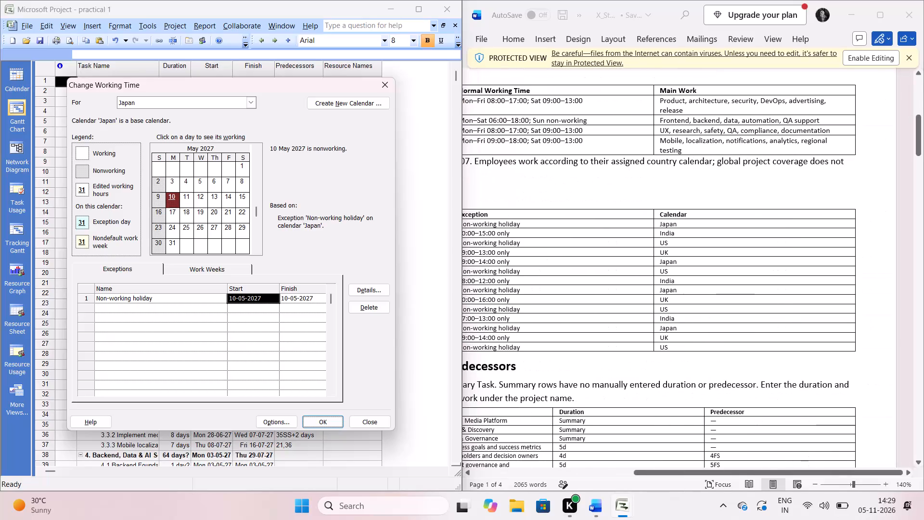
{"action": "scroll", "coordinate": [677, 279], "scroll_direction": "right", "scroll_amount": 20}
{"action": "scroll", "coordinate": [677, 279], "scroll_direction": "right", "scroll_amount": 14}
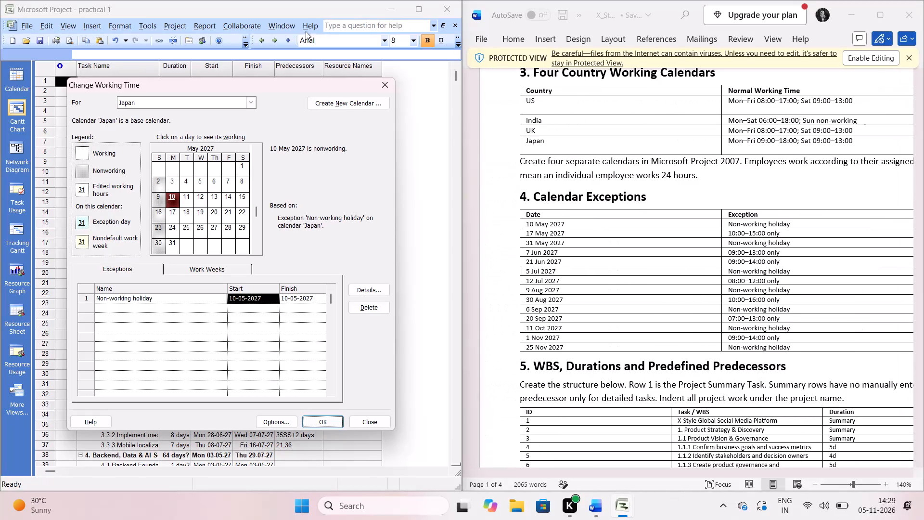
{"action": "left_click", "coordinate": [255, 96]}
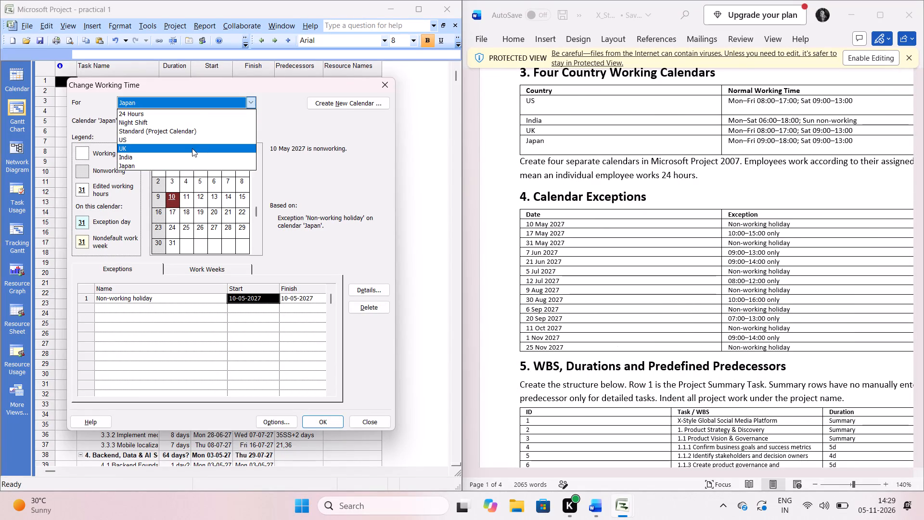
{"action": "left_click", "coordinate": [190, 156]}
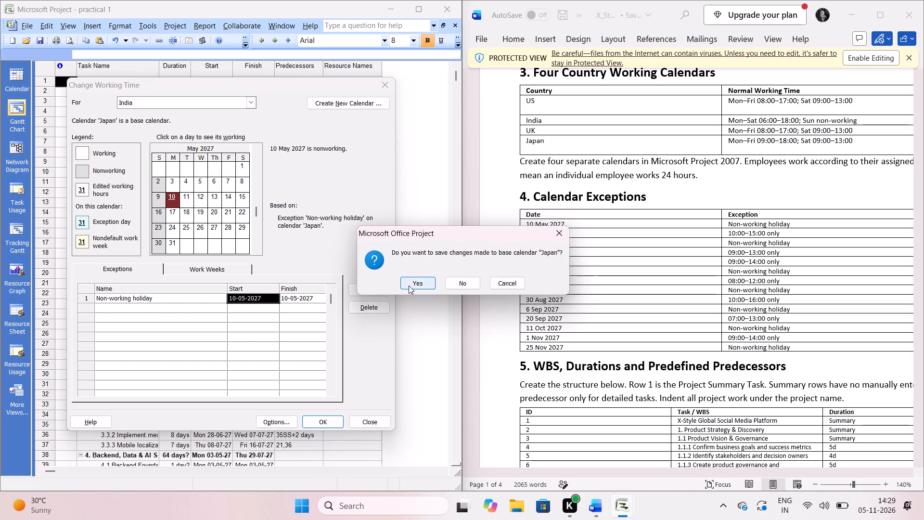
{"action": "left_click", "coordinate": [409, 286]}
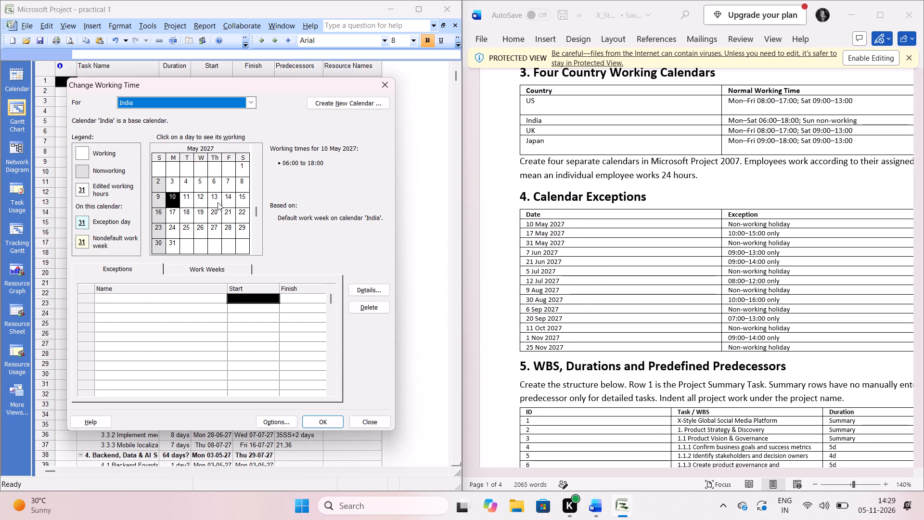
Add an exception named '10:00-15:00' on 17 May 2027 to the India calendar.
{"action": "left_click", "coordinate": [173, 216]}
{"action": "left_click", "coordinate": [119, 273]}
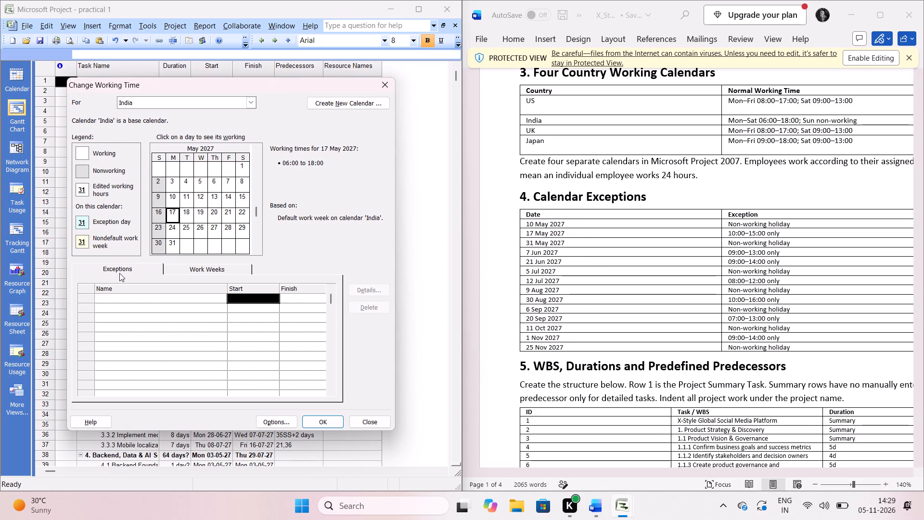
{"action": "double_click", "coordinate": [119, 271]}
{"action": "left_click", "coordinate": [118, 304]}
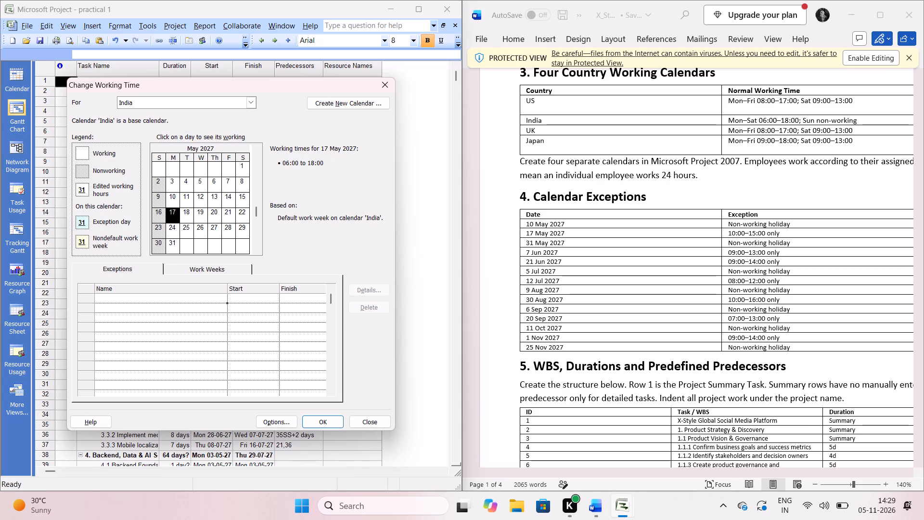
{"action": "left_click", "coordinate": [122, 300]}
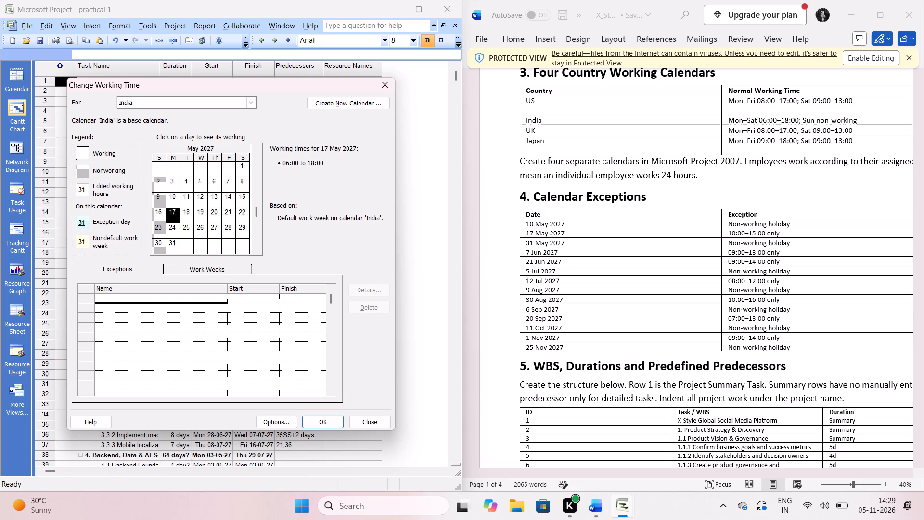
{"action": "type", "text": "10"}
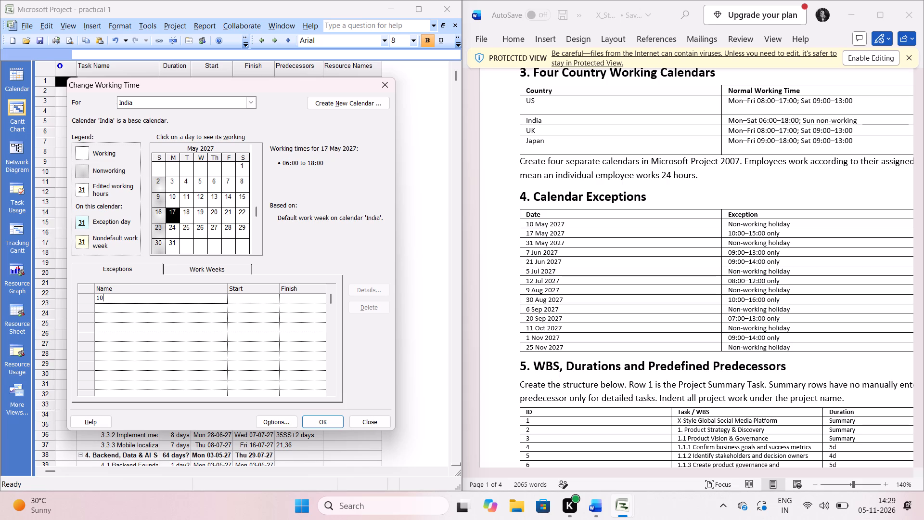
{"action": "key", "text": "shift+colon"}
{"action": "key", "text": "1"}
{"action": "type", "text": "5:00 on;"}
{"action": "key", "text": "BackSpace"}
{"action": "key", "text": "BackSpace"}
{"action": "key", "text": "BackSpace"}
{"action": "key", "text": "BackSpace"}
{"action": "key", "text": "BackSpace"}
{"action": "key", "text": "BackSpace"}
{"action": "key", "text": "BackSpace"}
{"action": "key", "text": "BackSpace"}
{"action": "key", "text": "BackSpace"}
{"action": "type", "text": "00-"}
{"action": "type", "text": "15:00"}
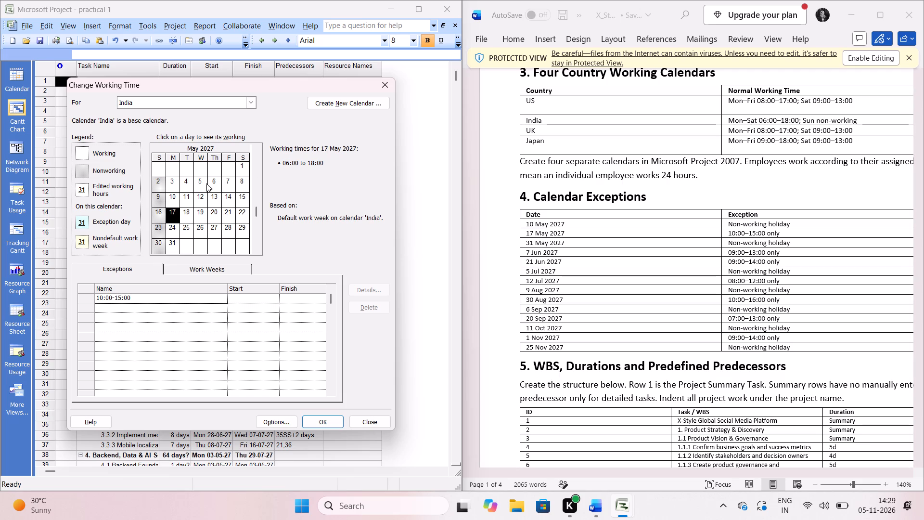
{"action": "key", "text": "Return"}
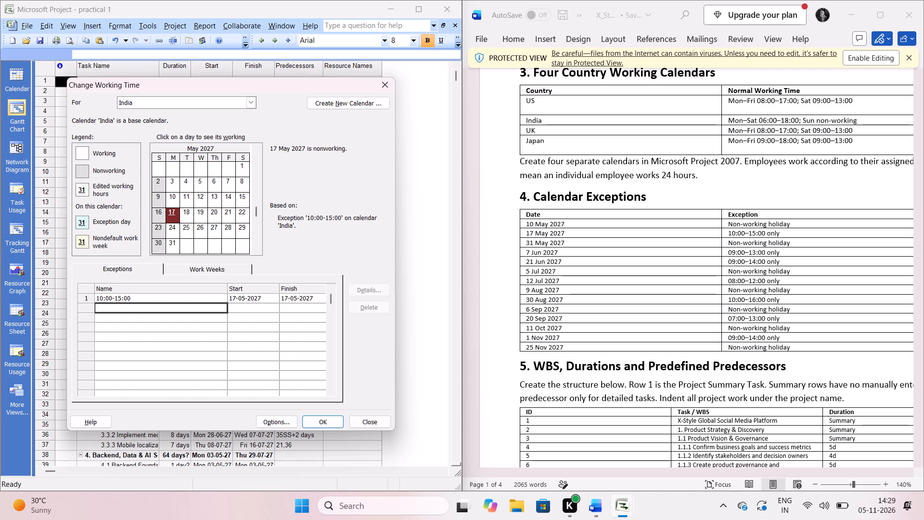
Set the India calendar's 17 May 2027 exception to working time with a single 10:00 to 15:00 shift.
{"action": "left_click", "coordinate": [314, 298]}
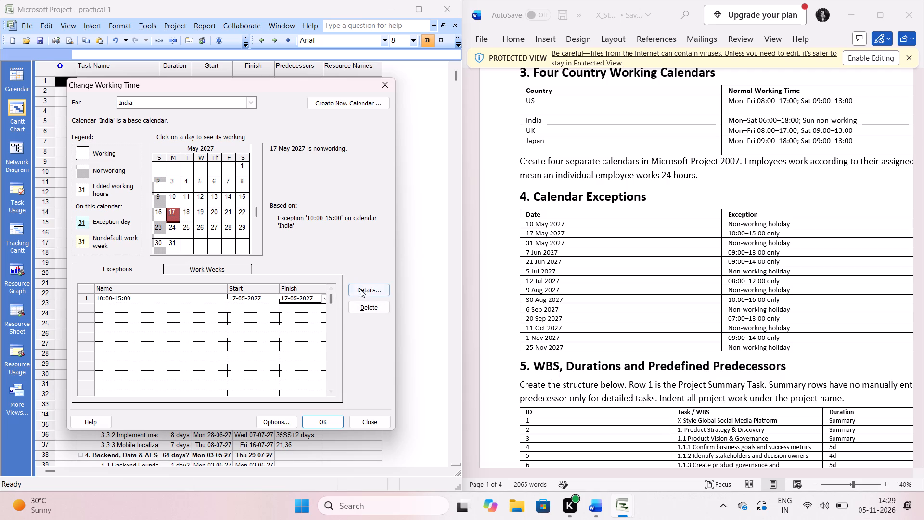
{"action": "left_click", "coordinate": [360, 289]}
{"action": "left_click", "coordinate": [109, 164]}
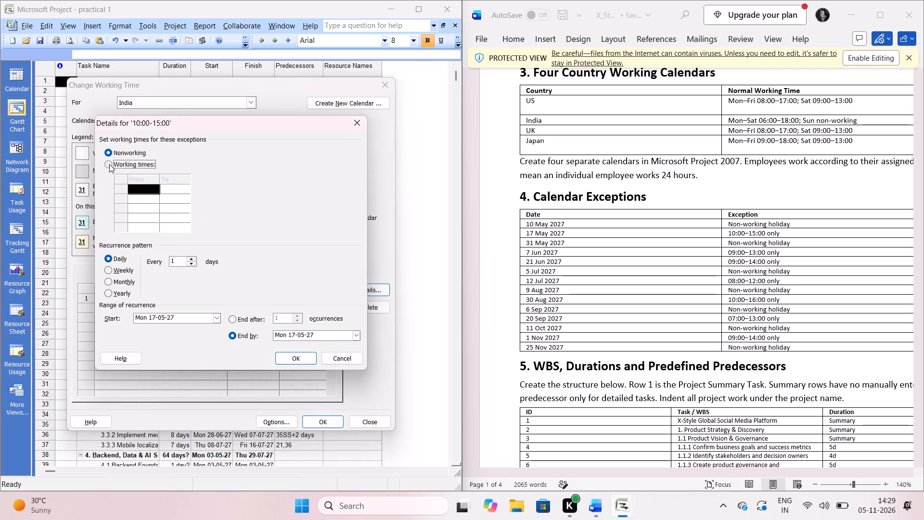
{"action": "left_click_drag", "start_coordinate": [186, 191], "coordinate": [154, 190]}
{"action": "left_click_drag", "start_coordinate": [154, 190], "coordinate": [154, 190]}
{"action": "left_click", "coordinate": [170, 201]}
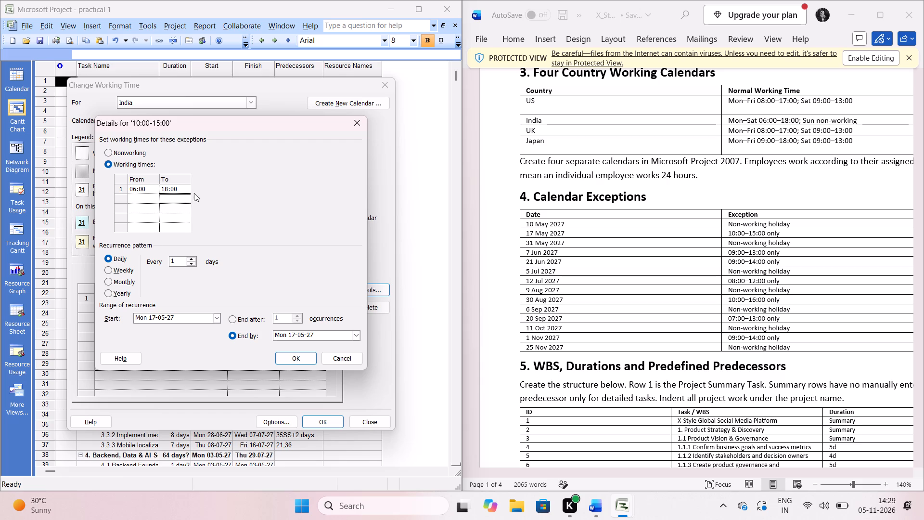
{"action": "left_click_drag", "start_coordinate": [186, 189], "coordinate": [137, 192]}
{"action": "key", "text": "Delete"}
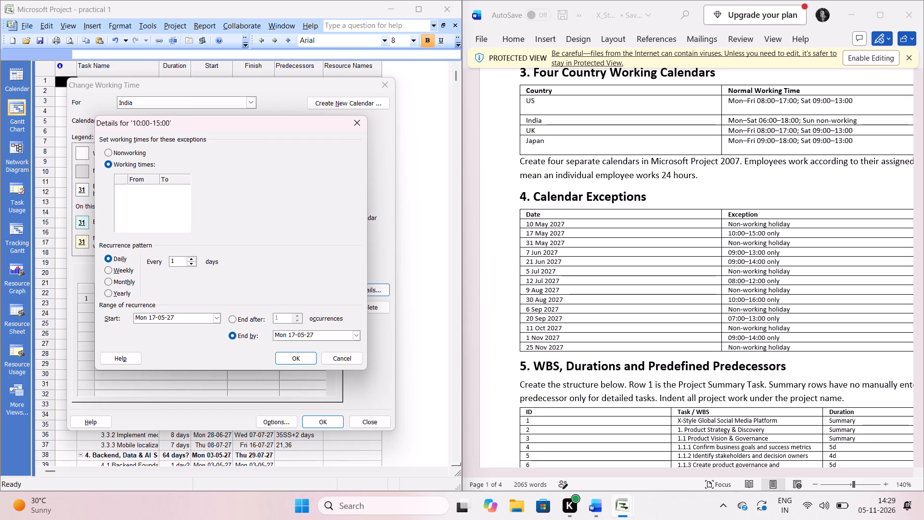
{"action": "left_click", "coordinate": [137, 192]}
{"action": "type", "text": "10"}
{"action": "type", "text": ":00"}
{"action": "key", "text": "Return"}
{"action": "left_click", "coordinate": [161, 189]}
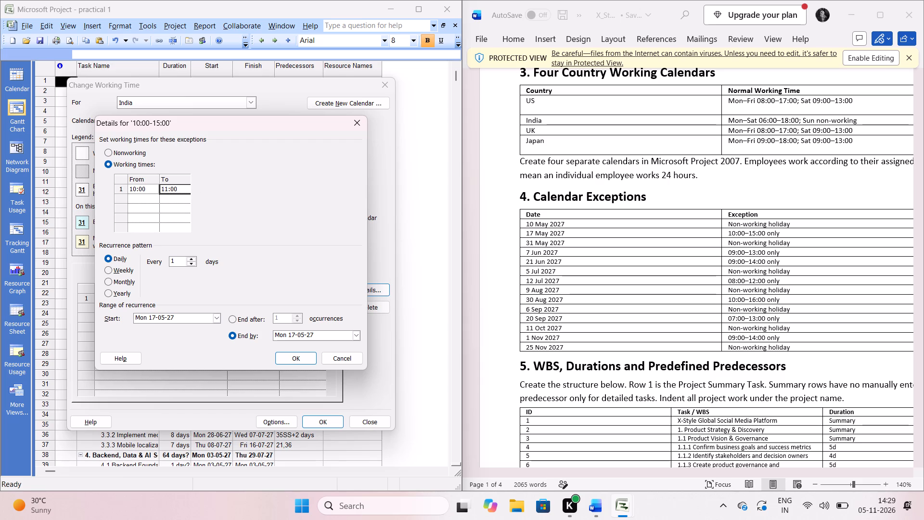
{"action": "key", "text": "BackSpace"}
{"action": "type", "text": "15"}
{"action": "type", "text": ":00"}
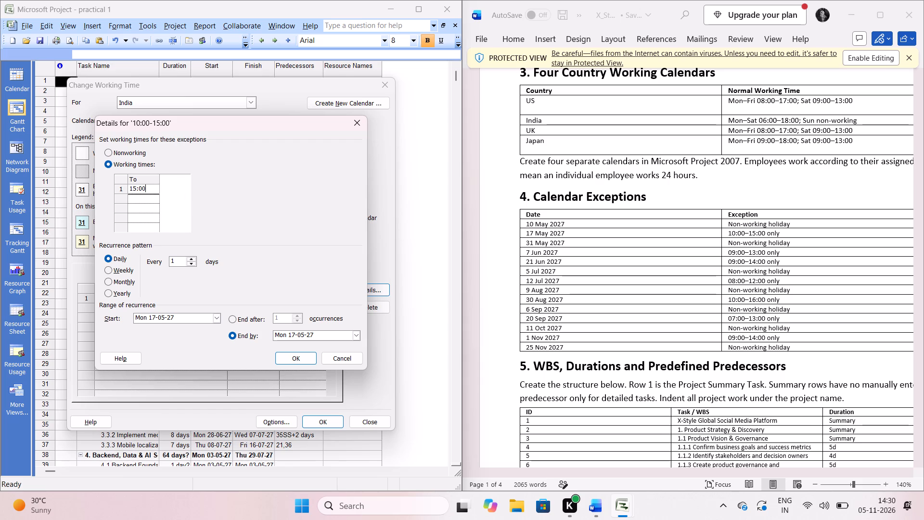
{"action": "key", "text": "Return"}
{"action": "left_click", "coordinate": [283, 364]}
Check the India calendar's working times on 17 May 2027 and nearby days against the brief's exceptions table.
{"action": "left_click", "coordinate": [172, 212]}
{"action": "left_click", "coordinate": [172, 212]}
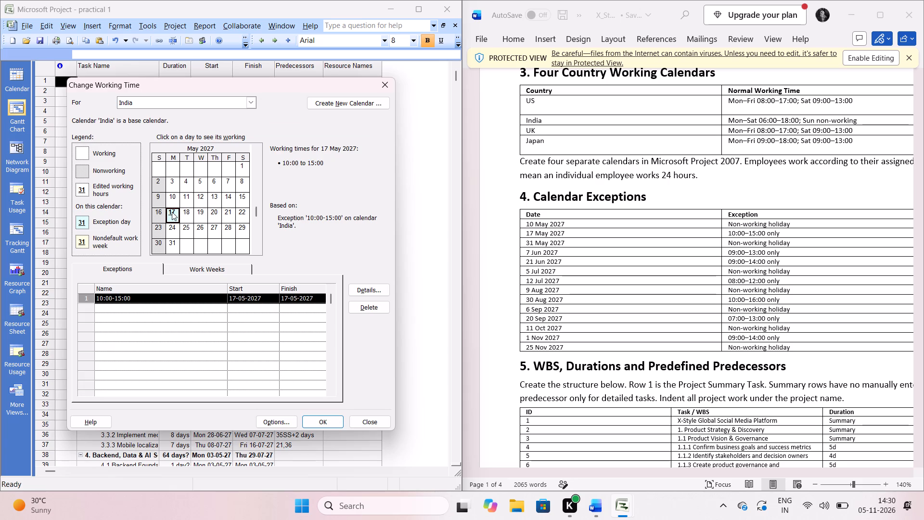
{"action": "left_click", "coordinate": [203, 229]}
{"action": "left_click", "coordinate": [173, 214]}
{"action": "left_click", "coordinate": [196, 207]}
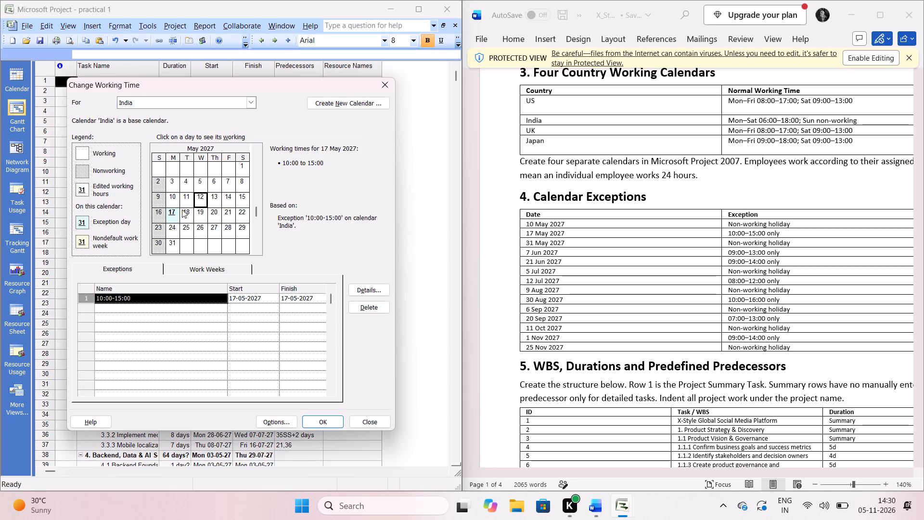
{"action": "left_click", "coordinate": [176, 212]}
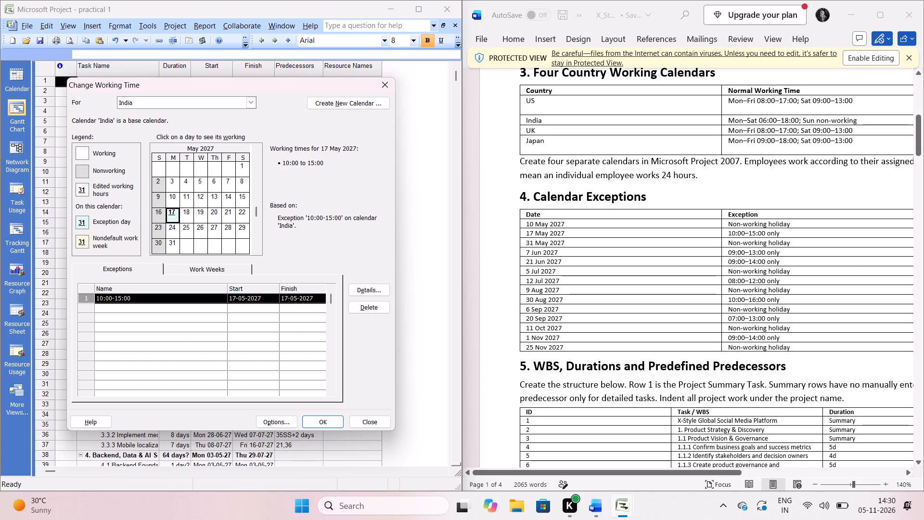
{"action": "scroll", "coordinate": [599, 310], "scroll_direction": "down", "scroll_amount": 1}
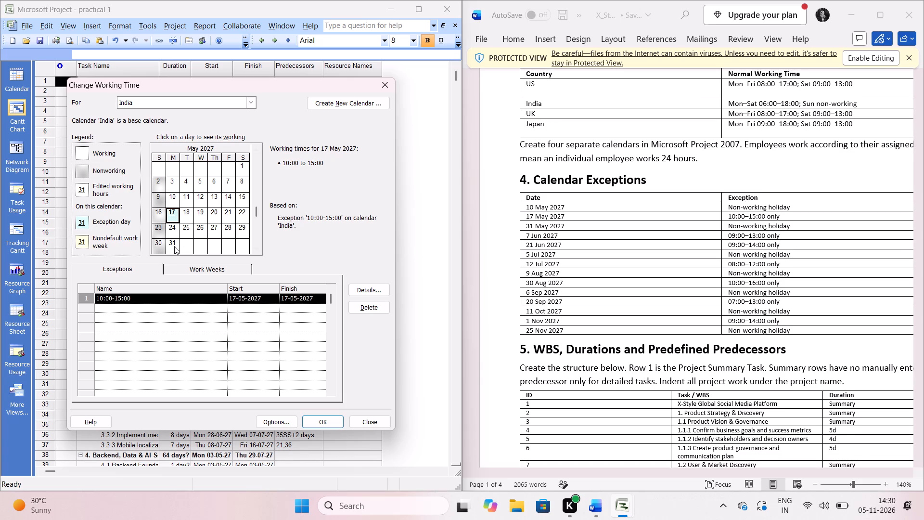
Check the 31 May 2027 country in the brief's exceptions table and switch to the US calendar, saving the India base calendar changes.
{"action": "left_click", "coordinate": [173, 246]}
{"action": "scroll", "coordinate": [667, 299], "scroll_direction": "left", "scroll_amount": 1}
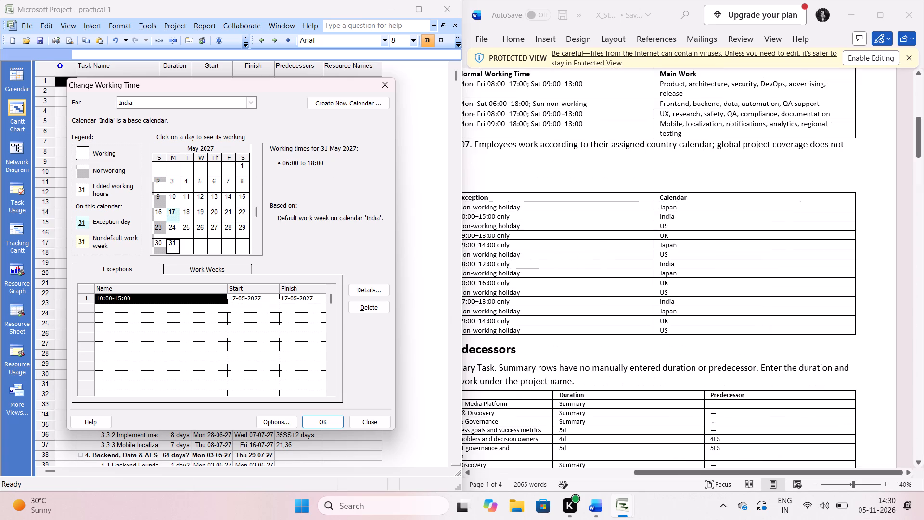
{"action": "scroll", "coordinate": [667, 299], "scroll_direction": "left", "scroll_amount": 1}
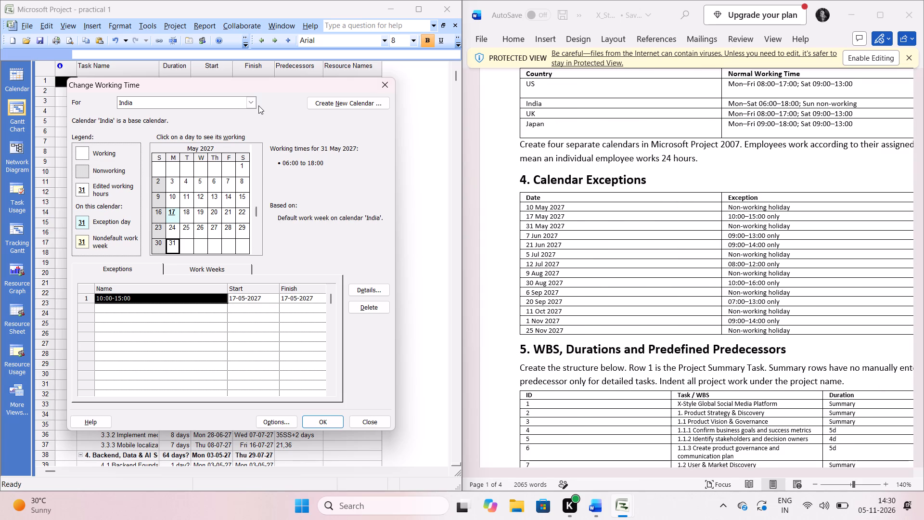
{"action": "left_click", "coordinate": [254, 102]}
{"action": "left_click", "coordinate": [175, 143]}
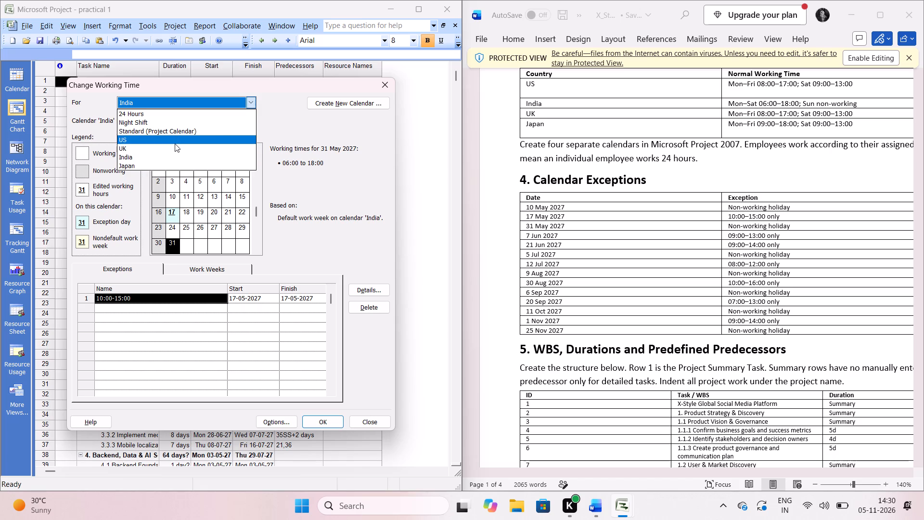
{"action": "left_click", "coordinate": [418, 283]}
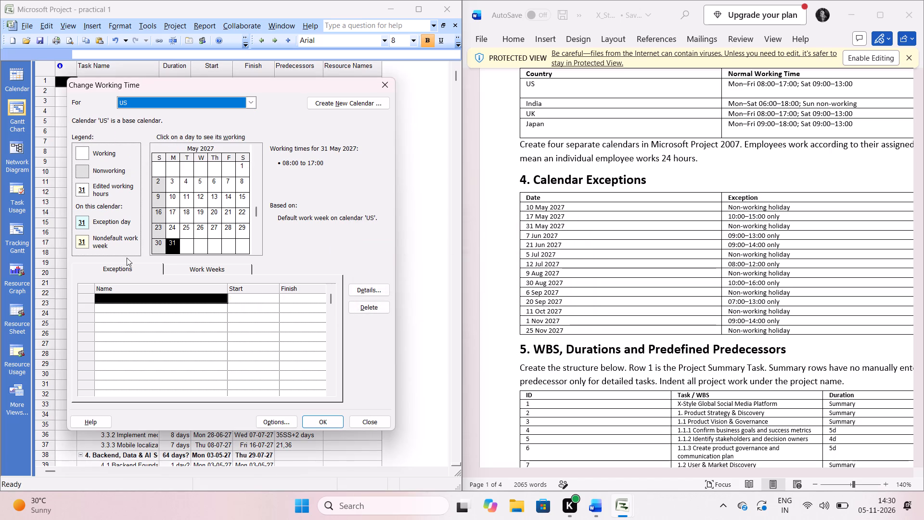
Add an exception named 'Non-working' on 31 May 2027 to the US calendar.
{"action": "left_click", "coordinate": [176, 242]}
{"action": "left_click", "coordinate": [176, 242]}
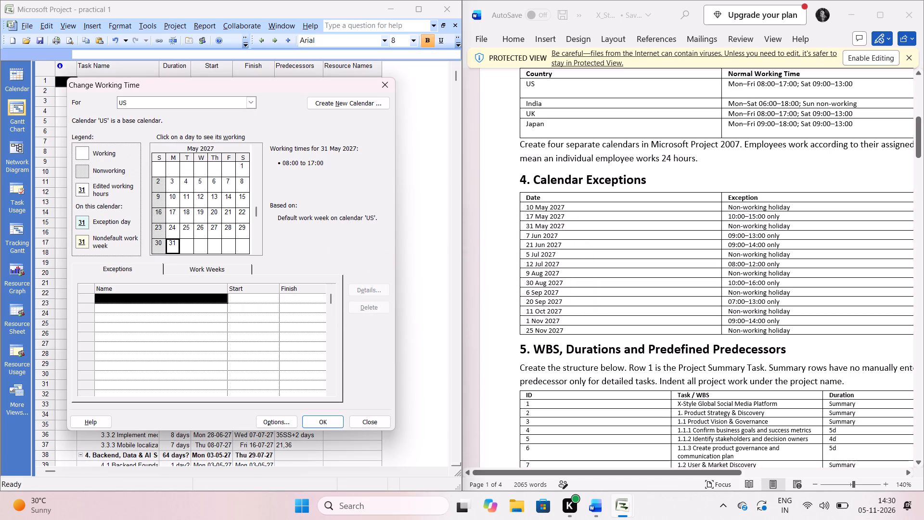
{"action": "left_click", "coordinate": [215, 303]}
{"action": "key", "text": "n"}
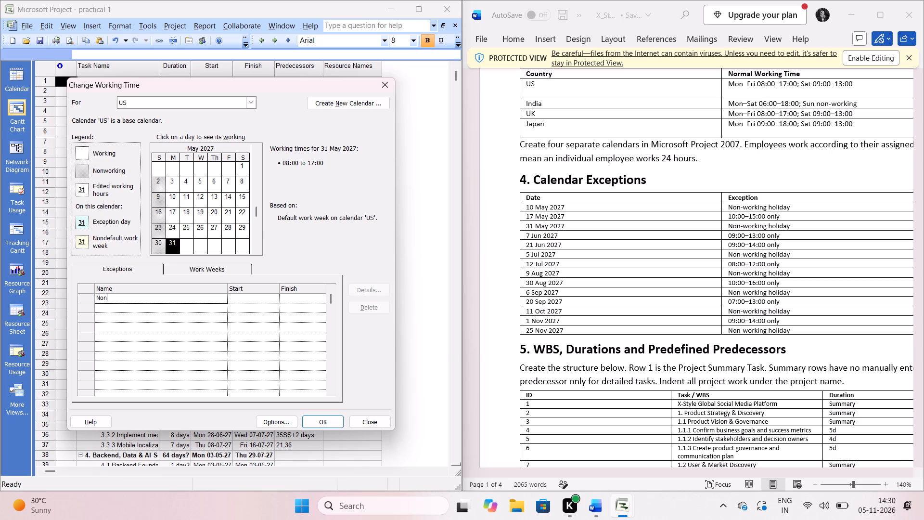
{"action": "type", "text": "-working"}
{"action": "key", "text": "Return"}
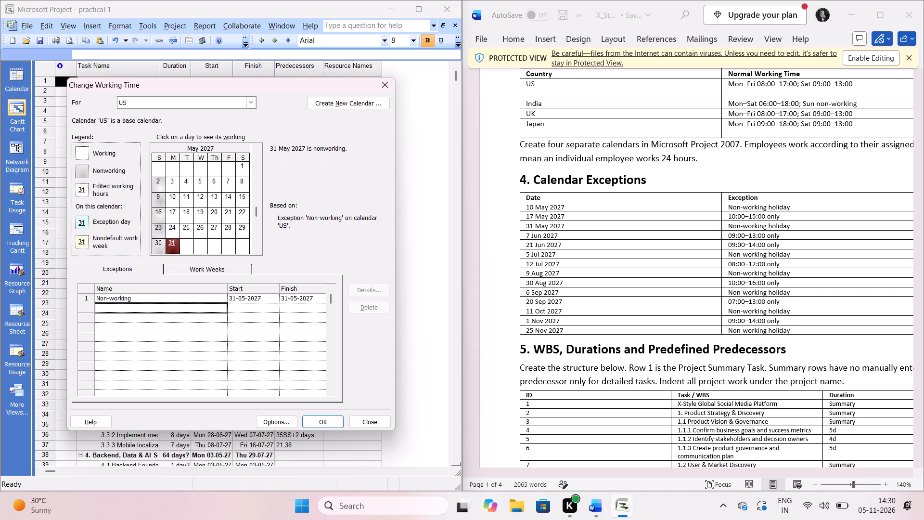
Set the details of the US calendar's 31 May 2027 exception to nonworking.
{"action": "left_click", "coordinate": [254, 303]}
{"action": "left_click", "coordinate": [258, 297]}
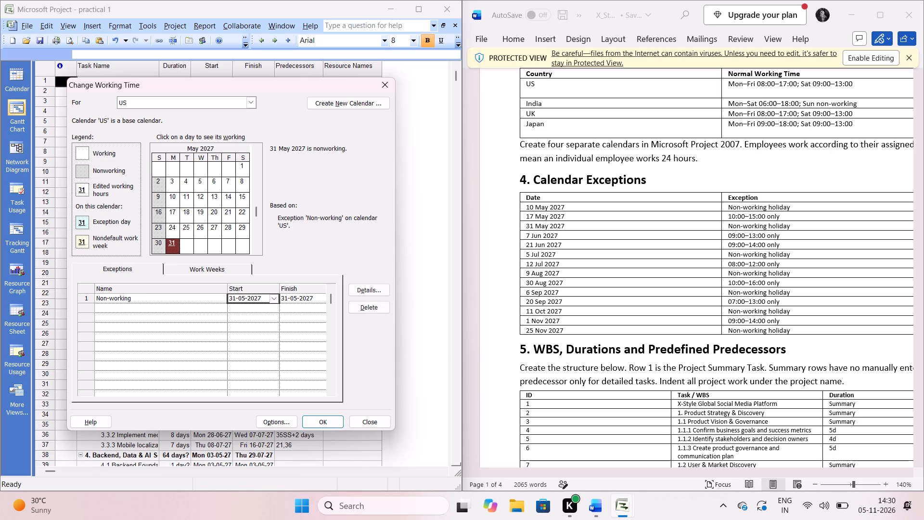
{"action": "left_click", "coordinate": [359, 284]}
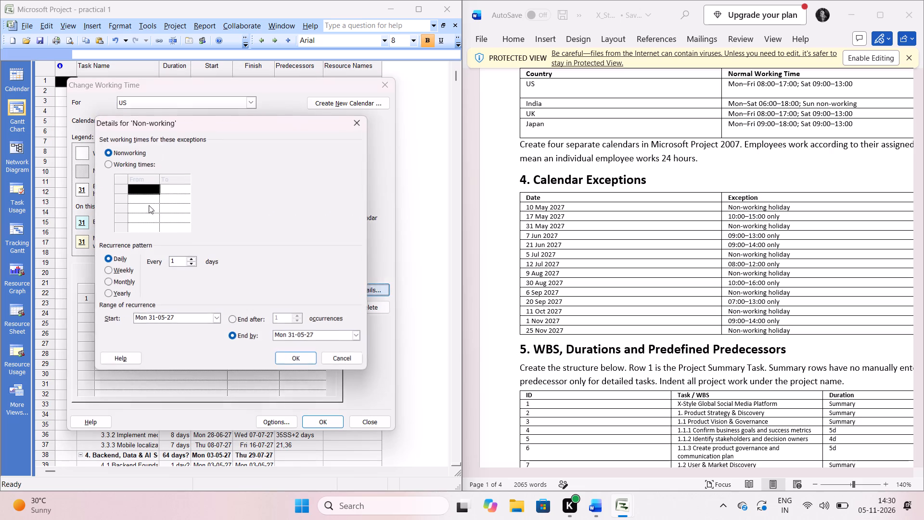
{"action": "left_click", "coordinate": [127, 149]}
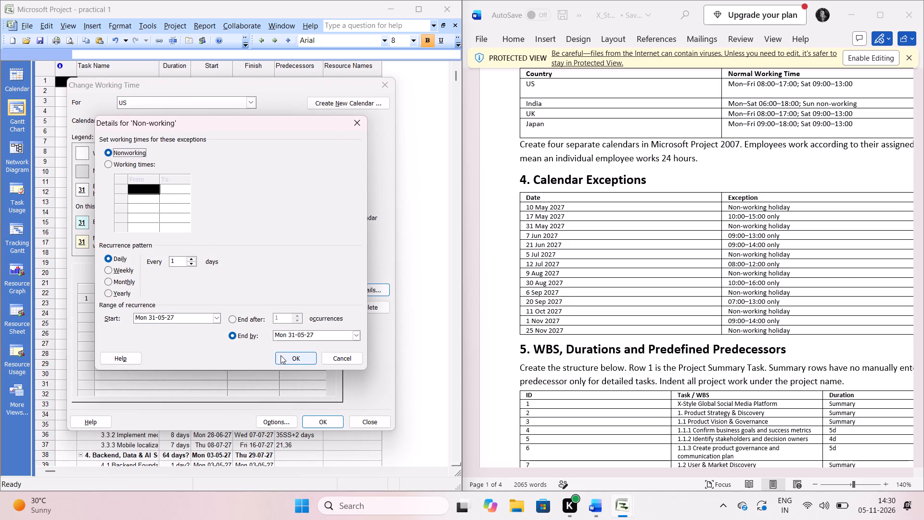
{"action": "left_click", "coordinate": [281, 355]}
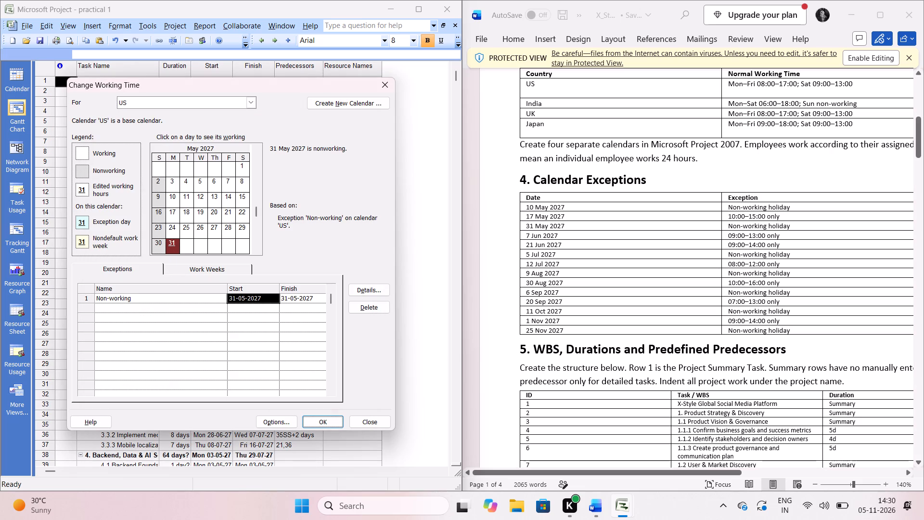
Check the next country assignment in the brief's exceptions table and switch to the UK calendar, saving the US base calendar changes.
{"action": "scroll", "coordinate": [817, 259], "scroll_direction": "left", "scroll_amount": 6}
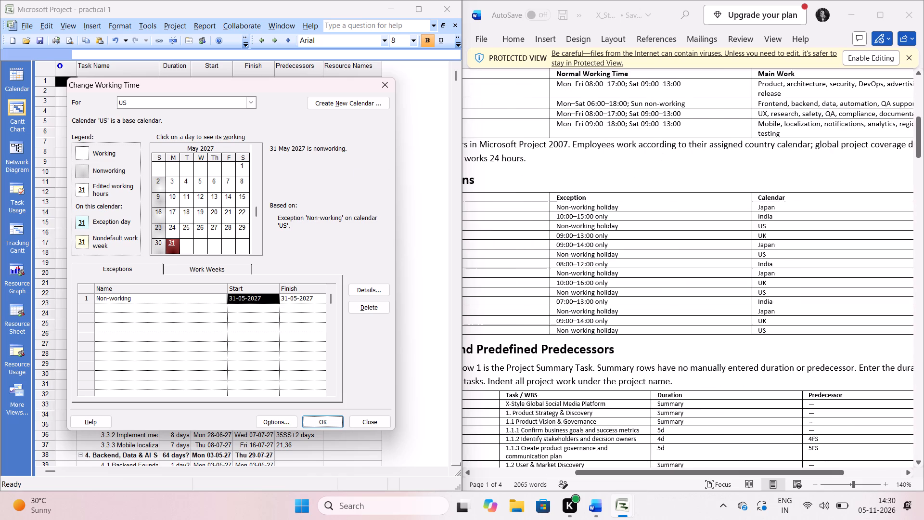
{"action": "scroll", "coordinate": [817, 259], "scroll_direction": "right", "scroll_amount": 3}
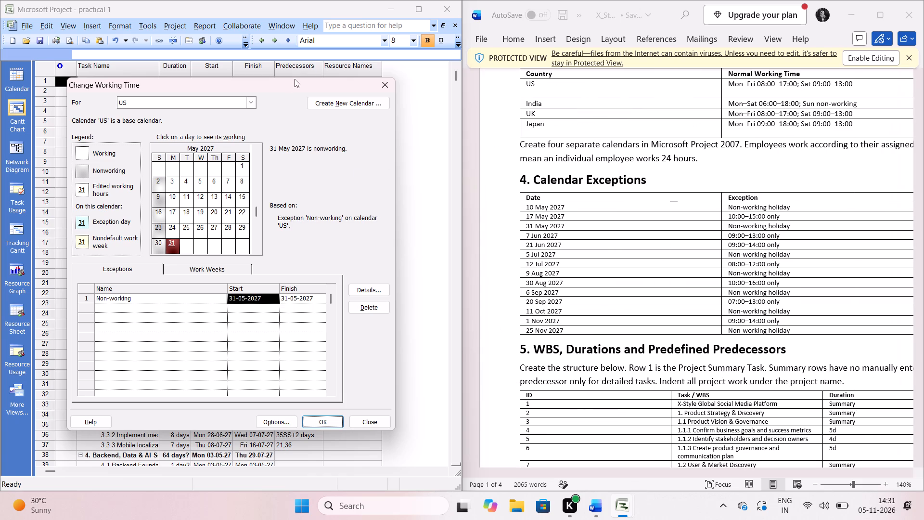
{"action": "left_click", "coordinate": [247, 104]}
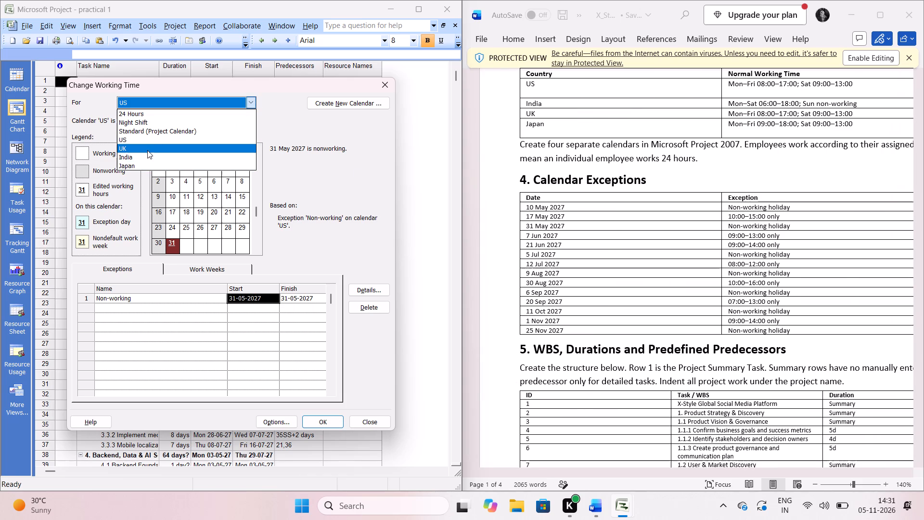
{"action": "left_click", "coordinate": [147, 150]}
{"action": "left_click", "coordinate": [418, 284]}
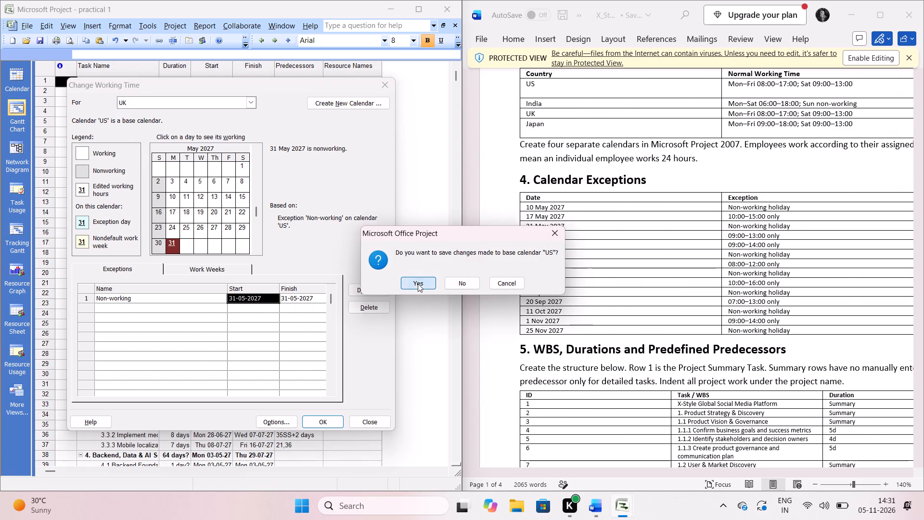
Add an exception named 'Working timings' on 7 June 2027 to the UK calendar.
{"action": "scroll", "coordinate": [668, 296], "scroll_direction": "right", "scroll_amount": 1}
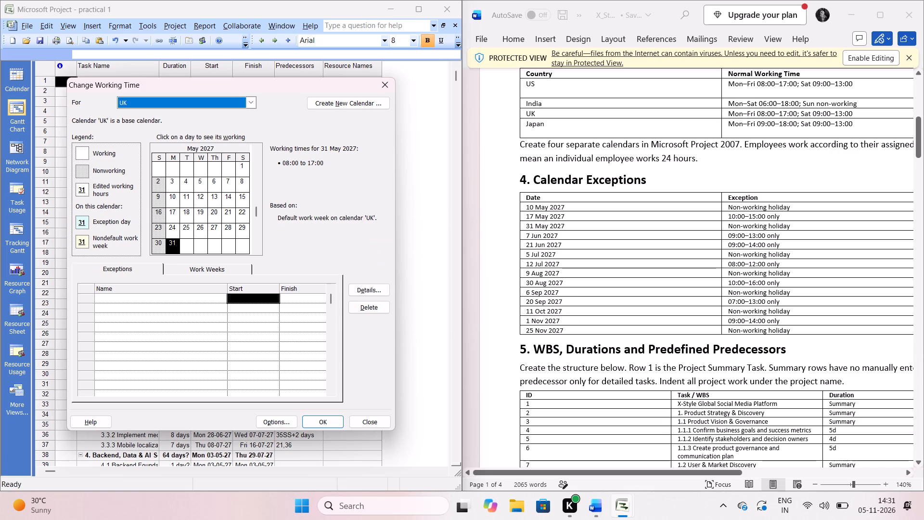
{"action": "left_click", "coordinate": [256, 247]}
{"action": "left_click_drag", "start_coordinate": [164, 180], "coordinate": [172, 182]}
{"action": "left_click", "coordinate": [172, 182]}
{"action": "left_click", "coordinate": [172, 182]}
{"action": "left_click", "coordinate": [172, 182]}
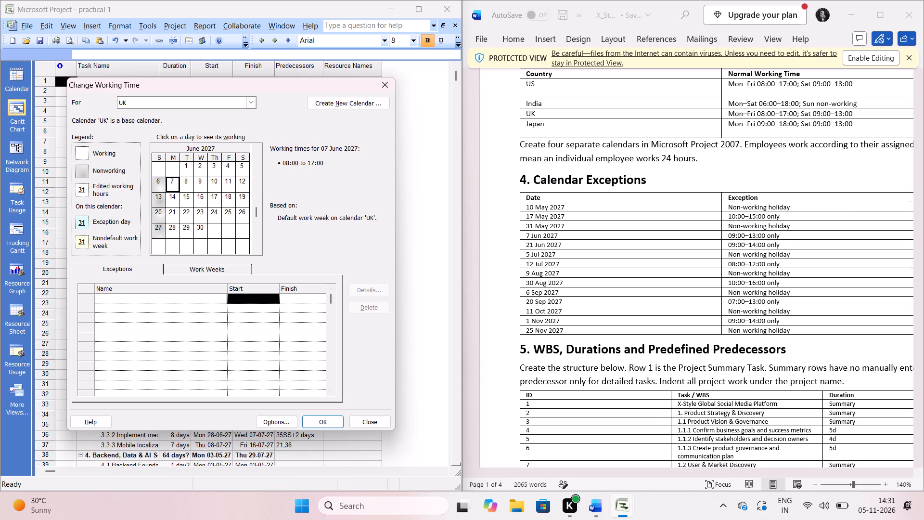
{"action": "left_click", "coordinate": [201, 299]}
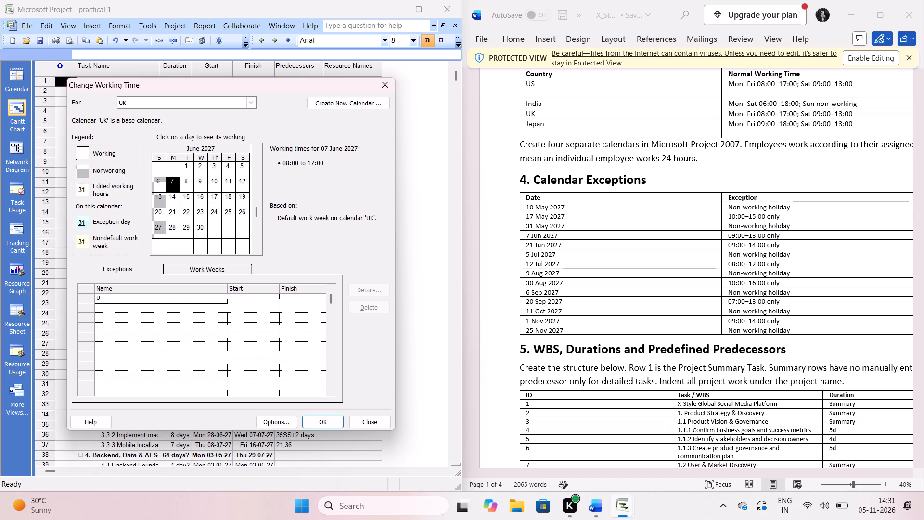
{"action": "key", "text": "k"}
{"action": "key", "text": "space"}
{"action": "key", "text": "BackSpace"}
{"action": "key", "text": "BackSpace"}
{"action": "key", "text": "BackSpace"}
{"action": "key", "text": "w"}
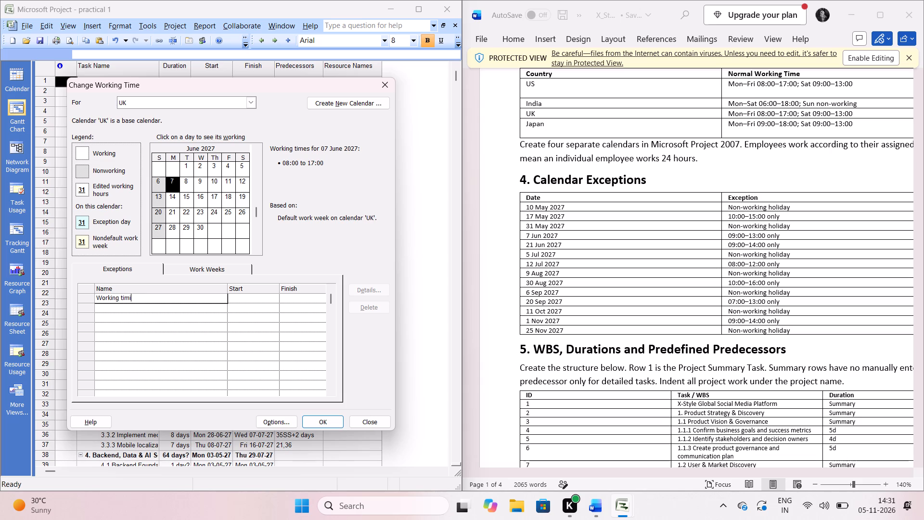
{"action": "key", "text": "Return"}
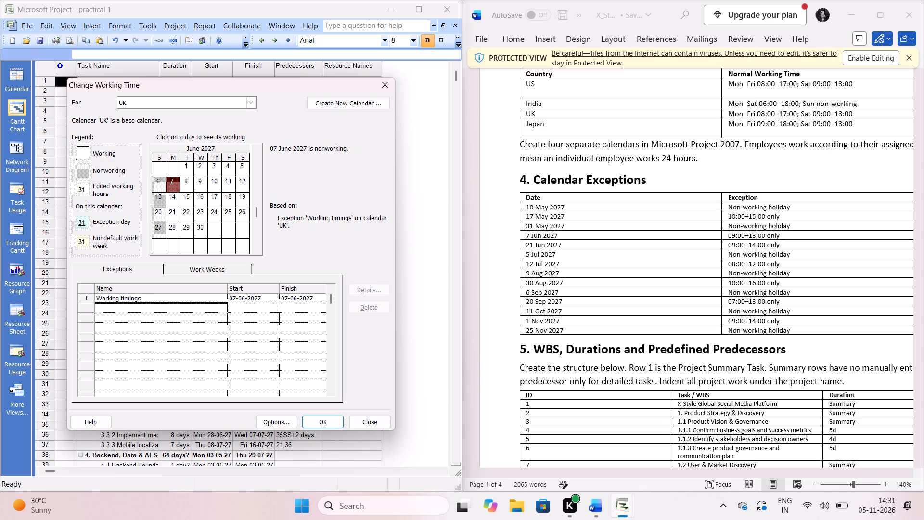
Set the UK calendar's 7 June 2027 exception to working time with a single 09:00 to 13:00 shift.
{"action": "left_click", "coordinate": [293, 294]}
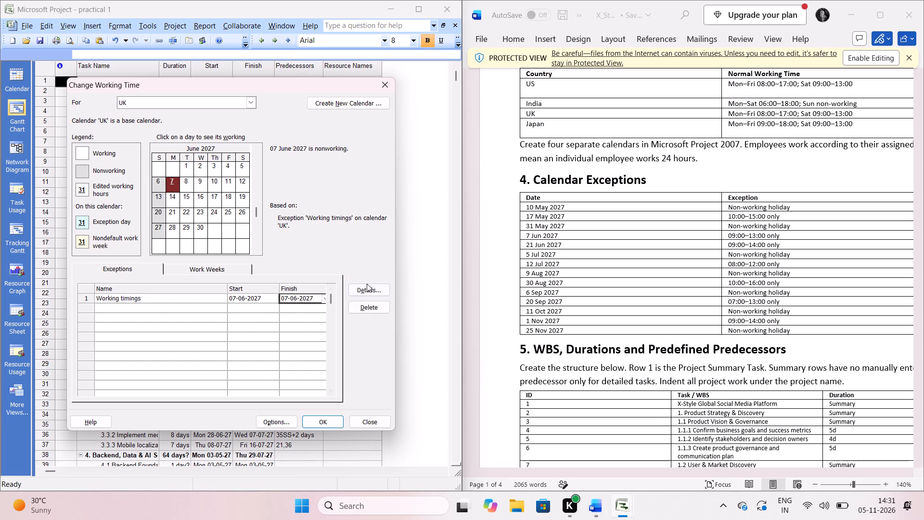
{"action": "left_click", "coordinate": [367, 284]}
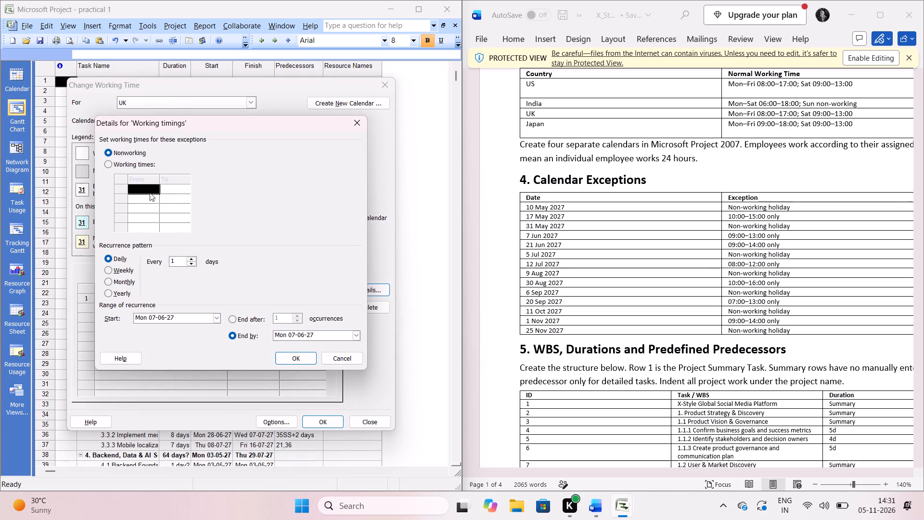
{"action": "left_click_drag", "start_coordinate": [131, 159], "coordinate": [131, 167]}
{"action": "left_click", "coordinate": [131, 167]}
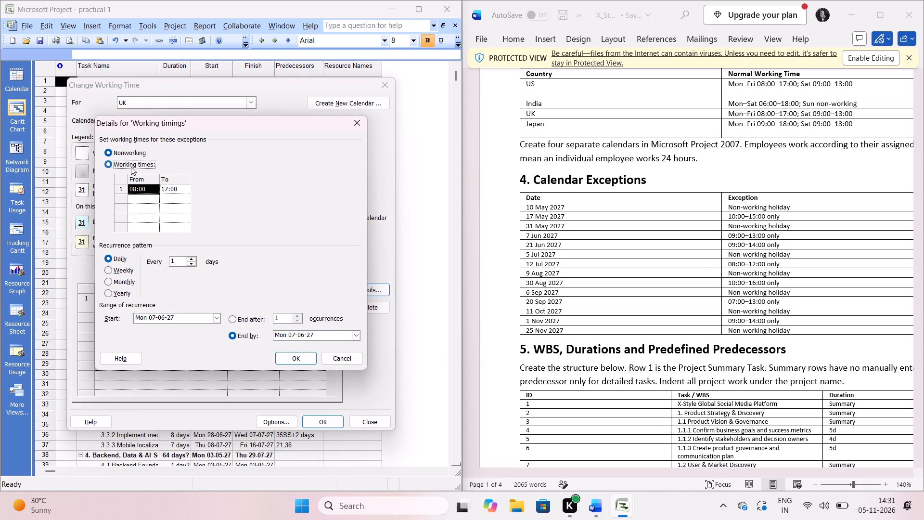
{"action": "left_click_drag", "start_coordinate": [186, 190], "coordinate": [125, 183]}
{"action": "key", "text": "Delete"}
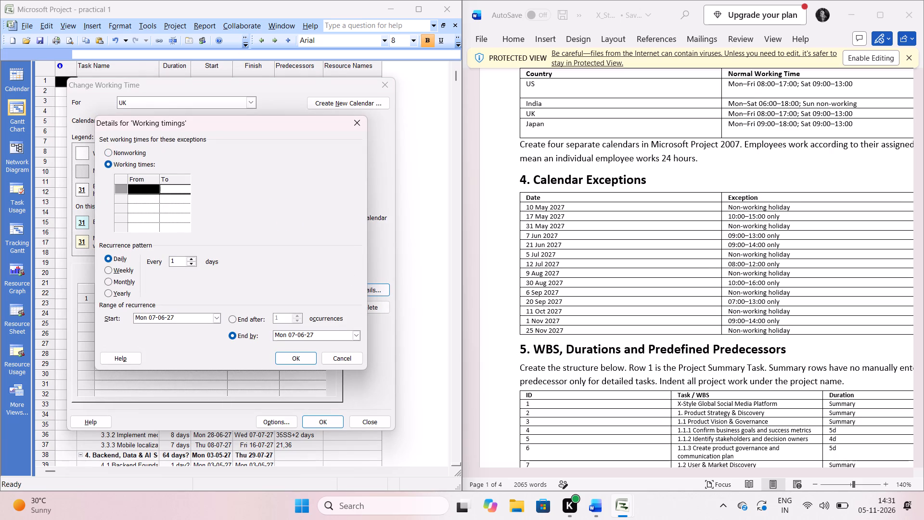
{"action": "left_click", "coordinate": [133, 191]}
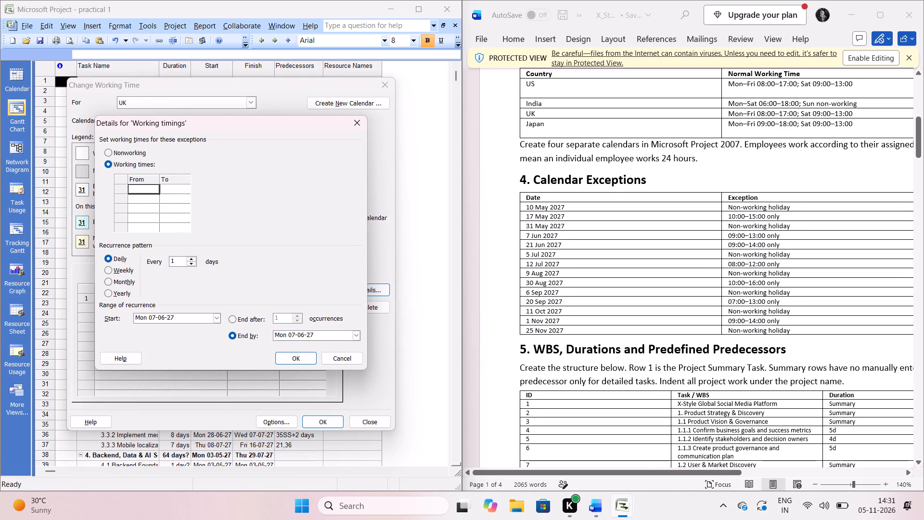
{"action": "scroll", "coordinate": [577, 278], "scroll_direction": "up", "scroll_amount": 2}
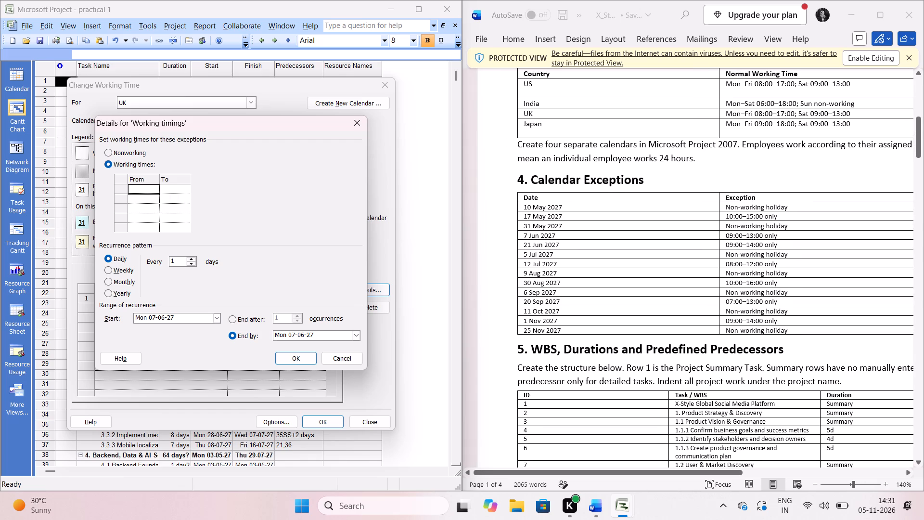
{"action": "type", "text": "9:00"}
{"action": "key", "text": "Return"}
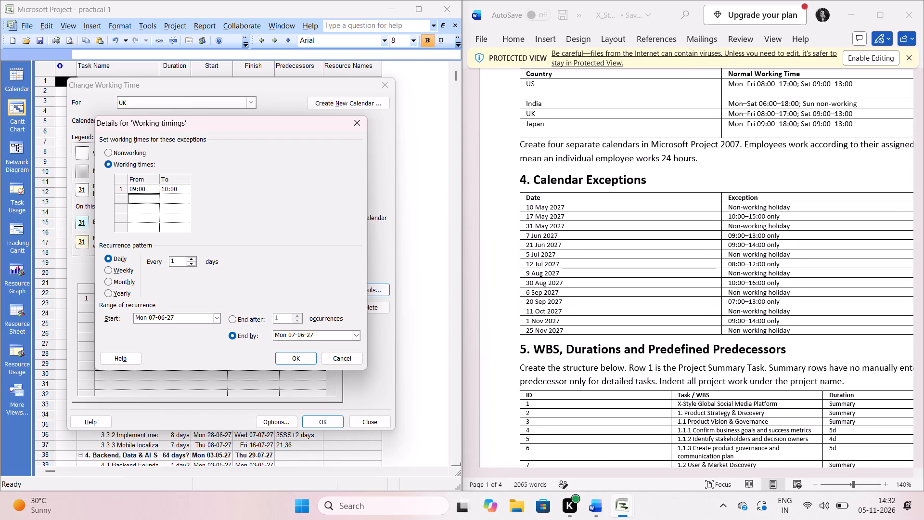
{"action": "left_click", "coordinate": [175, 191]}
{"action": "key", "text": "BackSpace"}
{"action": "key", "text": "1"}
{"action": "type", "text": ":00"}
{"action": "key", "text": "space"}
{"action": "type", "text": "pm"}
{"action": "key", "text": "Return"}
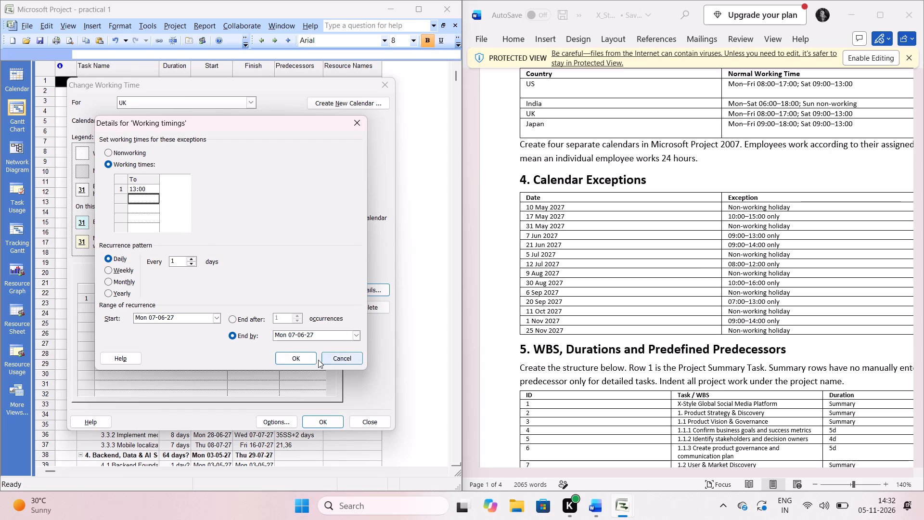
{"action": "left_click", "coordinate": [308, 354]}
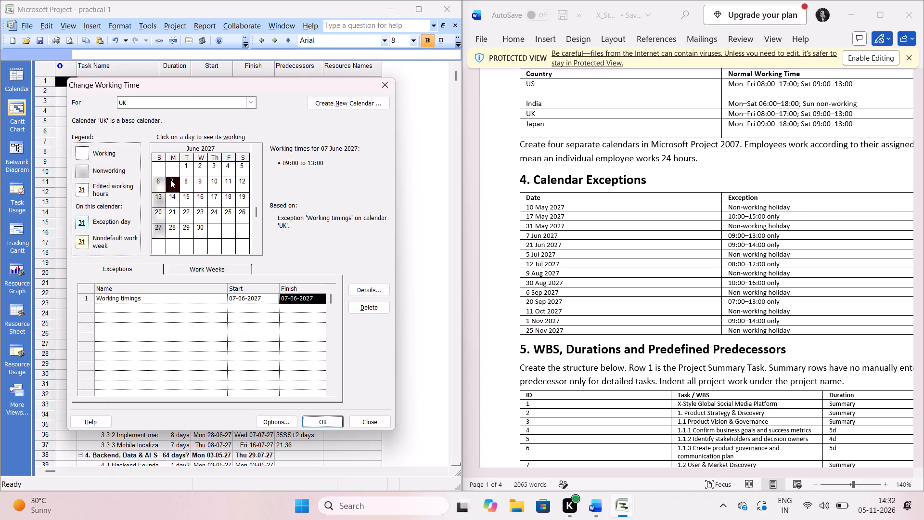
{"action": "left_click", "coordinate": [170, 180]}
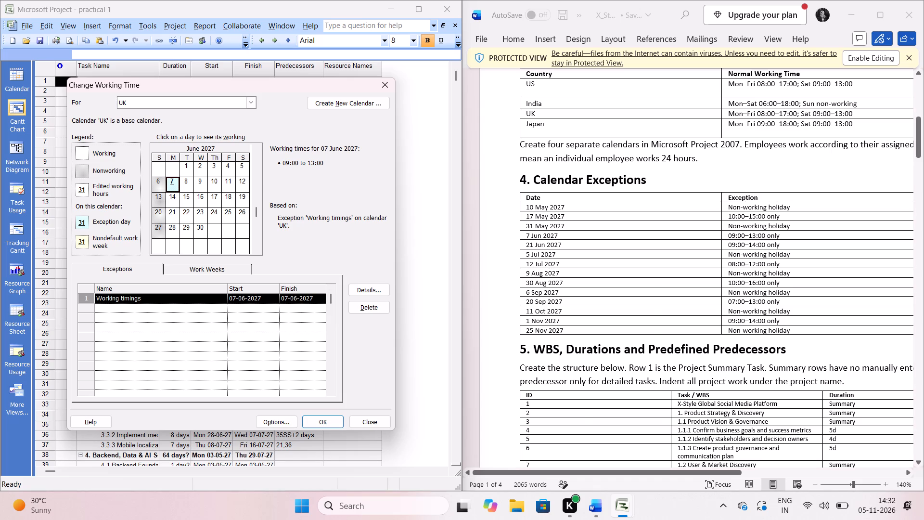
Check the next country assignment in the brief's exceptions table and switch to the Japan calendar, saving the UK base calendar changes.
{"action": "scroll", "coordinate": [770, 283], "scroll_direction": "left", "scroll_amount": 3}
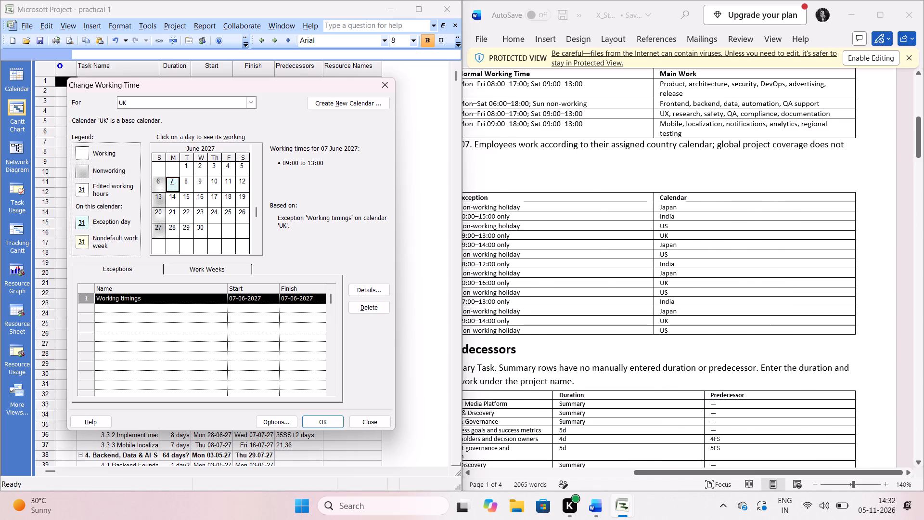
{"action": "scroll", "coordinate": [665, 244], "scroll_direction": "right", "scroll_amount": 10}
{"action": "scroll", "coordinate": [217, 88], "scroll_direction": "right", "scroll_amount": 1}
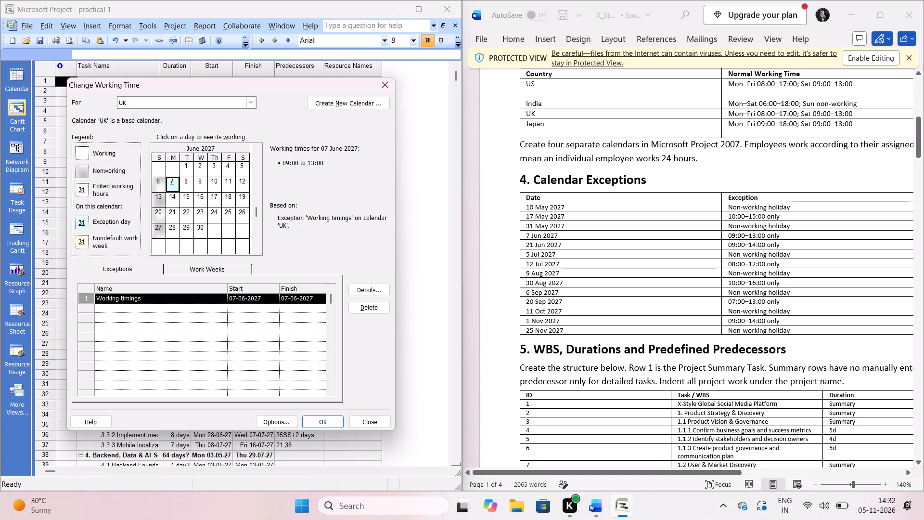
{"action": "left_click", "coordinate": [249, 102]}
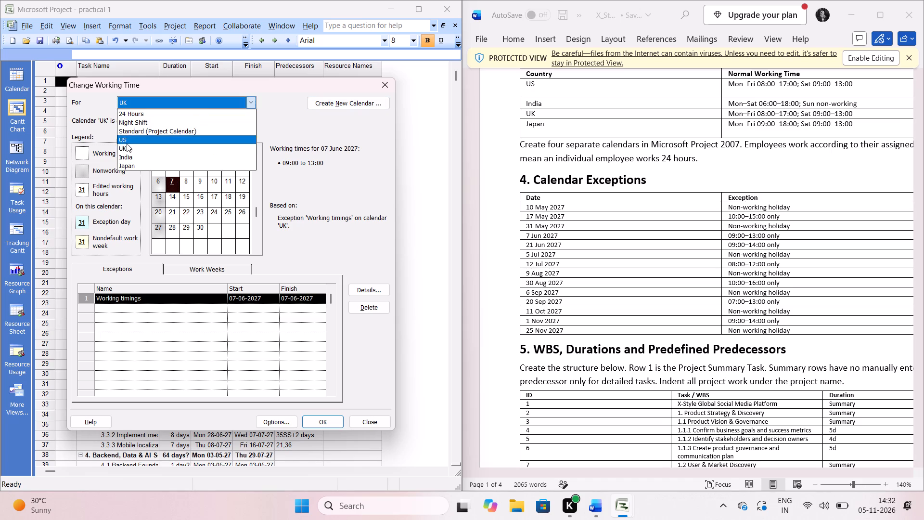
{"action": "left_click", "coordinate": [123, 167]}
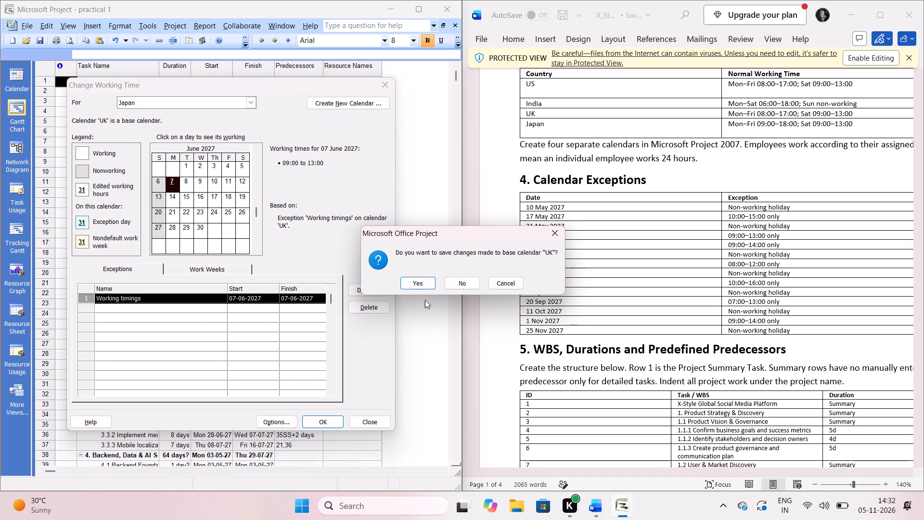
{"action": "left_click", "coordinate": [426, 282]}
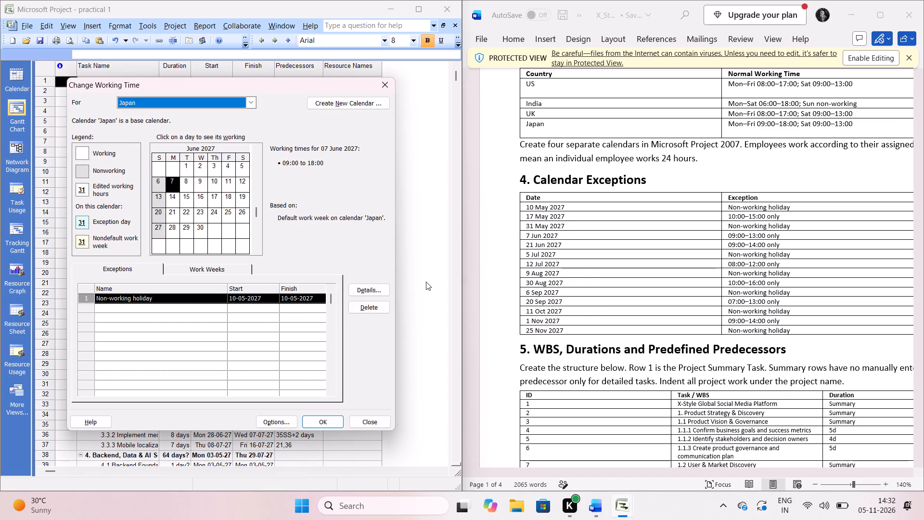
Add an exception named 'Working timings' on 21 June 2027 to the Japan calendar.
{"action": "left_click", "coordinate": [171, 212]}
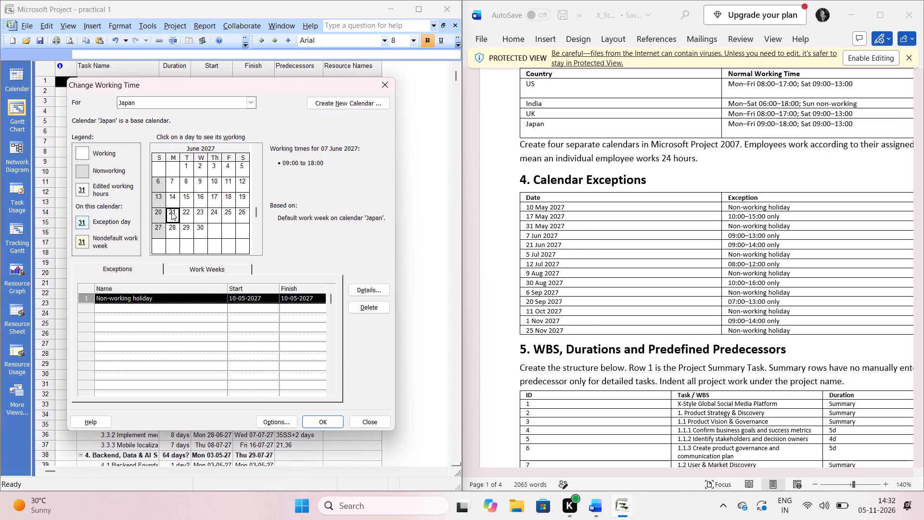
{"action": "left_click", "coordinate": [143, 309]}
{"action": "key", "text": "w"}
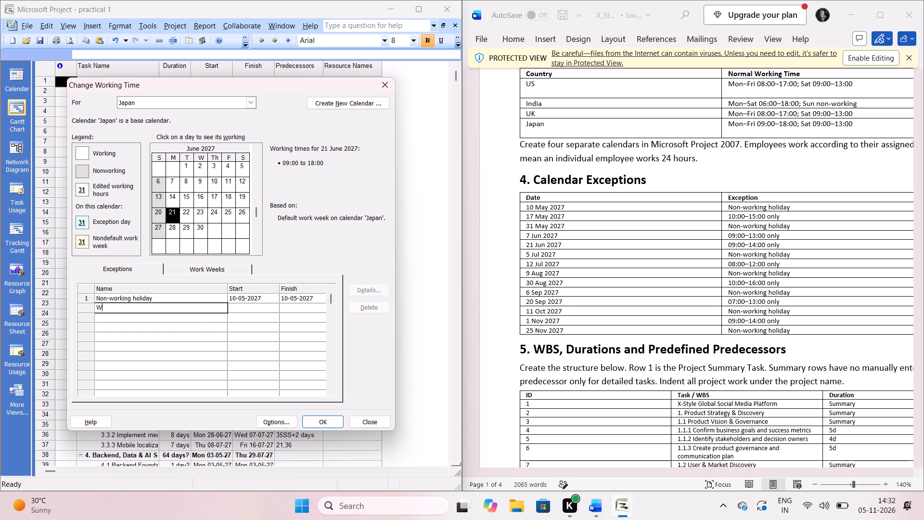
{"action": "type", "text": "orkimg"}
{"action": "key", "text": "BackSpace"}
{"action": "key", "text": "BackSpace"}
{"action": "type", "text": "ng"}
{"action": "key", "text": "space"}
{"action": "type", "text": "timings"}
{"action": "key", "text": "Return"}
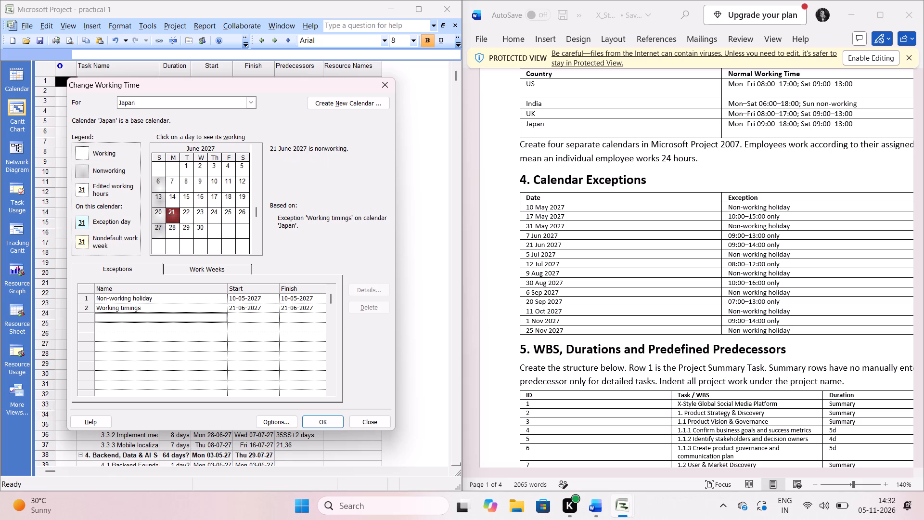
Set the Japan calendar's 21 June 2027 exception to working time with a single 09:00 to 14:00 shift.
{"action": "left_click", "coordinate": [238, 310]}
{"action": "left_click", "coordinate": [285, 306]}
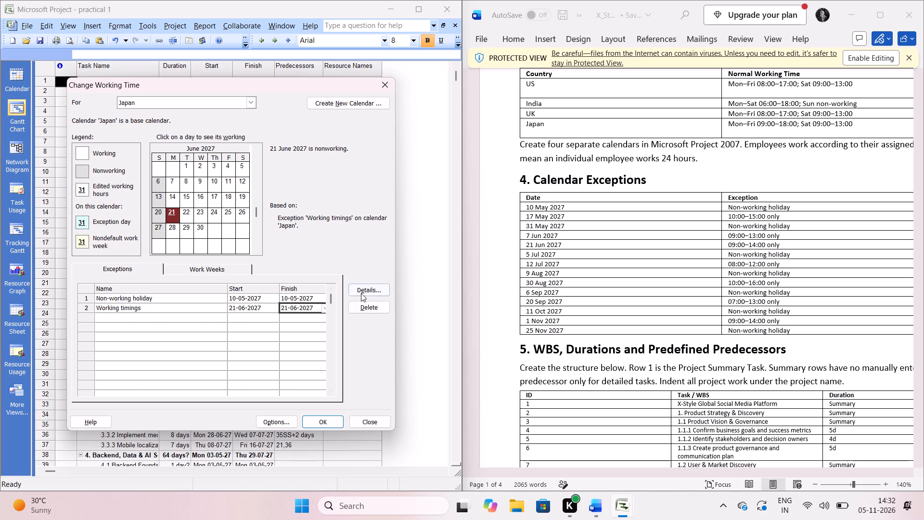
{"action": "left_click", "coordinate": [369, 293]}
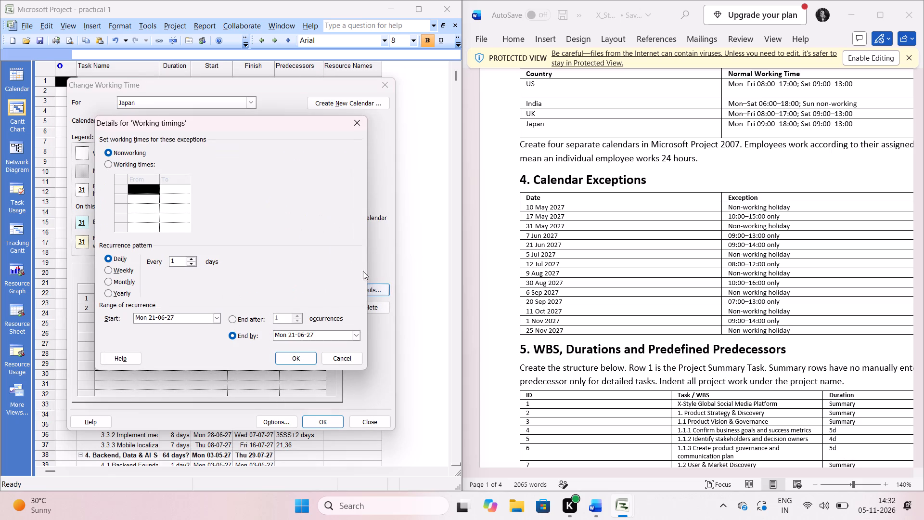
{"action": "left_click", "coordinate": [121, 165]}
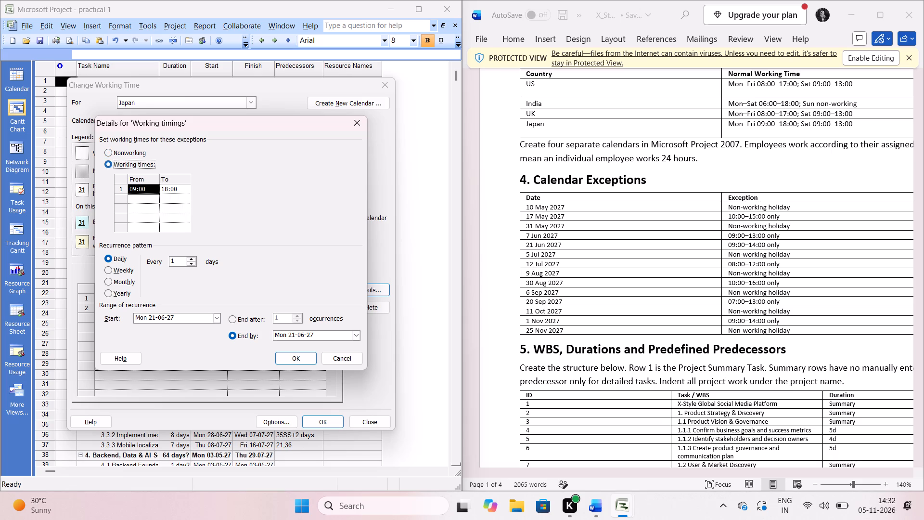
{"action": "left_click_drag", "start_coordinate": [182, 190], "coordinate": [123, 172]}
{"action": "key", "text": "BackSpace"}
{"action": "type", "text": "9:00"}
{"action": "key", "text": "Return"}
{"action": "left_click_drag", "start_coordinate": [177, 191], "coordinate": [136, 185]}
{"action": "key", "text": "Delete"}
{"action": "left_click", "coordinate": [139, 190]}
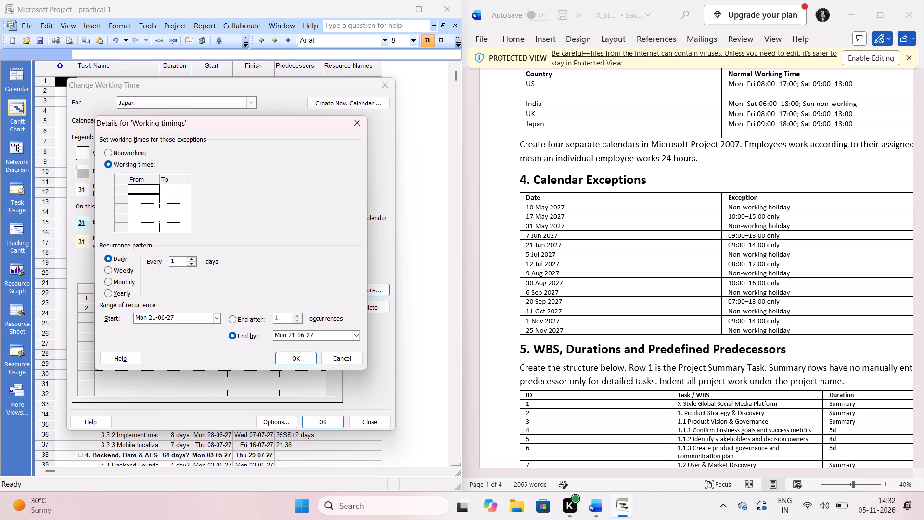
{"action": "type", "text": "9:00"}
{"action": "key", "text": "Return"}
{"action": "left_click", "coordinate": [169, 190]}
{"action": "key", "text": "BackSpace"}
{"action": "type", "text": "14:00"}
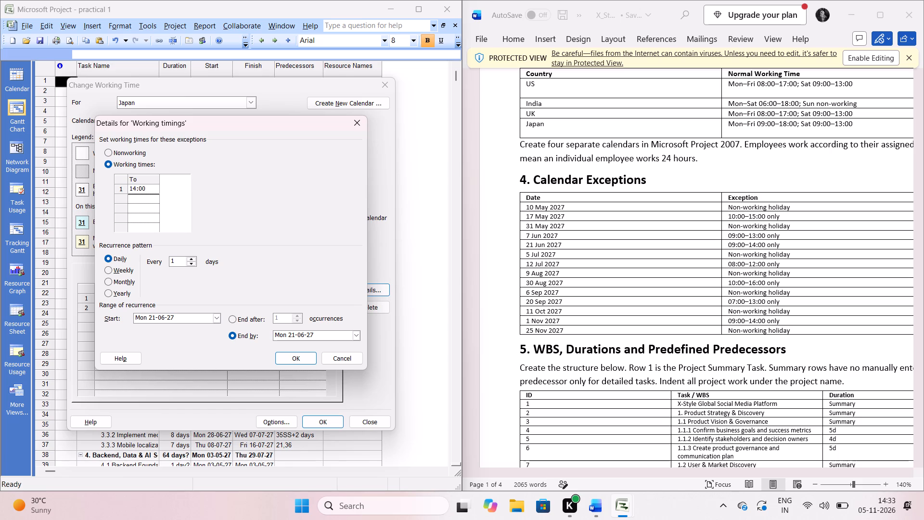
{"action": "key", "text": "Return"}
{"action": "left_click", "coordinate": [302, 357]}
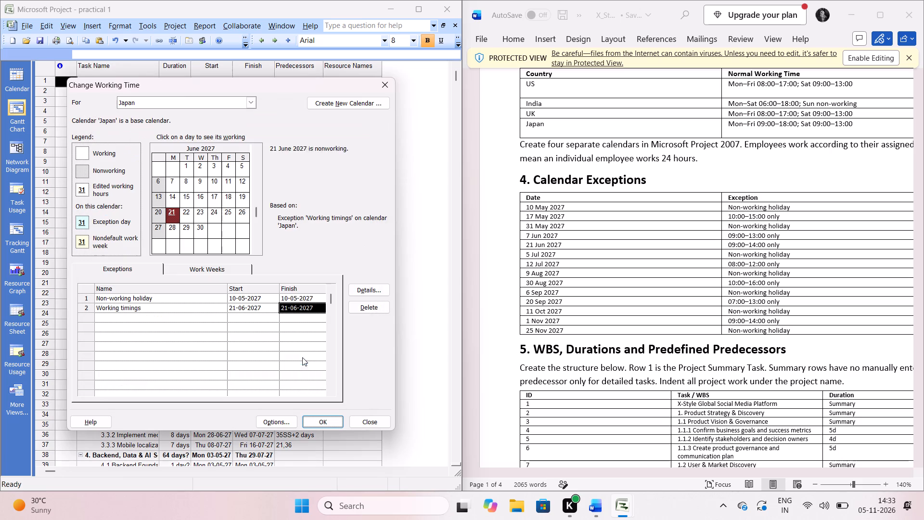
{"action": "left_click", "coordinate": [167, 212]}
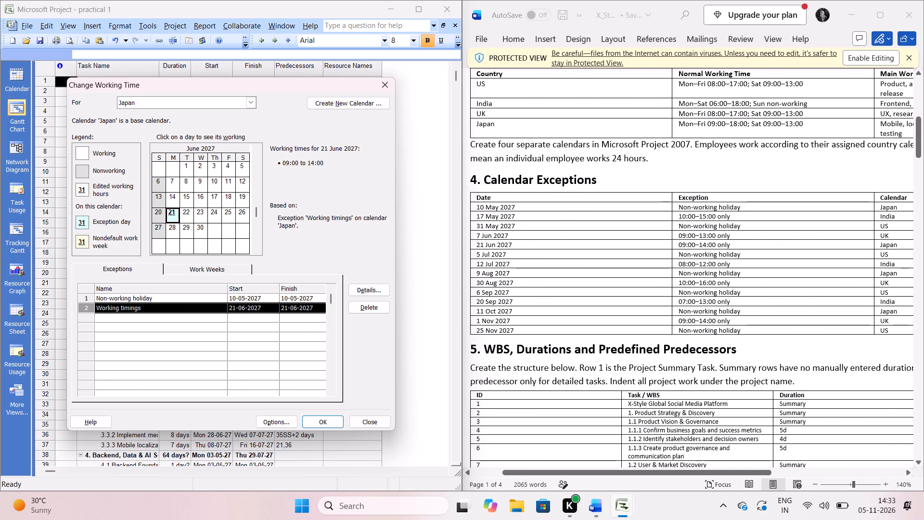
Switch to the US calendar, saving the Japan base calendar changes.
{"action": "left_click", "coordinate": [255, 98]}
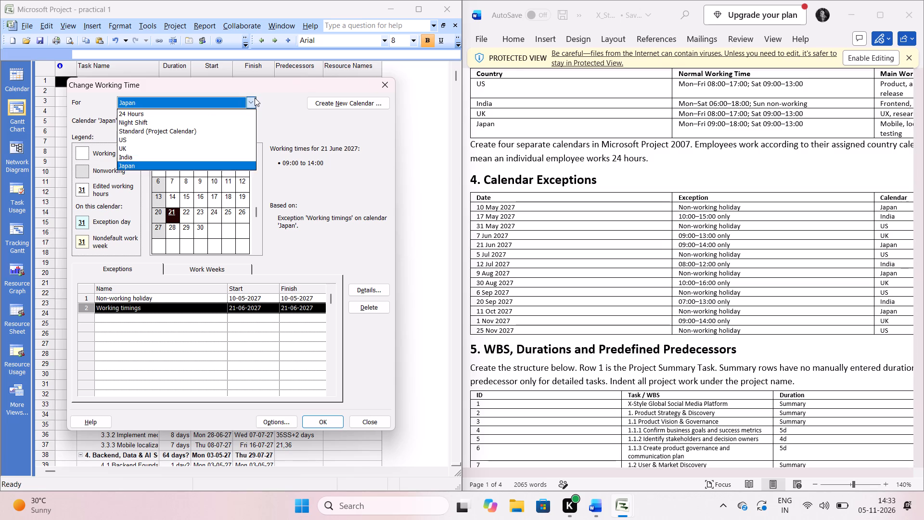
{"action": "left_click", "coordinate": [125, 143]}
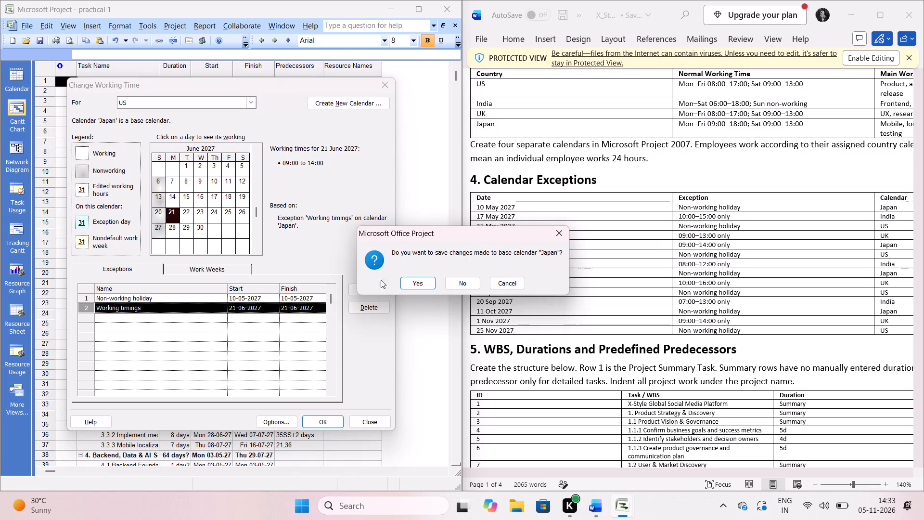
{"action": "left_click", "coordinate": [410, 278]}
Add a second exception named 'Non-working' to the US calendar.
{"action": "left_click", "coordinate": [188, 312]}
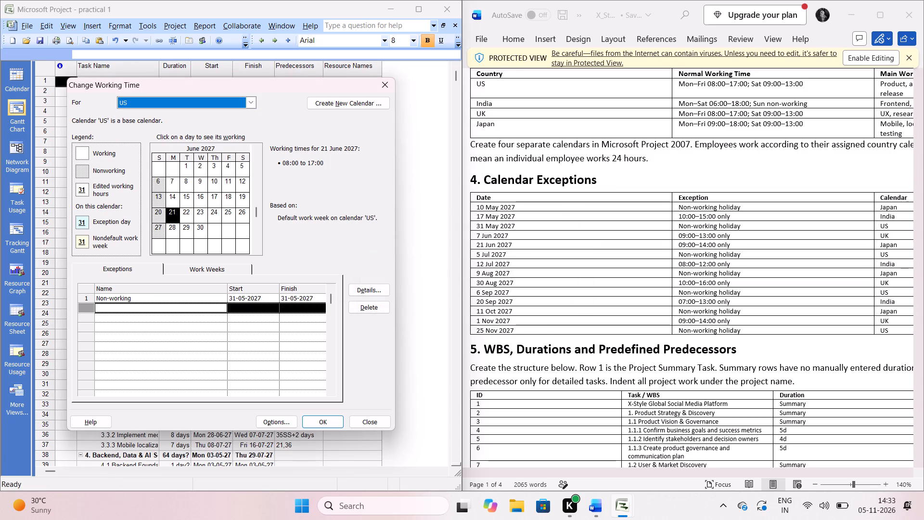
{"action": "left_click", "coordinate": [188, 312]}
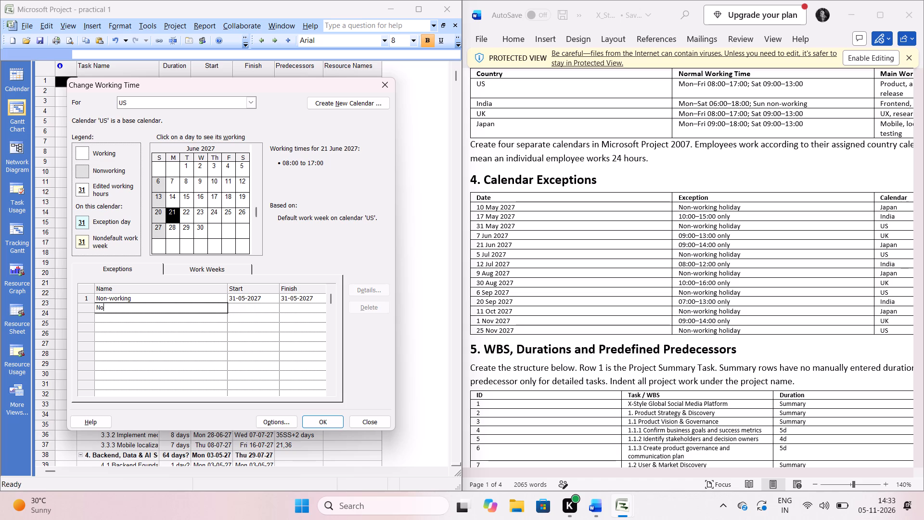
{"action": "key", "text": "minus"}
{"action": "key", "text": "w"}
{"action": "type", "text": "orking"}
{"action": "key", "text": "BackSpace"}
{"action": "key", "text": "BackSpace"}
{"action": "key", "text": "BackSpace"}
{"action": "key", "text": "BackSpace"}
{"action": "key", "text": "BackSpace"}
{"action": "key", "text": "BackSpace"}
{"action": "key", "text": "BackSpace"}
{"action": "type", "text": "working"}
{"action": "key", "text": "Return"}
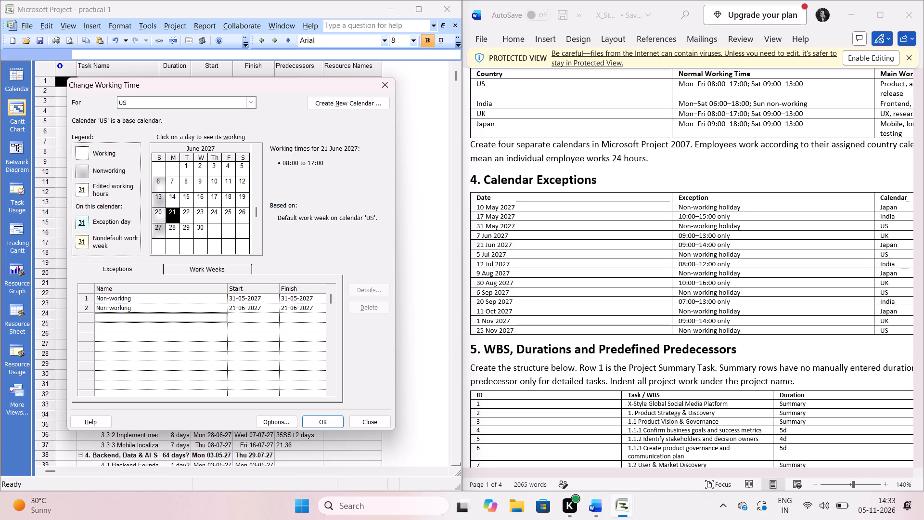
Set the start date of the US calendar's second exception to 5 July 2027.
{"action": "left_click", "coordinate": [246, 307]}
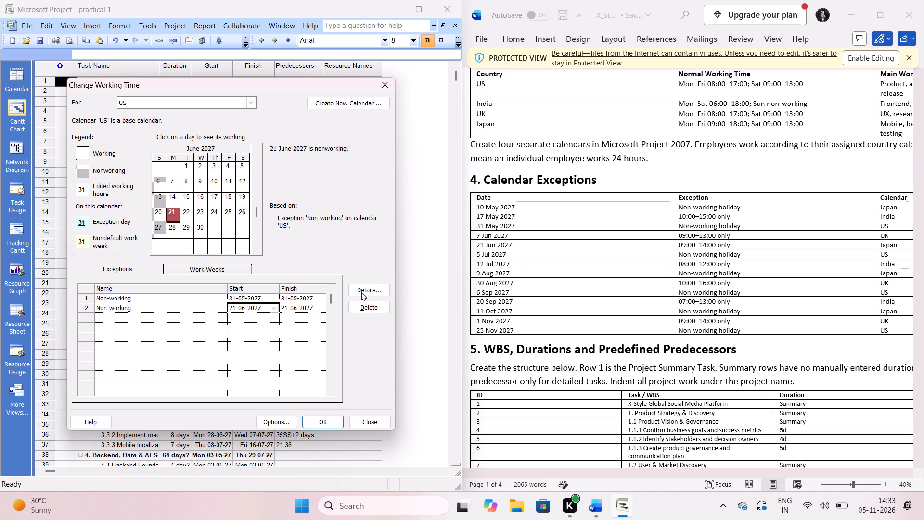
{"action": "left_click", "coordinate": [273, 311]}
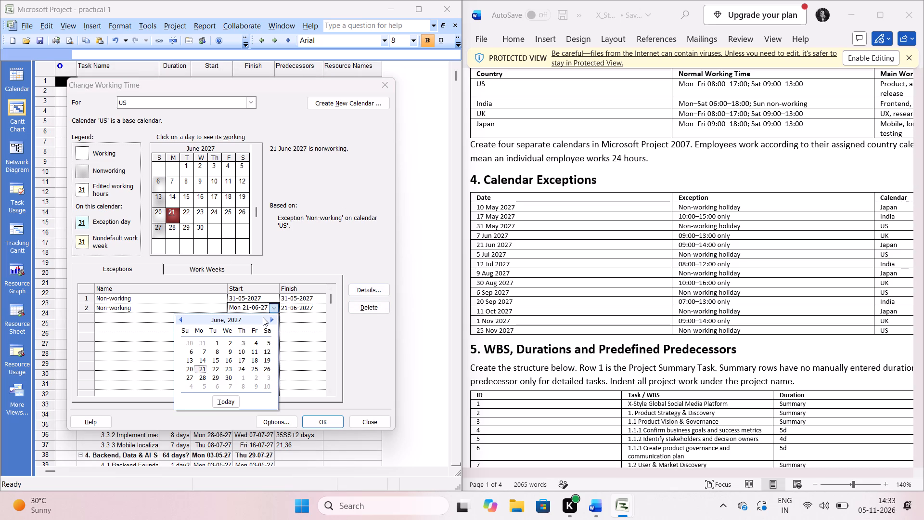
{"action": "left_click", "coordinate": [269, 316]}
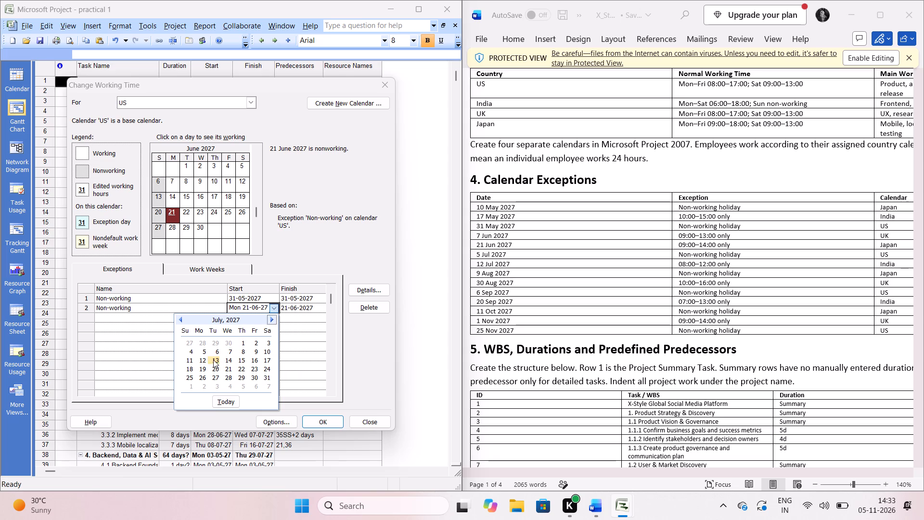
{"action": "left_click", "coordinate": [201, 352]}
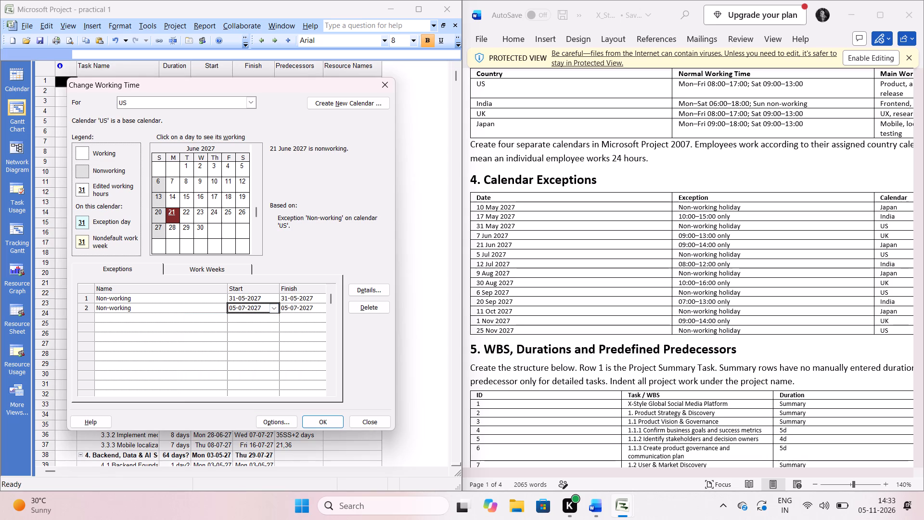
Check 5 July 2027 in the US calendar and review the details of its 'Non-working' exception.
{"action": "left_click", "coordinate": [254, 249]}
{"action": "left_click", "coordinate": [175, 181]}
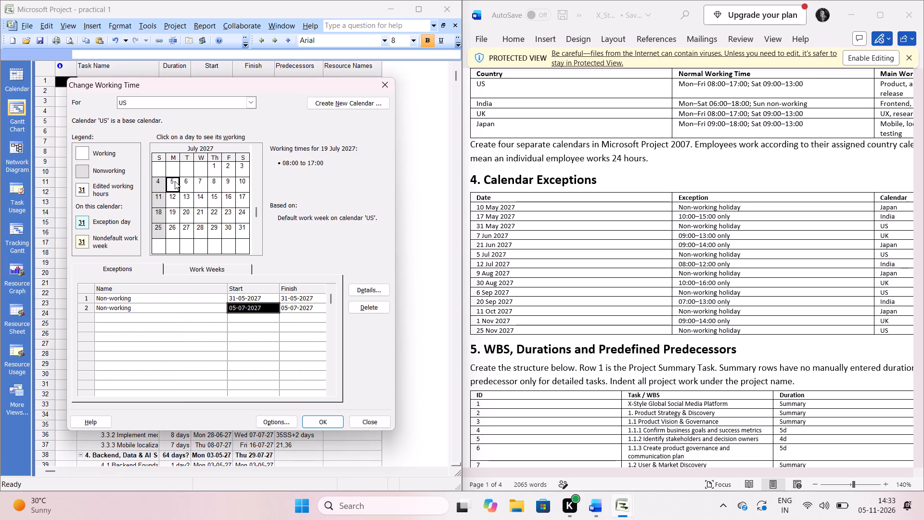
{"action": "left_click", "coordinate": [369, 286]}
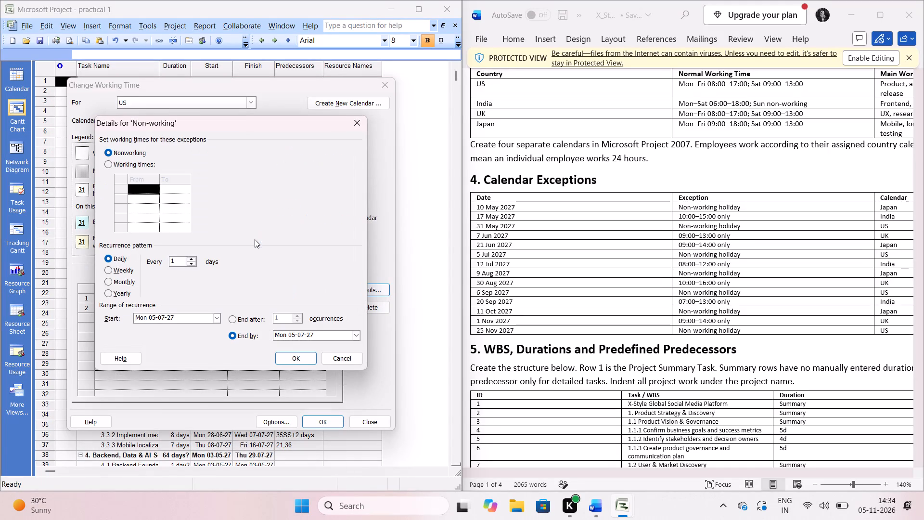
{"action": "left_click", "coordinate": [349, 128]}
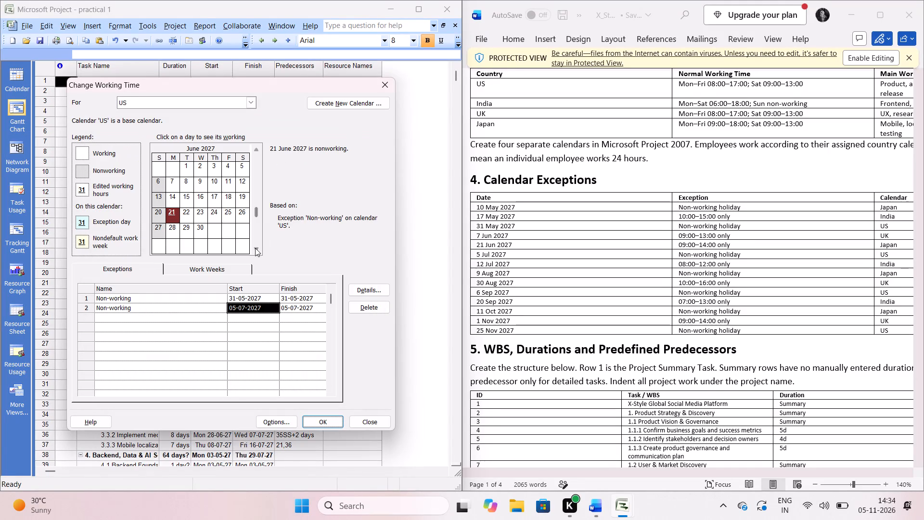
Check 5 July 2027 in the US calendar against the dates of its second exception.
{"action": "left_click", "coordinate": [254, 250]}
{"action": "left_click", "coordinate": [169, 182]}
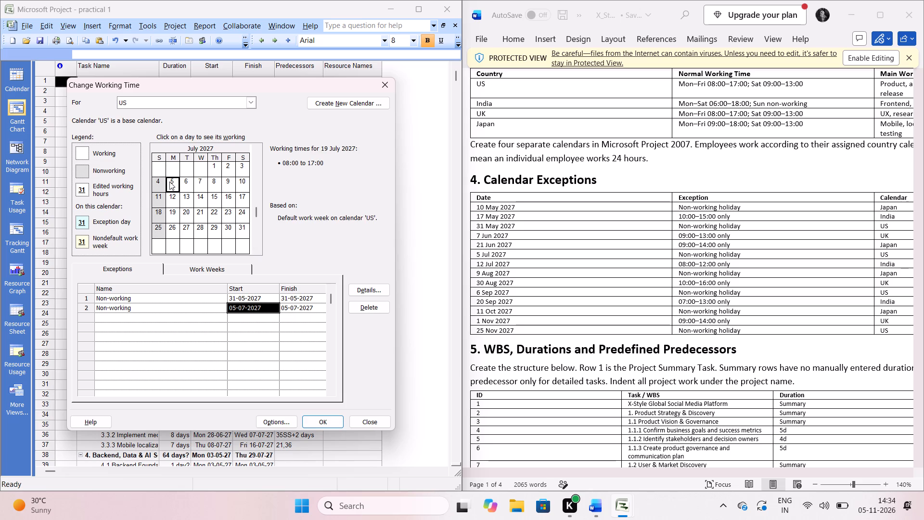
{"action": "left_click", "coordinate": [257, 311]}
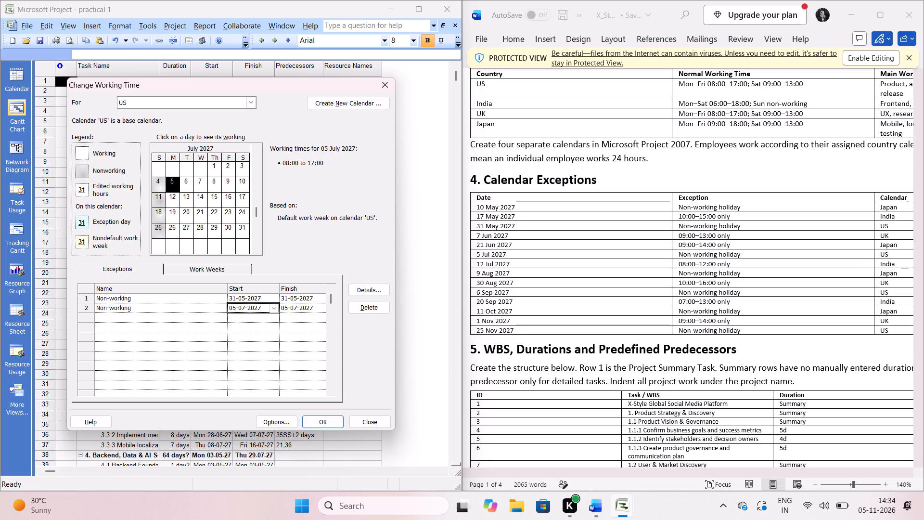
{"action": "left_click", "coordinate": [285, 310]}
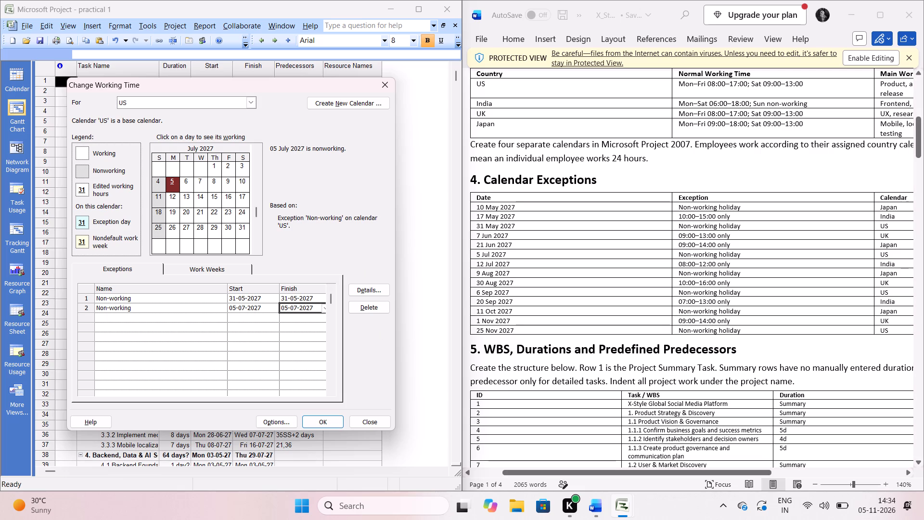
Switch to the India calendar, saving the US base calendar changes.
{"action": "left_click", "coordinate": [248, 101]}
{"action": "left_click", "coordinate": [192, 155]}
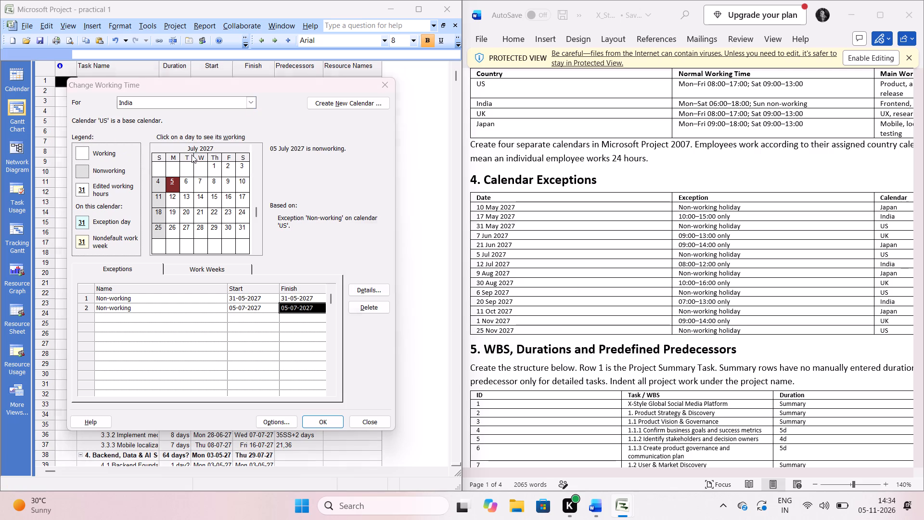
{"action": "left_click", "coordinate": [415, 282]}
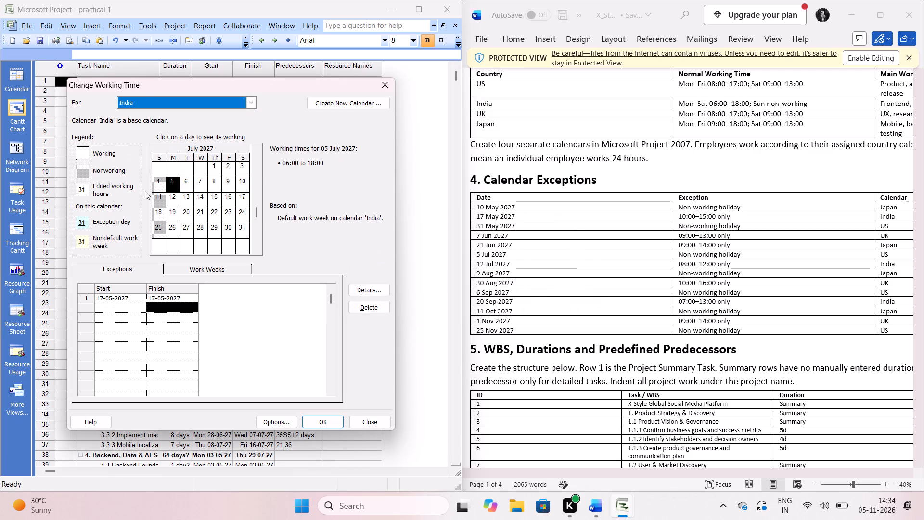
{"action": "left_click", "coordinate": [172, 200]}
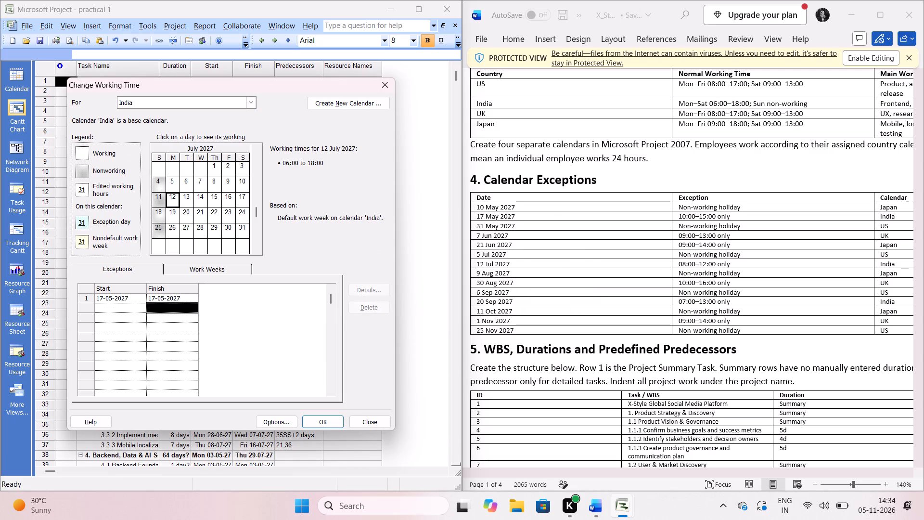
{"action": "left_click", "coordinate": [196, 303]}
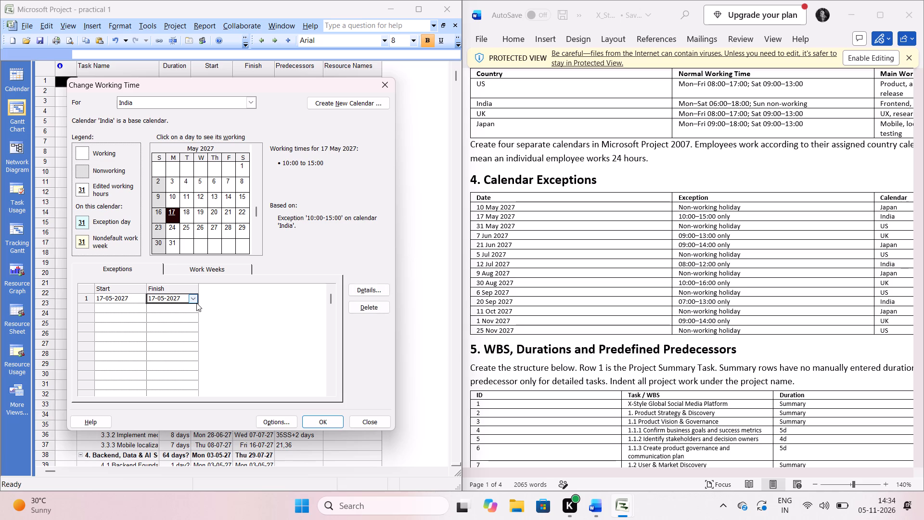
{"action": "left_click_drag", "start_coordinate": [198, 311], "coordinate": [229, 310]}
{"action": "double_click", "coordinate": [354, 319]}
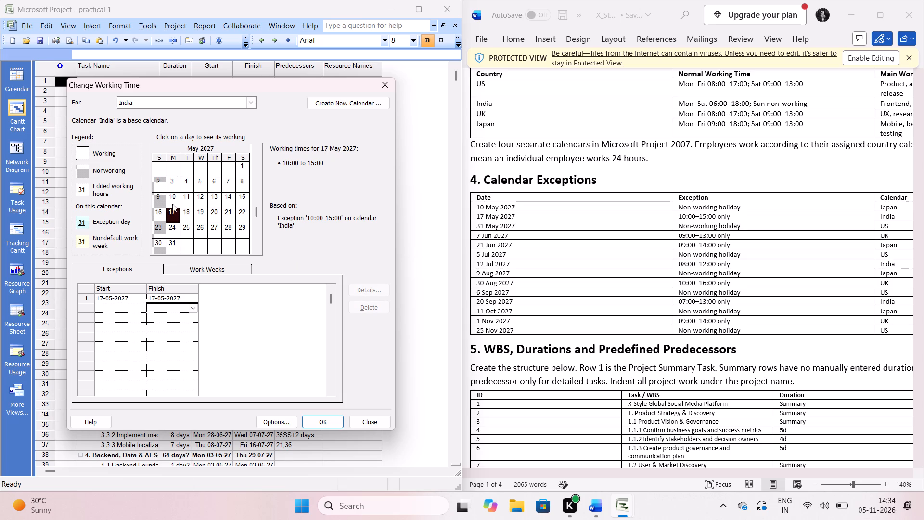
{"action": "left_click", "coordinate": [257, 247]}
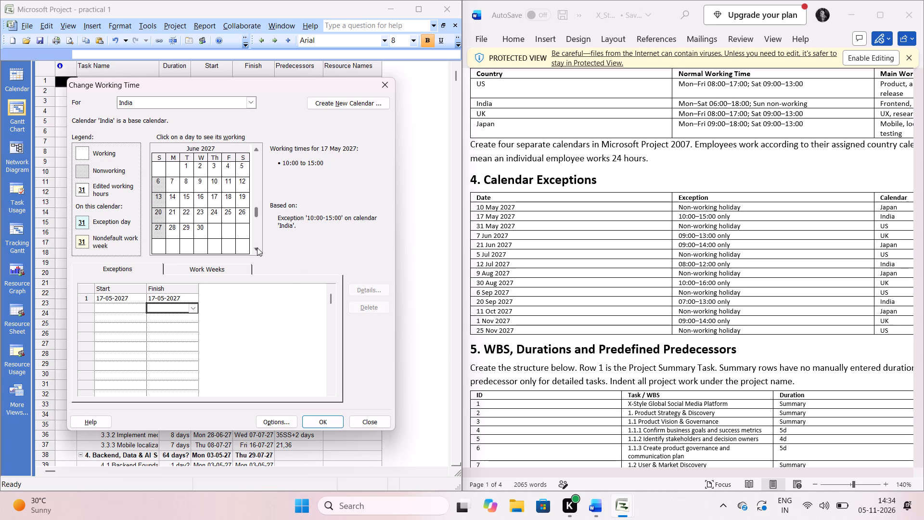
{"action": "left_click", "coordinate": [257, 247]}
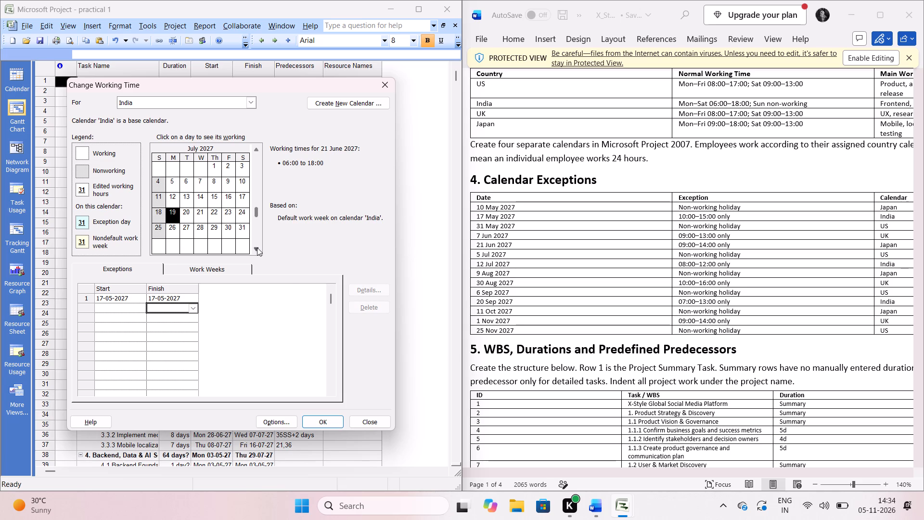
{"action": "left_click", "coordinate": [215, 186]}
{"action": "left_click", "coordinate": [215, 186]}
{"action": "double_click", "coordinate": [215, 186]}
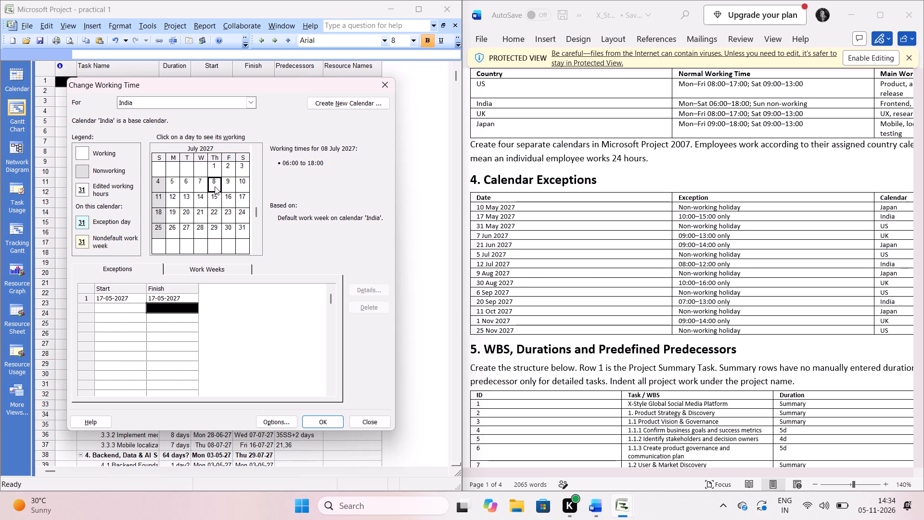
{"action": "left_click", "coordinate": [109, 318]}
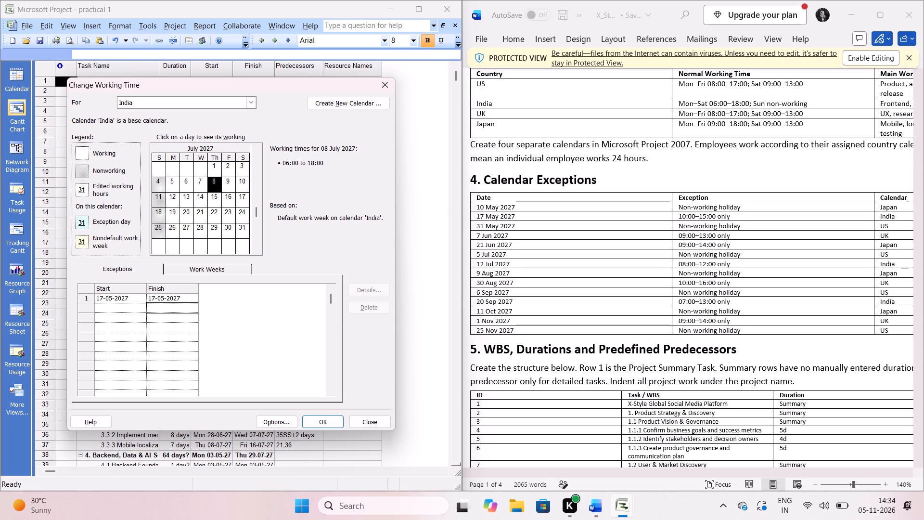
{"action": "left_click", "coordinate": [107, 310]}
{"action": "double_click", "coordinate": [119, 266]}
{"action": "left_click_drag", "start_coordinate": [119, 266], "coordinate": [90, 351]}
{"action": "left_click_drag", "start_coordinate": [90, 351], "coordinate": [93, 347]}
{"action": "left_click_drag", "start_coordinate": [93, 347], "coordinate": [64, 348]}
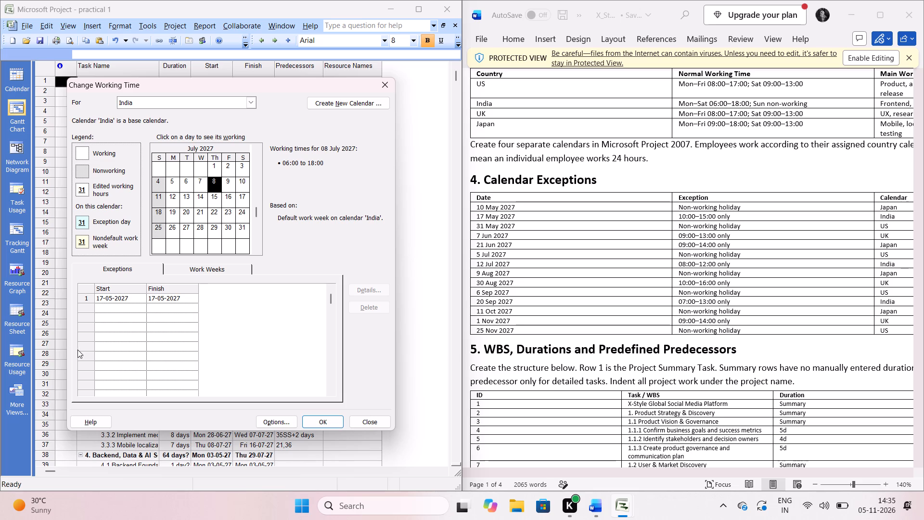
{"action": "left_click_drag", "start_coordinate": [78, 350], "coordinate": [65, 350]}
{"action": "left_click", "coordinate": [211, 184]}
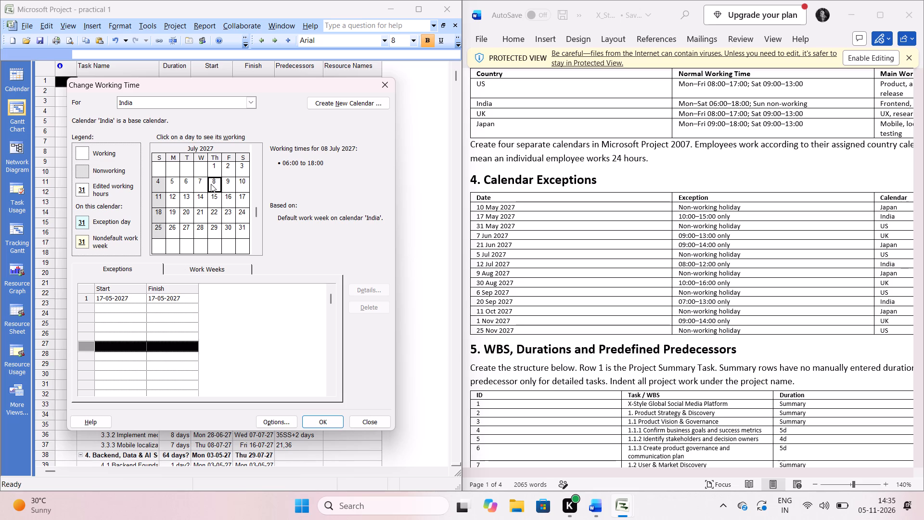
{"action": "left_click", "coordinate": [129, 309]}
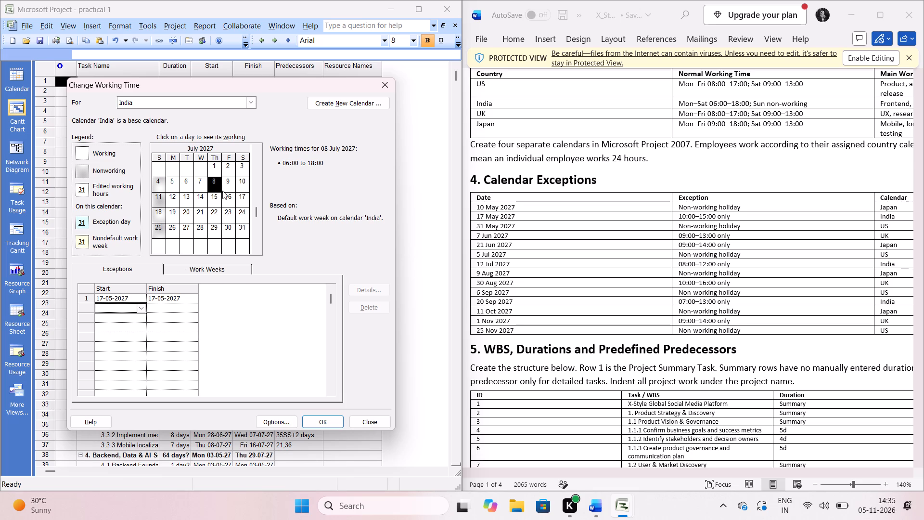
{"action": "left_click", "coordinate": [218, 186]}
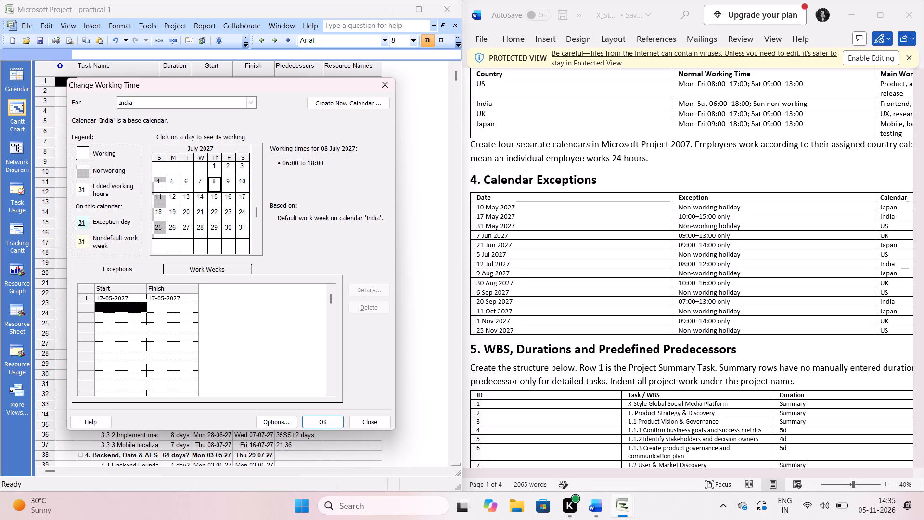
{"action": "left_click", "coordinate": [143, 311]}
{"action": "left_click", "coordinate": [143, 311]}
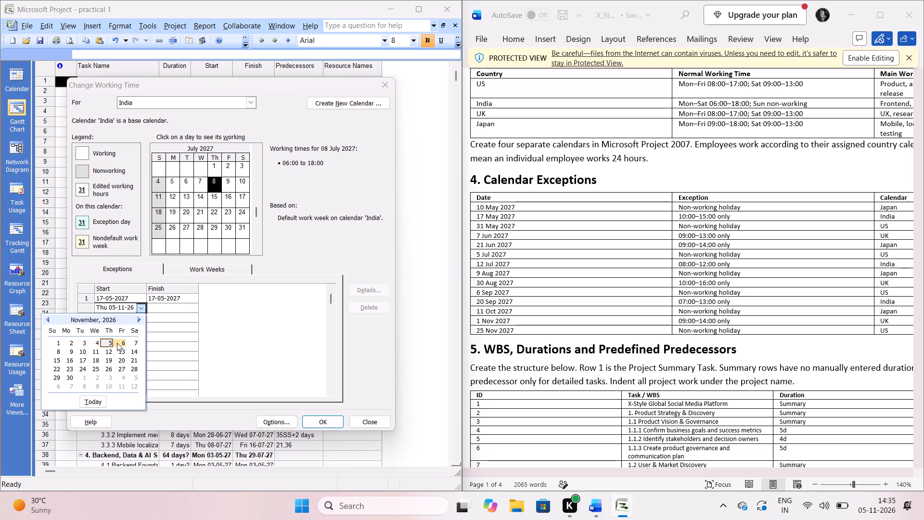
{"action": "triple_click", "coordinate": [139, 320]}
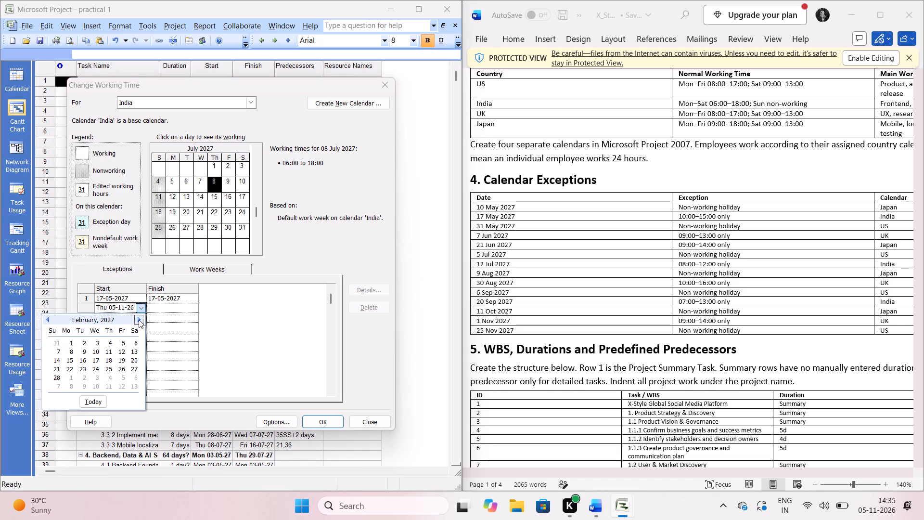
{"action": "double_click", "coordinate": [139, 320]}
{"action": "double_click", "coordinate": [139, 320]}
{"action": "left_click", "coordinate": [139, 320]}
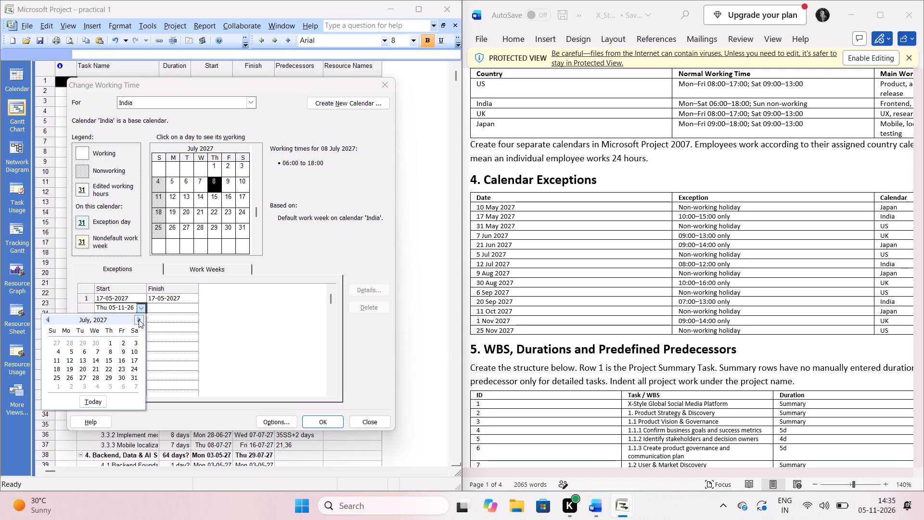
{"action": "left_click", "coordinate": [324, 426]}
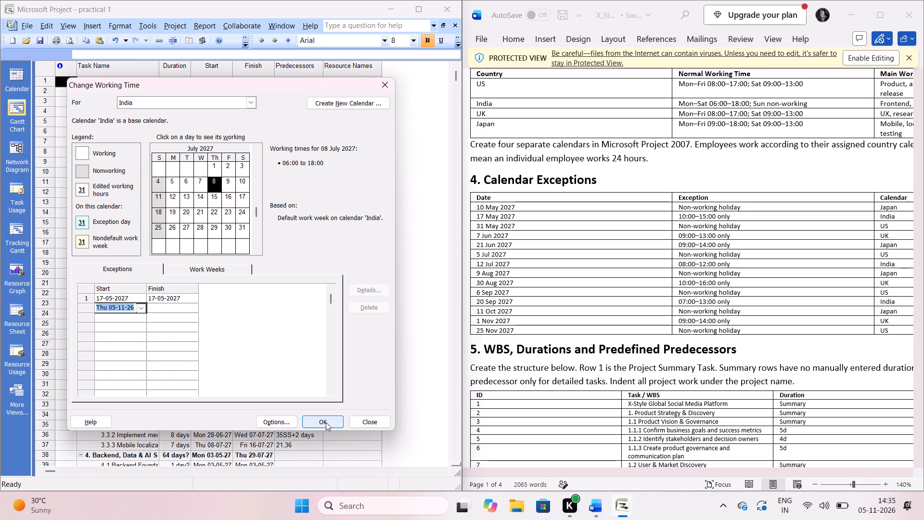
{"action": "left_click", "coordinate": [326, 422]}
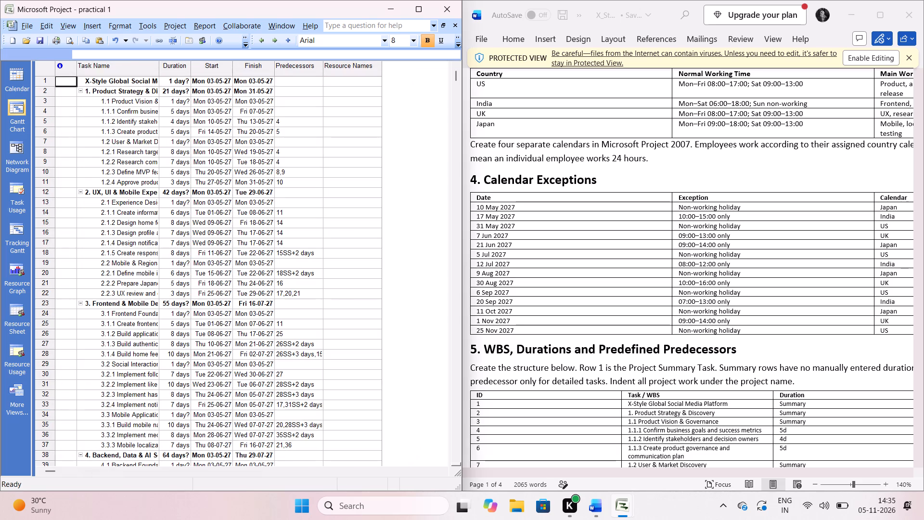
Reopen the working time settings and select the India calendar.
{"action": "left_click", "coordinate": [153, 27]}
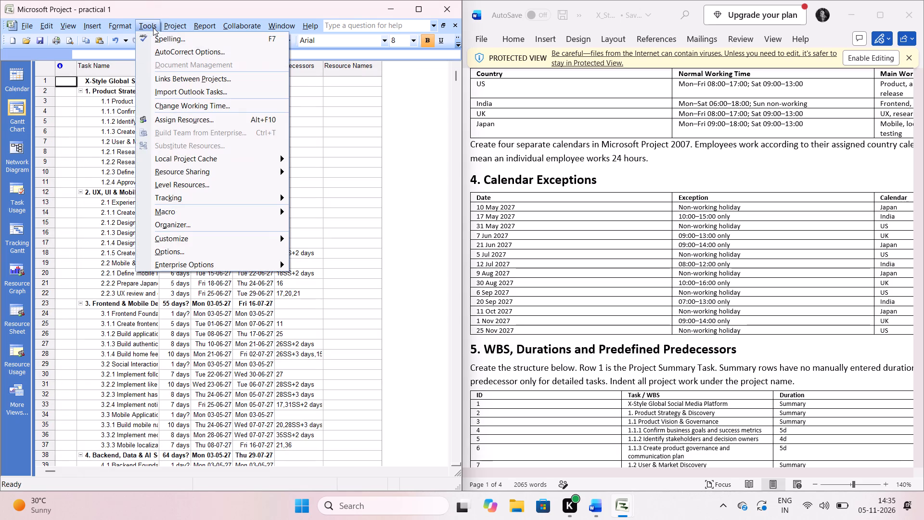
{"action": "left_click", "coordinate": [182, 104]}
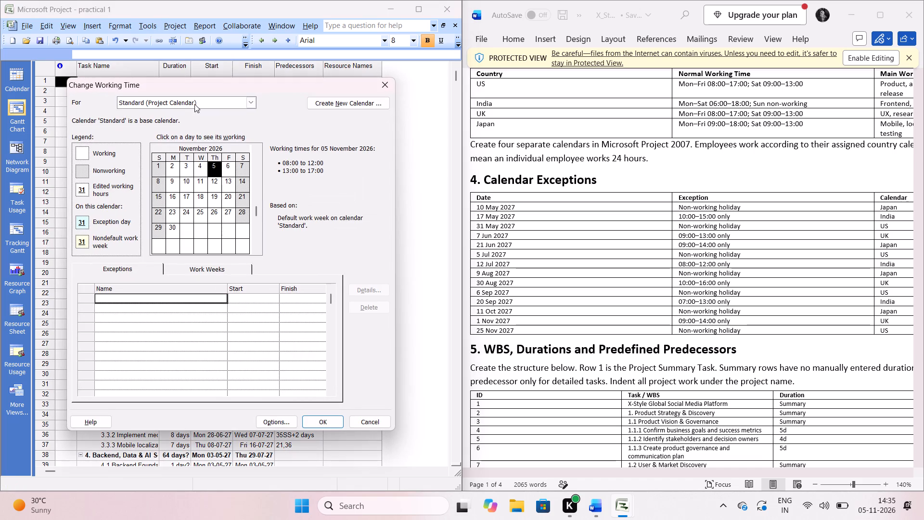
{"action": "left_click_drag", "start_coordinate": [216, 104], "coordinate": [175, 152]}
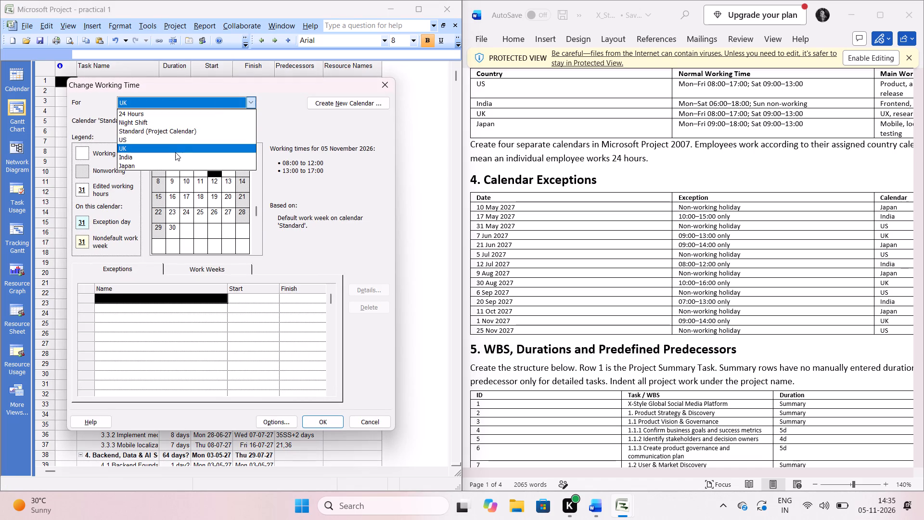
{"action": "left_click_drag", "start_coordinate": [175, 152], "coordinate": [174, 156]}
{"action": "left_click", "coordinate": [174, 156]}
{"action": "left_click", "coordinate": [212, 111]}
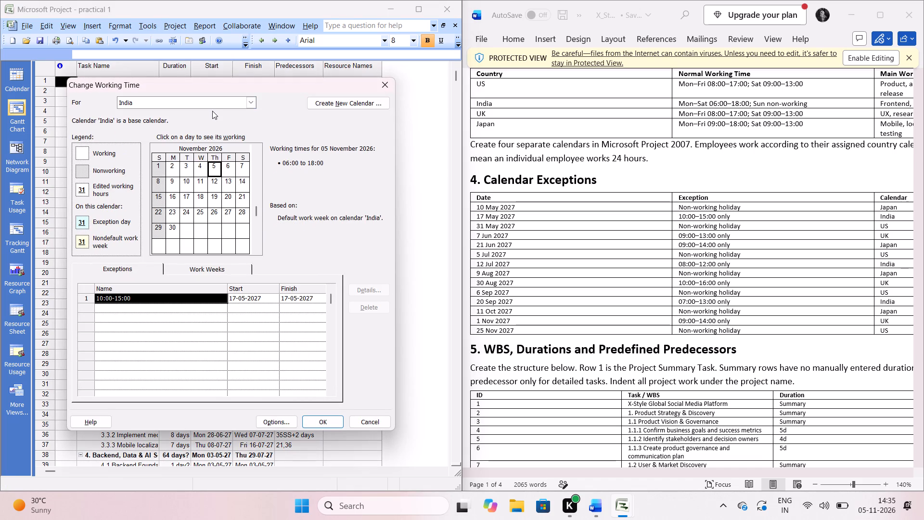
Add a second exception named 'Working timings' on 12 July 2027 to the India calendar.
{"action": "left_click", "coordinate": [141, 306]}
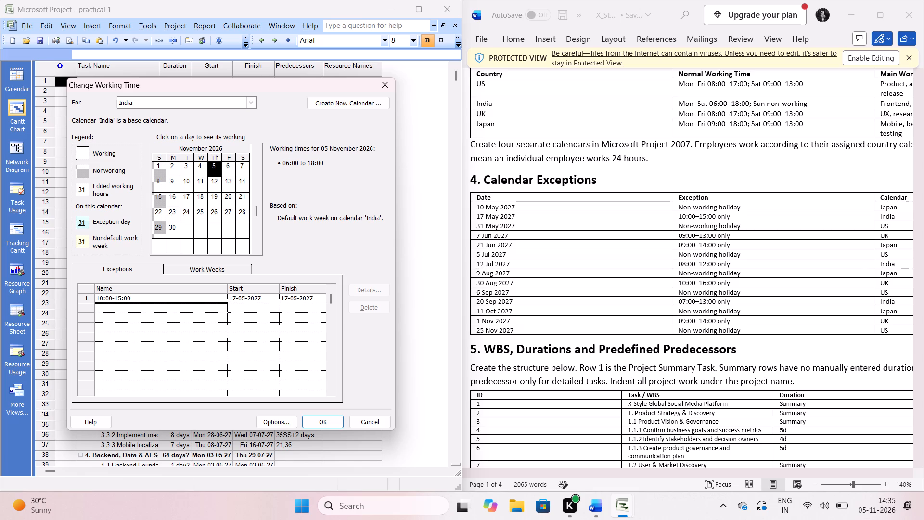
{"action": "triple_click", "coordinate": [257, 252]}
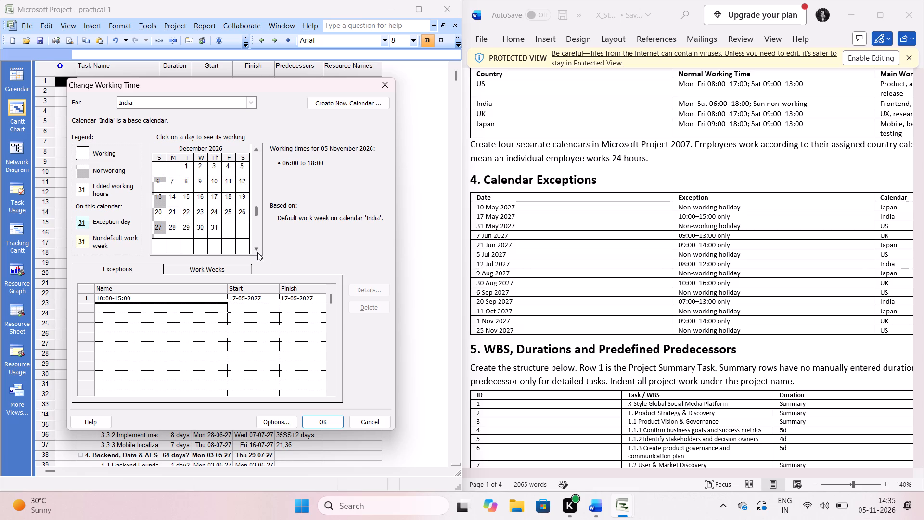
{"action": "double_click", "coordinate": [257, 252]}
{"action": "left_click", "coordinate": [257, 252]}
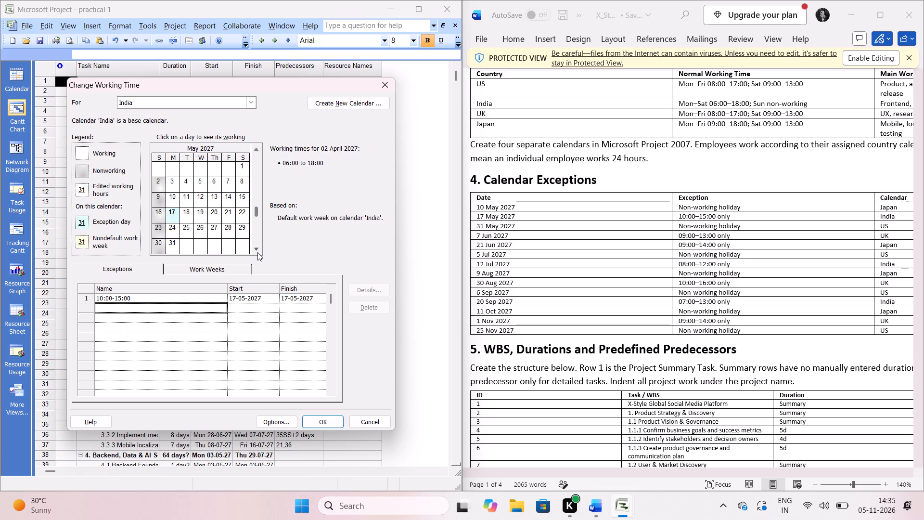
{"action": "left_click", "coordinate": [257, 252]}
{"action": "left_click", "coordinate": [257, 252]}
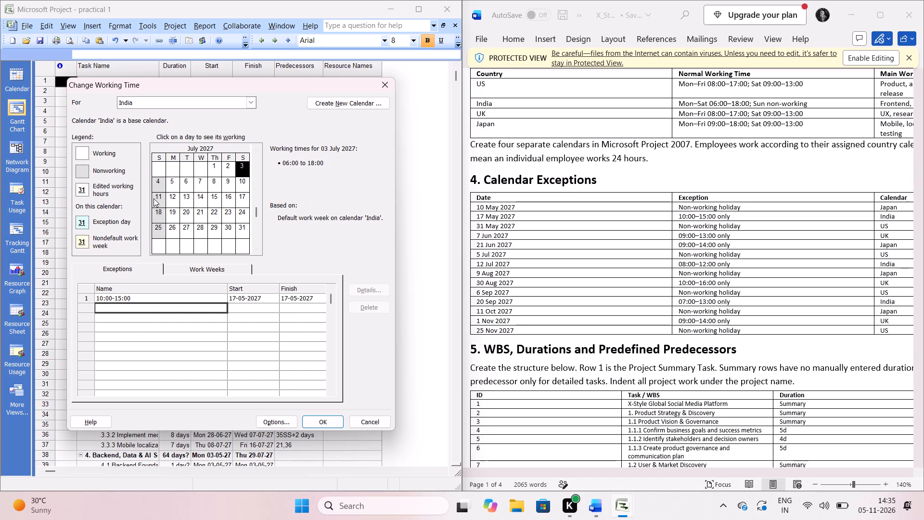
{"action": "left_click", "coordinate": [168, 196]}
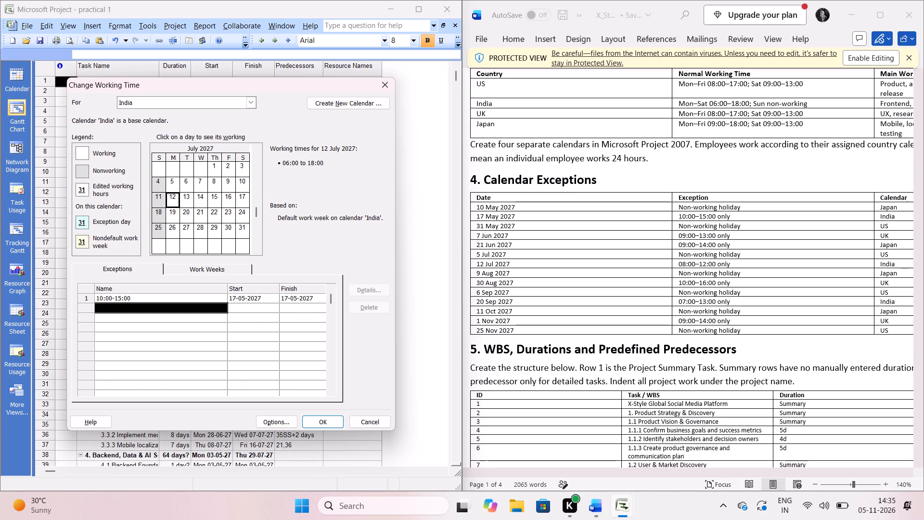
{"action": "key", "text": "BackSpace"}
{"action": "key", "text": "BackSpace"}
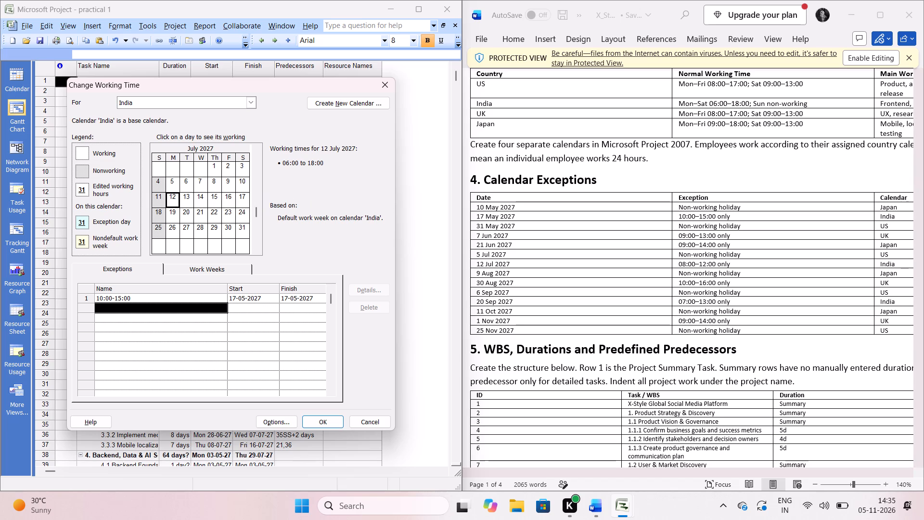
{"action": "key", "text": "w"}
{"action": "left_click", "coordinate": [132, 312]}
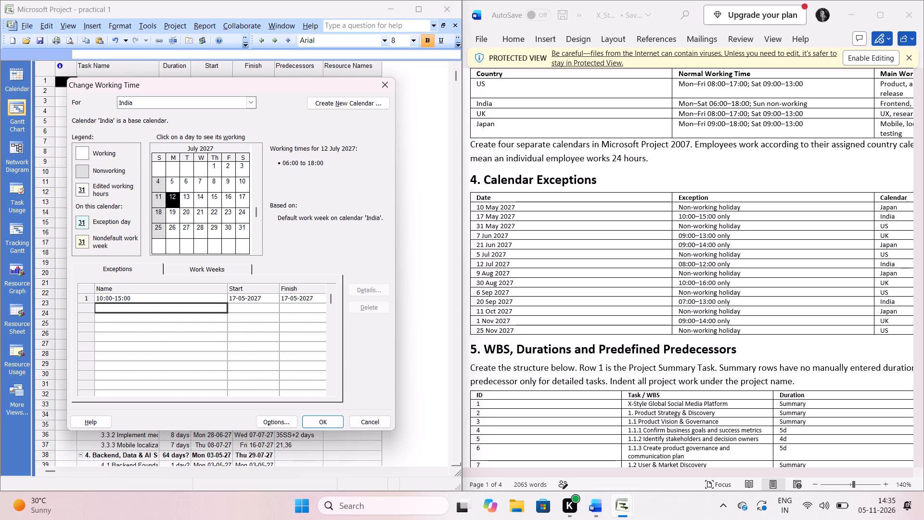
{"action": "key", "text": "w"}
{"action": "type", "text": "orking tim"}
{"action": "type", "text": "ings"}
{"action": "key", "text": "Return"}
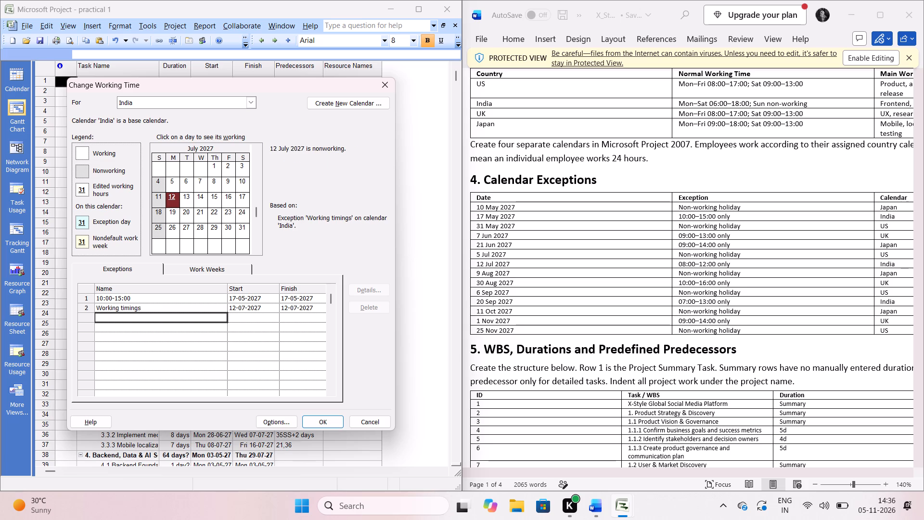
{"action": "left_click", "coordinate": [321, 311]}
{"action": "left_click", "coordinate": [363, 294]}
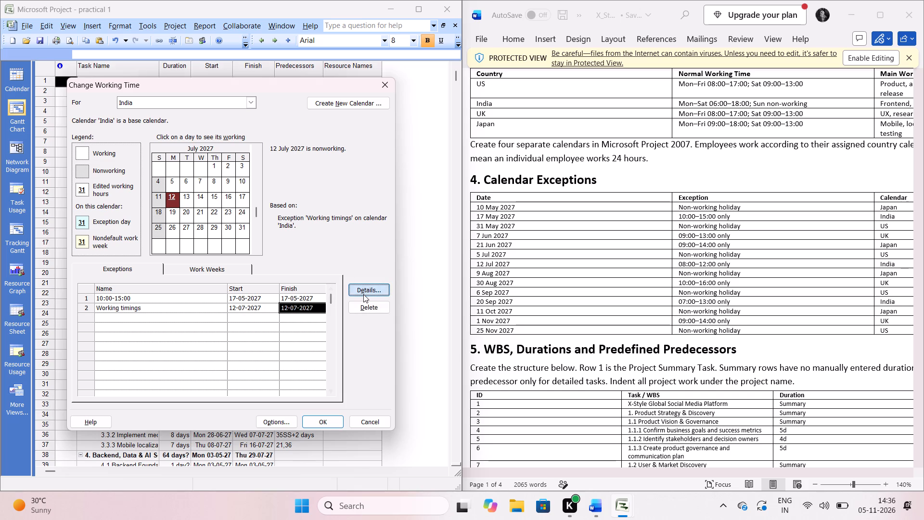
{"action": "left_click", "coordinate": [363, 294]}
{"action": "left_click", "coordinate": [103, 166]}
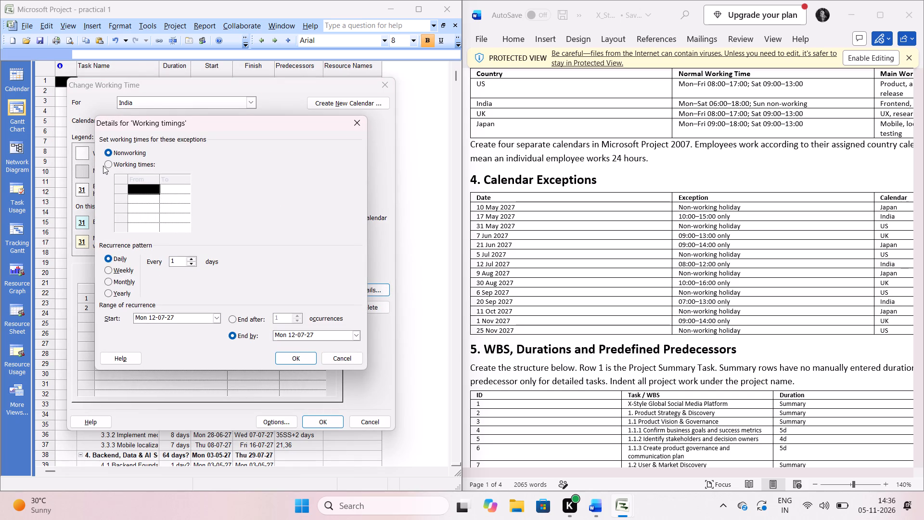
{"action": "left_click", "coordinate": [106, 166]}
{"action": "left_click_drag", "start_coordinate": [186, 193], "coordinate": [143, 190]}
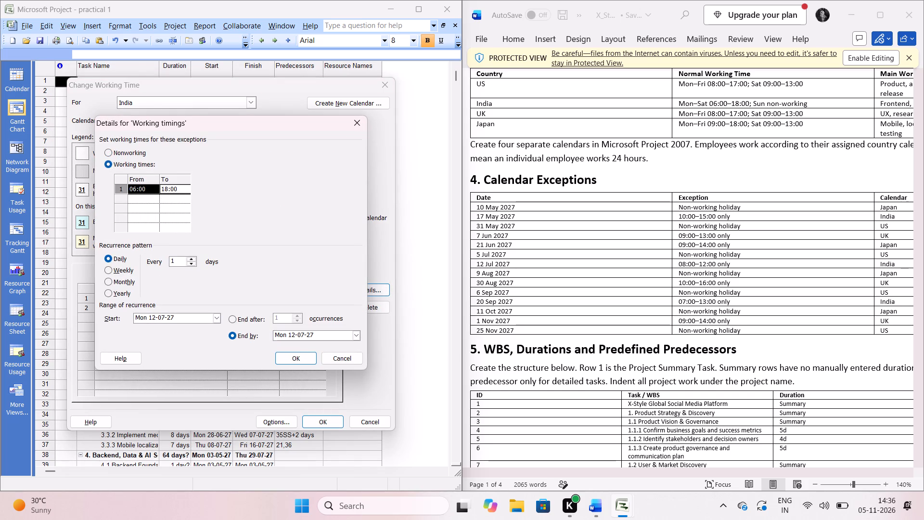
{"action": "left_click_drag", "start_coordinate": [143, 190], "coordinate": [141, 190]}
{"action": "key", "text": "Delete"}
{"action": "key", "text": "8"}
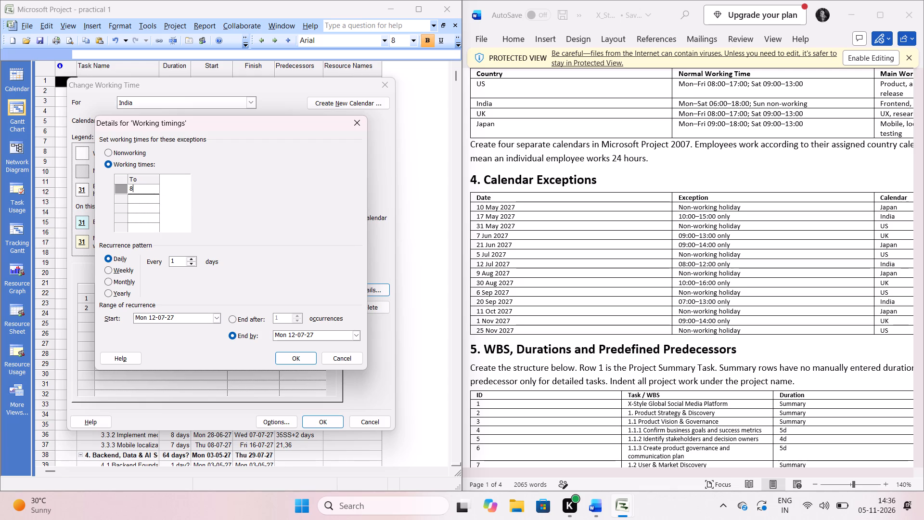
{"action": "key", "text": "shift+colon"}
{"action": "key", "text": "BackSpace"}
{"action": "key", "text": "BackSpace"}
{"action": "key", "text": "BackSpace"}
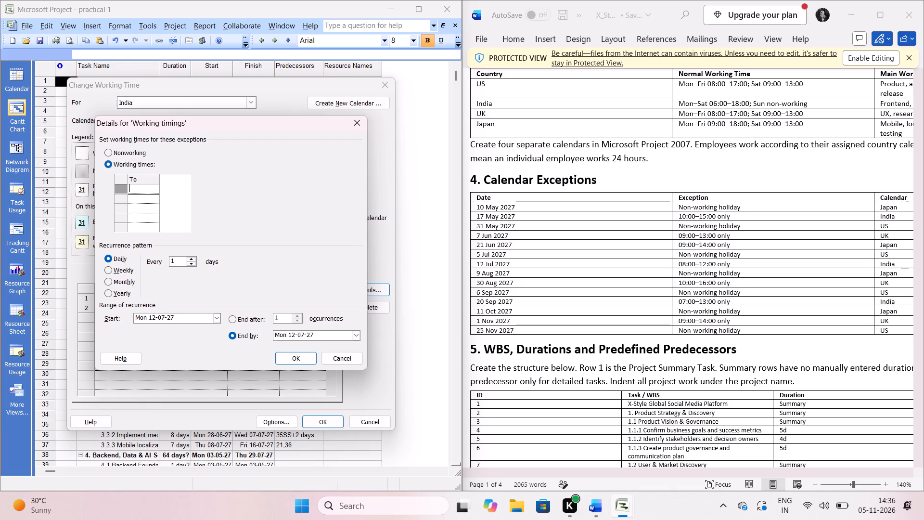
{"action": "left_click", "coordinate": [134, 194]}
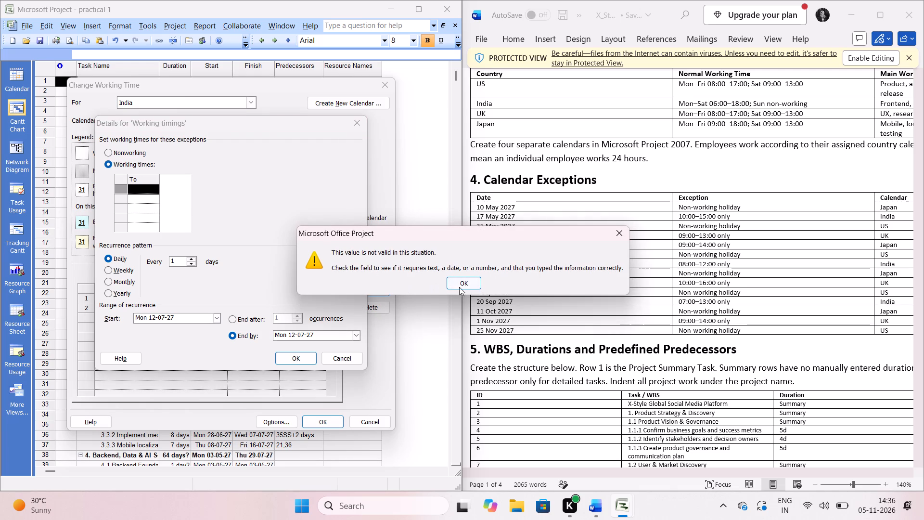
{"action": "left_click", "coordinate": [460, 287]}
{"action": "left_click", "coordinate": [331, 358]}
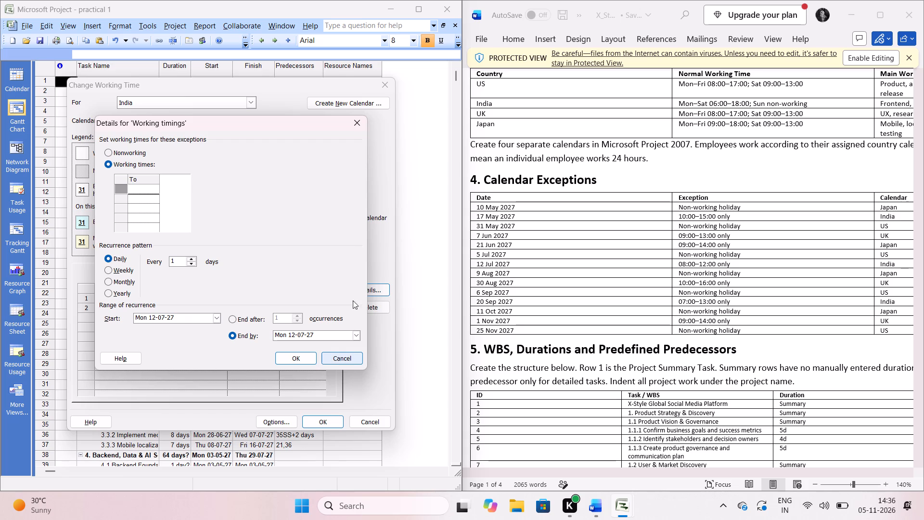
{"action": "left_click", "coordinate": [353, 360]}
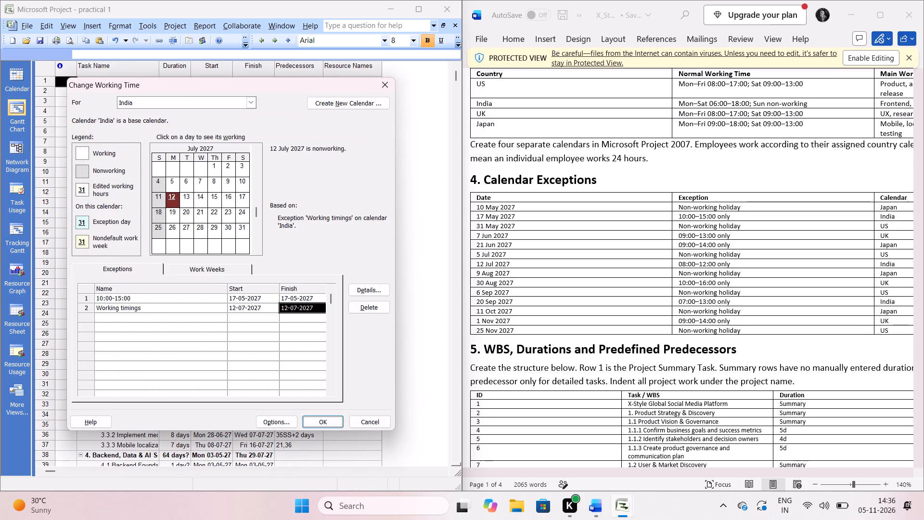
Set the India calendar's 12 July 2027 'Working timings' exception to working times of 8:00 to 12:00.
{"action": "left_click", "coordinate": [301, 307]}
{"action": "left_click", "coordinate": [376, 291]}
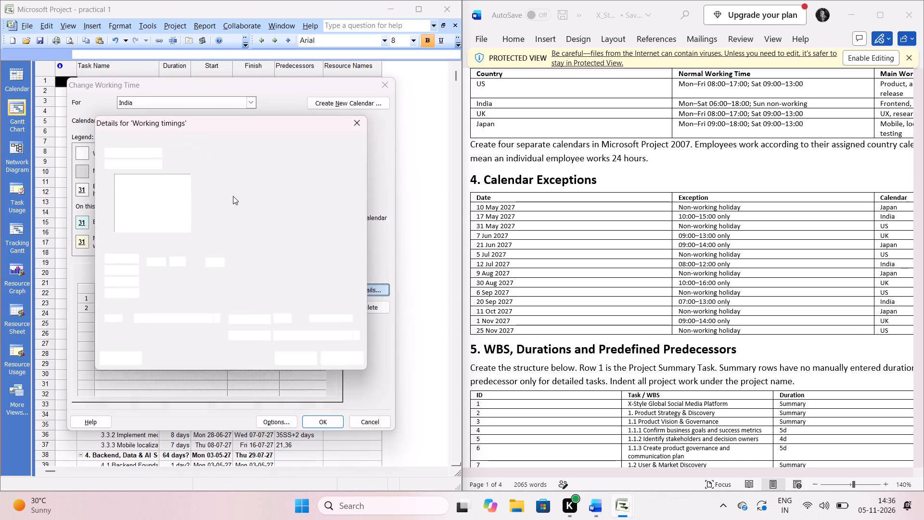
{"action": "left_click", "coordinate": [127, 166]}
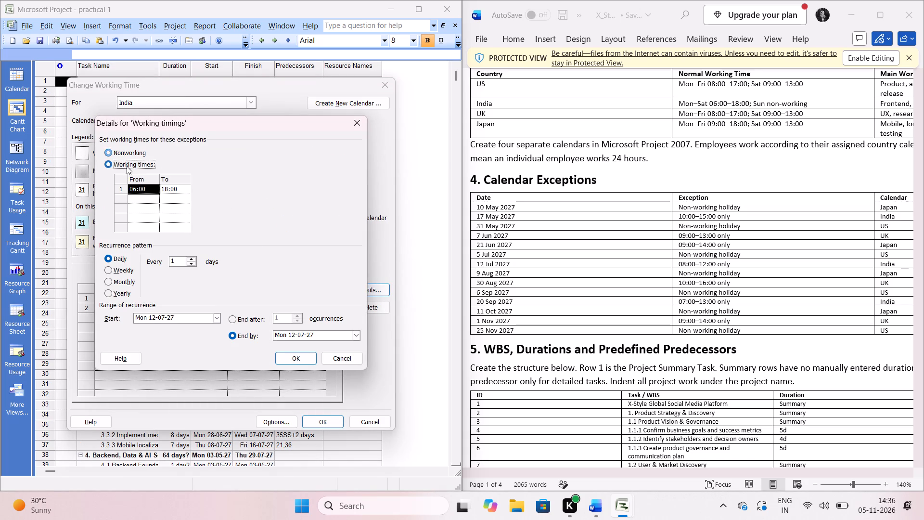
{"action": "left_click_drag", "start_coordinate": [190, 191], "coordinate": [140, 186]}
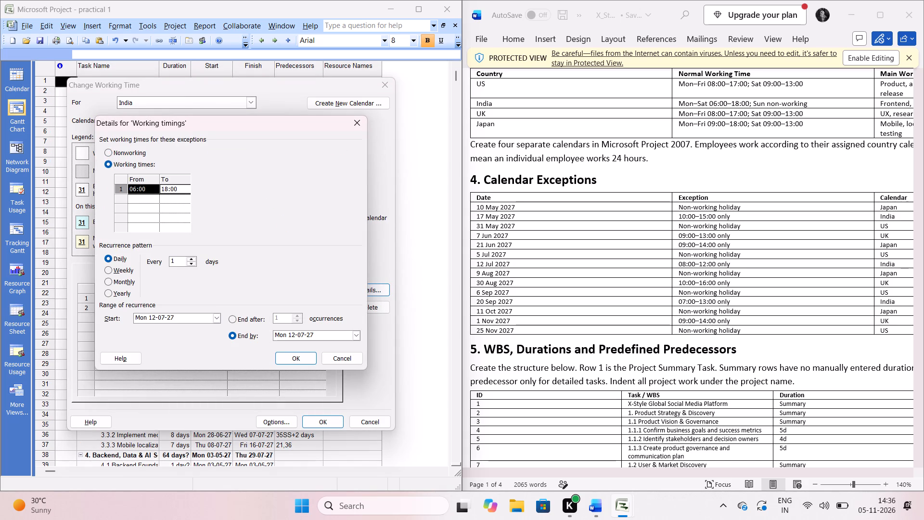
{"action": "key", "text": "Delete"}
{"action": "left_click", "coordinate": [140, 186]}
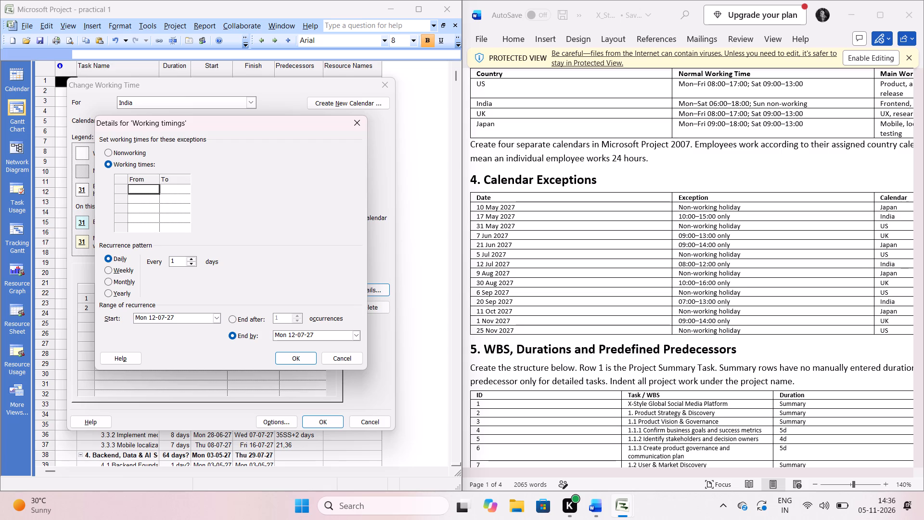
{"action": "key", "text": "8"}
{"action": "type", "text": ":00"}
{"action": "key", "text": "Right"}
{"action": "key", "text": "BackSpace"}
{"action": "type", "text": "12:00"}
{"action": "key", "text": "Return"}
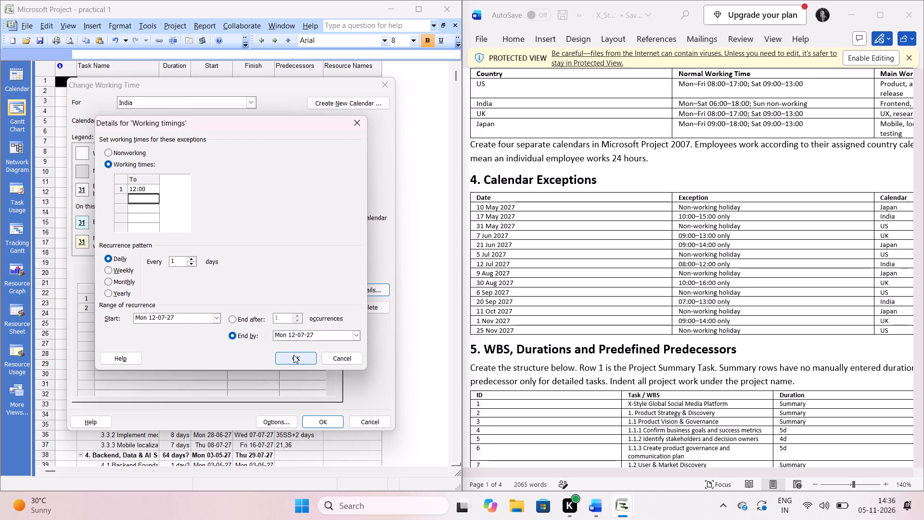
{"action": "left_click", "coordinate": [294, 355]}
{"action": "left_click", "coordinate": [174, 192]}
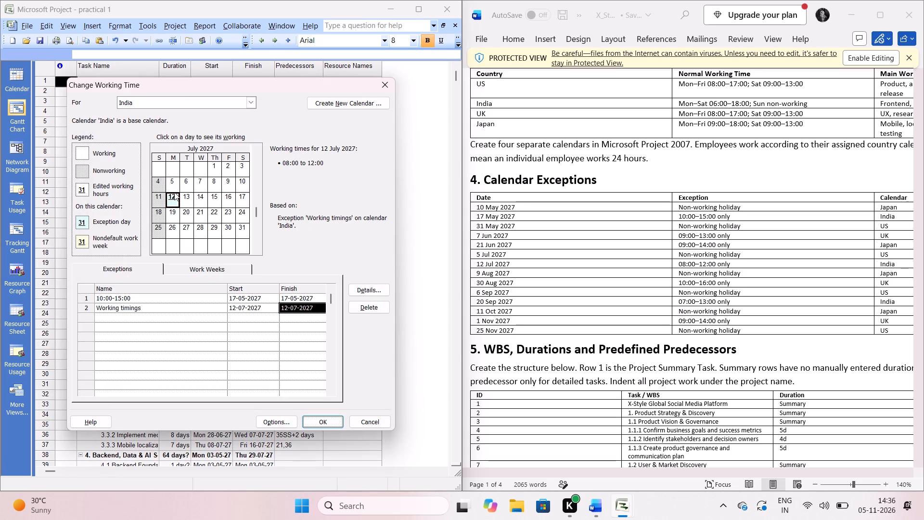
{"action": "left_click", "coordinate": [204, 189]}
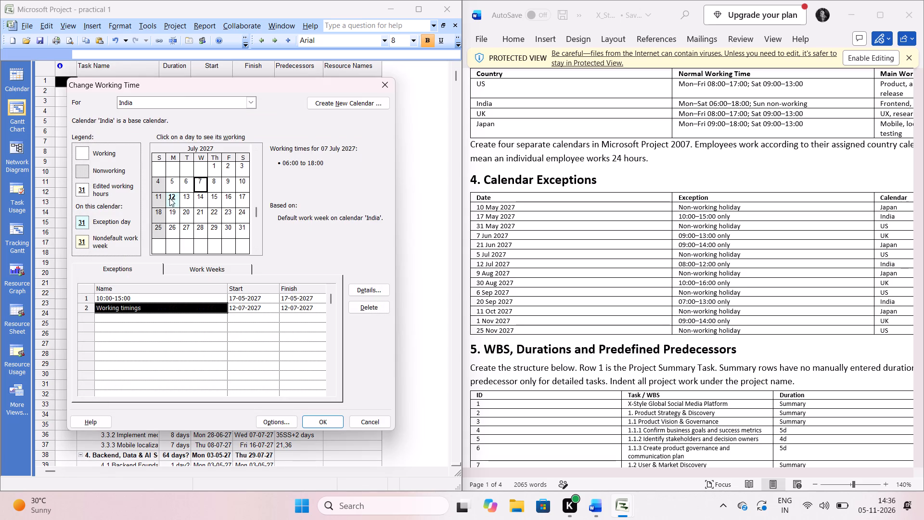
{"action": "left_click", "coordinate": [169, 203]}
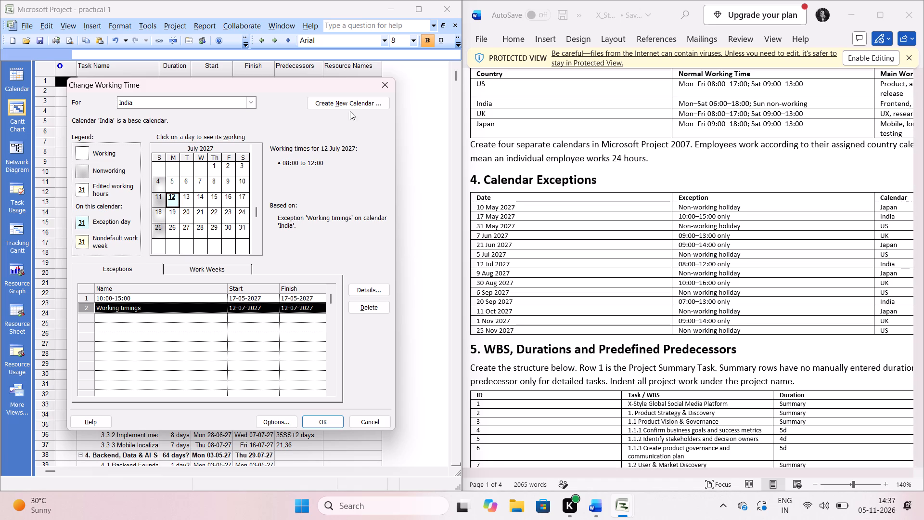
Switch to the Japan calendar, saving the India base calendar changes.
{"action": "left_click", "coordinate": [256, 104]}
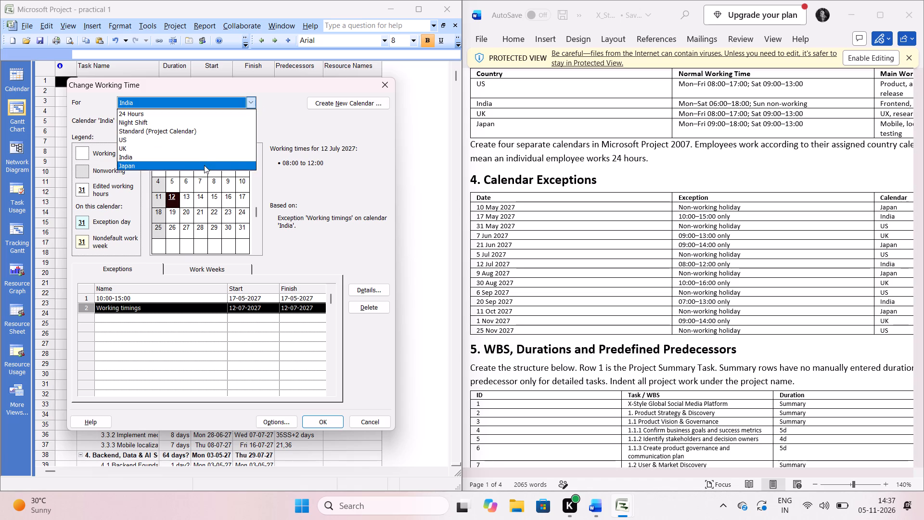
{"action": "left_click", "coordinate": [204, 165]}
{"action": "left_click", "coordinate": [431, 285]}
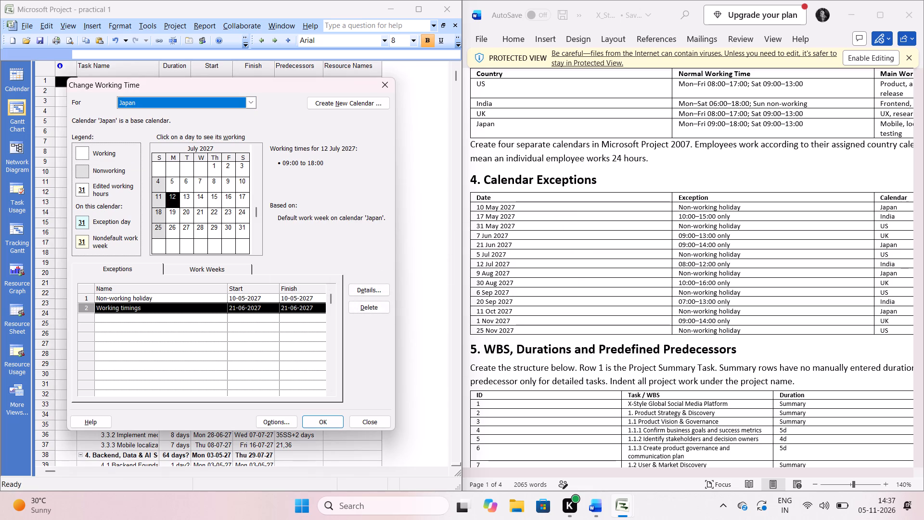
Add a third exception named 'Non-working holiday' on 9 August 2027 to the Japan calendar.
{"action": "left_click", "coordinate": [255, 248]}
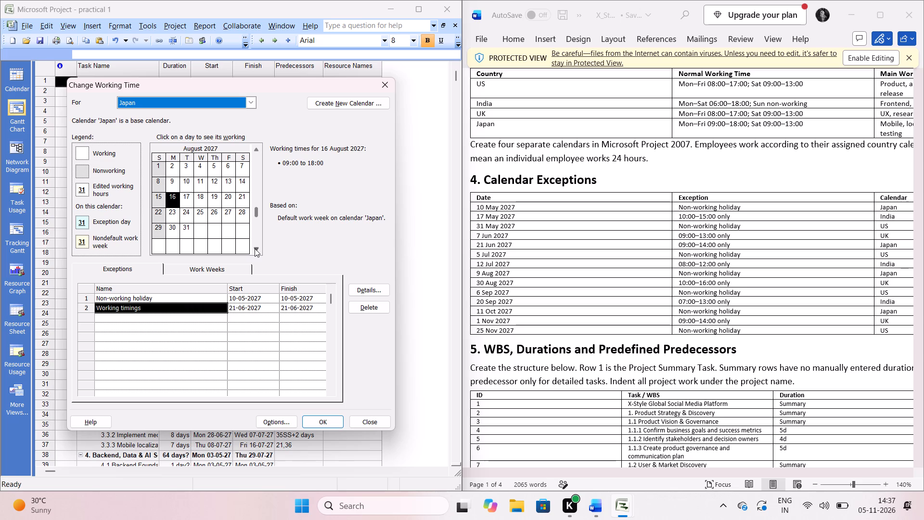
{"action": "left_click", "coordinate": [168, 186]}
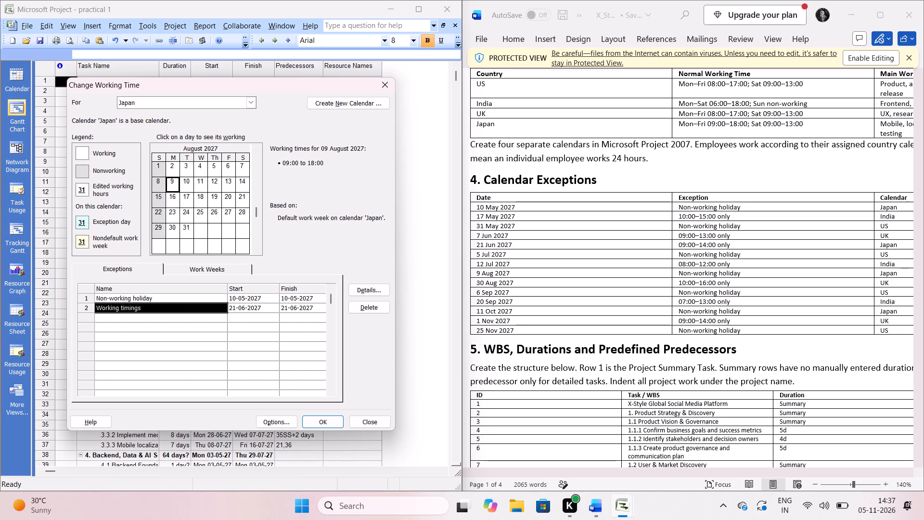
{"action": "left_click", "coordinate": [154, 319]}
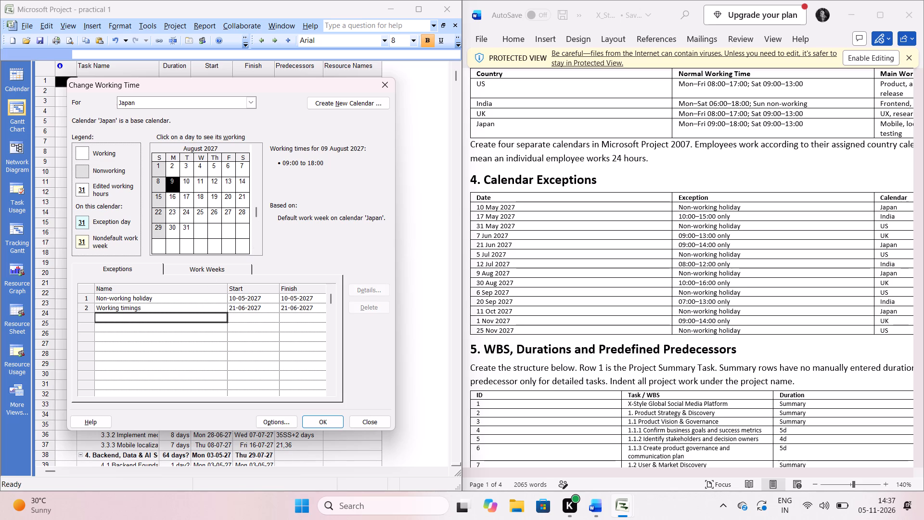
{"action": "type", "text": "on"}
{"action": "type", "text": "-working holiday"}
{"action": "key", "text": "Return"}
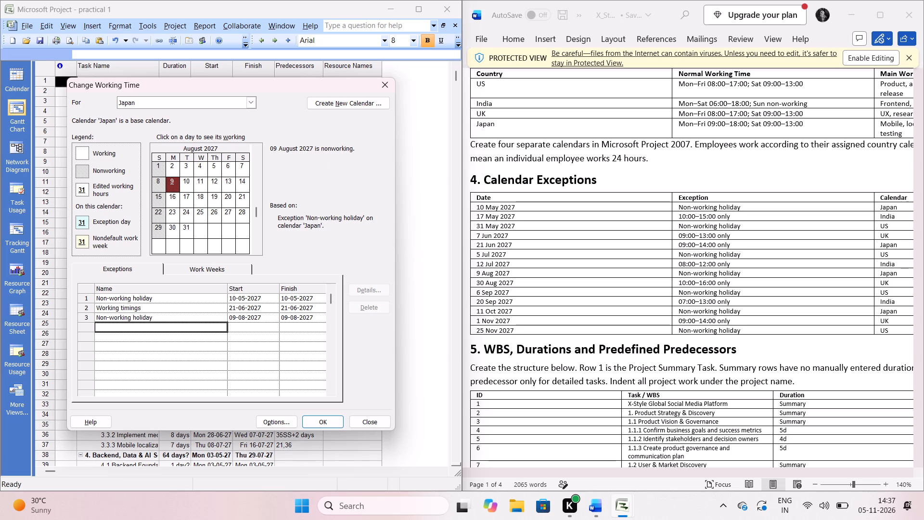
{"action": "left_click", "coordinate": [257, 318]}
{"action": "left_click", "coordinate": [294, 316]}
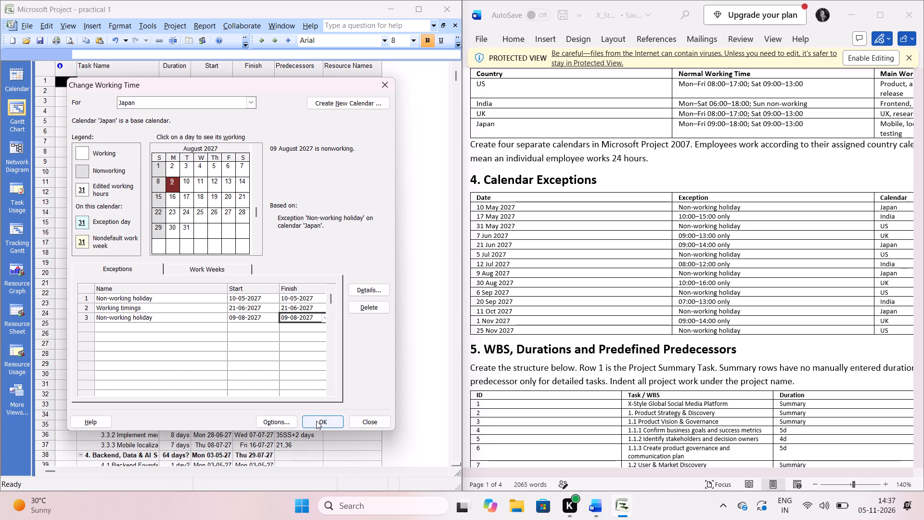
Switch to the UK calendar, saving the Japan base calendar changes.
{"action": "left_click", "coordinate": [190, 102]}
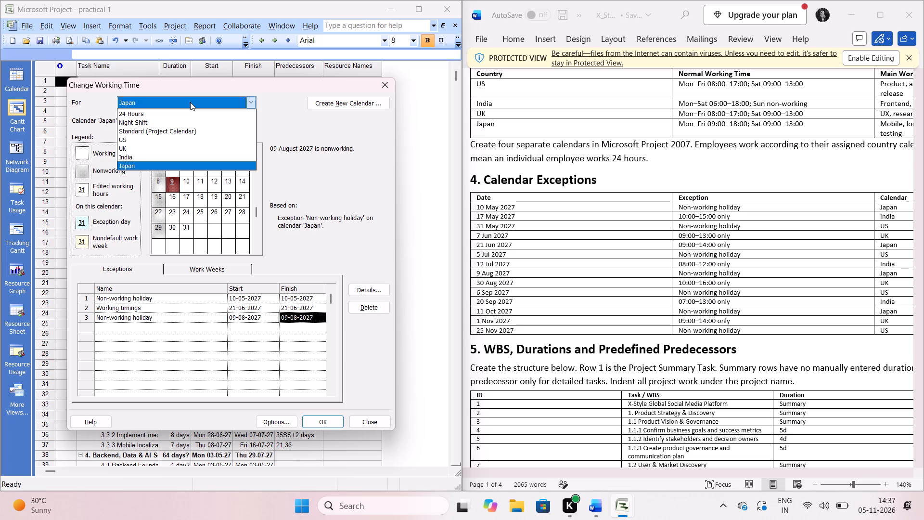
{"action": "left_click", "coordinate": [168, 152]}
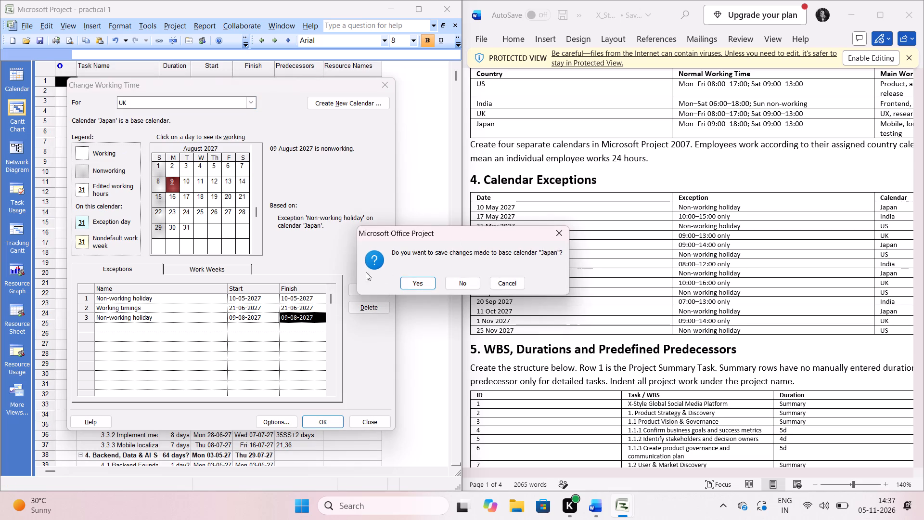
{"action": "left_click", "coordinate": [413, 283]}
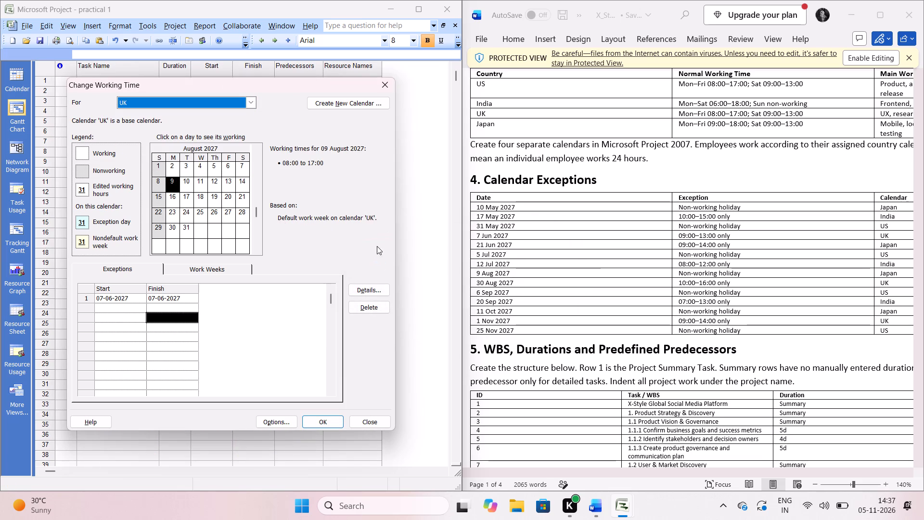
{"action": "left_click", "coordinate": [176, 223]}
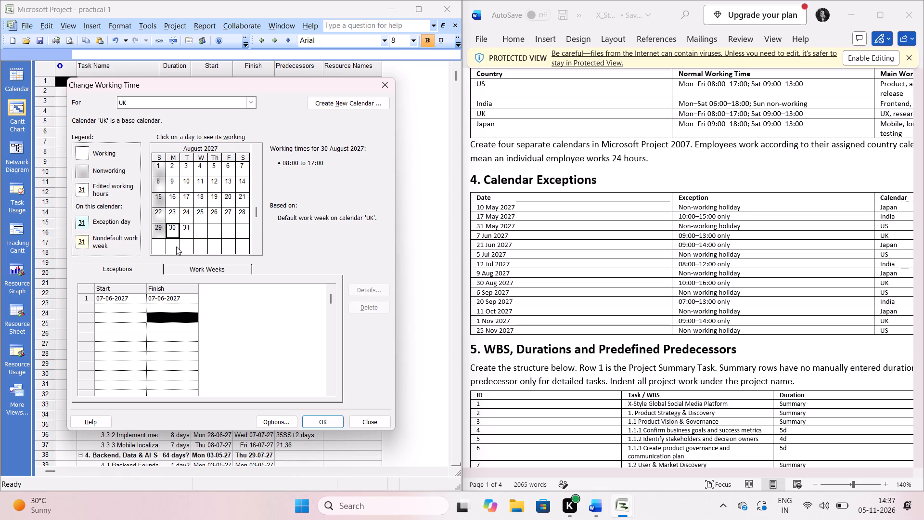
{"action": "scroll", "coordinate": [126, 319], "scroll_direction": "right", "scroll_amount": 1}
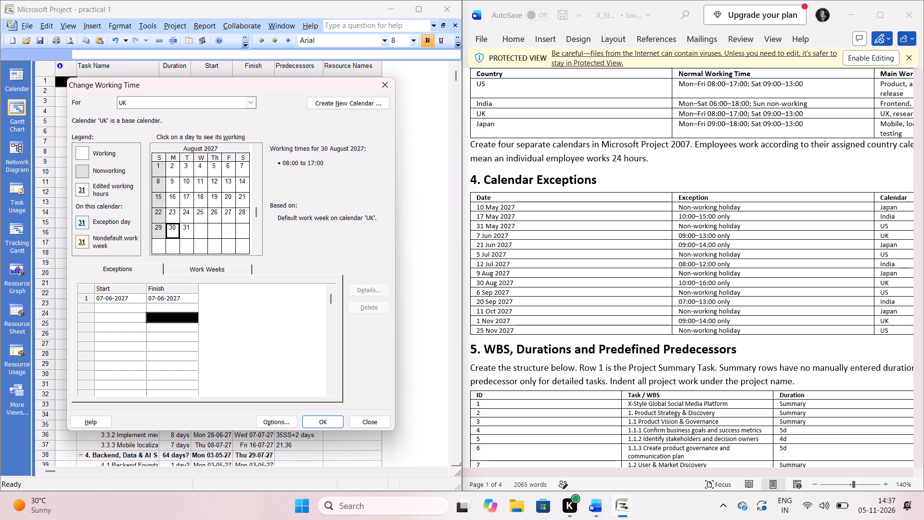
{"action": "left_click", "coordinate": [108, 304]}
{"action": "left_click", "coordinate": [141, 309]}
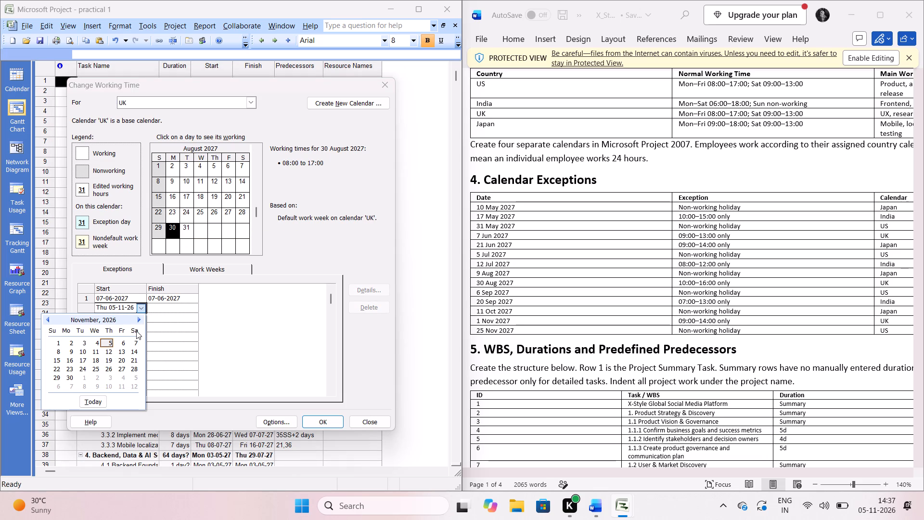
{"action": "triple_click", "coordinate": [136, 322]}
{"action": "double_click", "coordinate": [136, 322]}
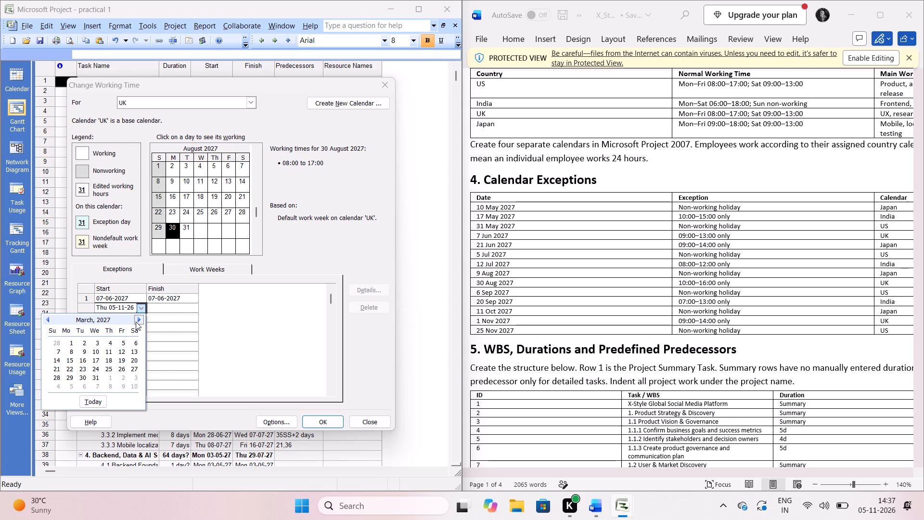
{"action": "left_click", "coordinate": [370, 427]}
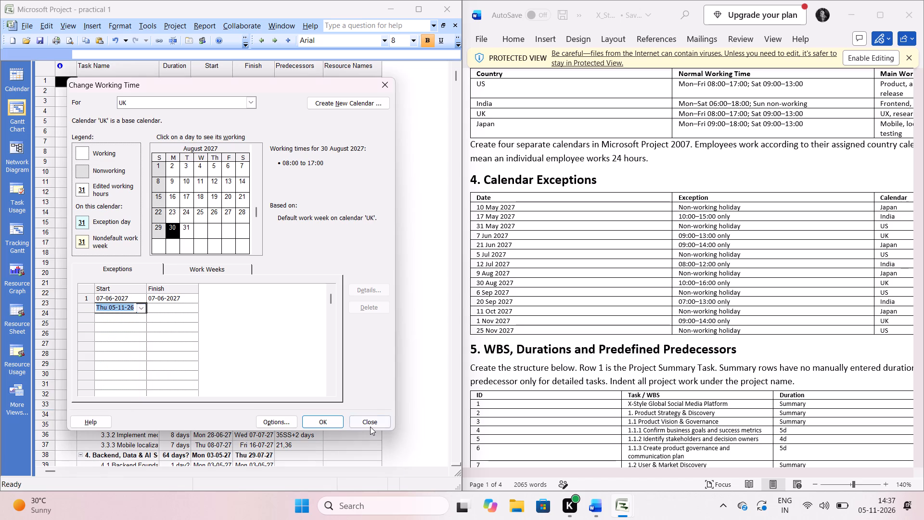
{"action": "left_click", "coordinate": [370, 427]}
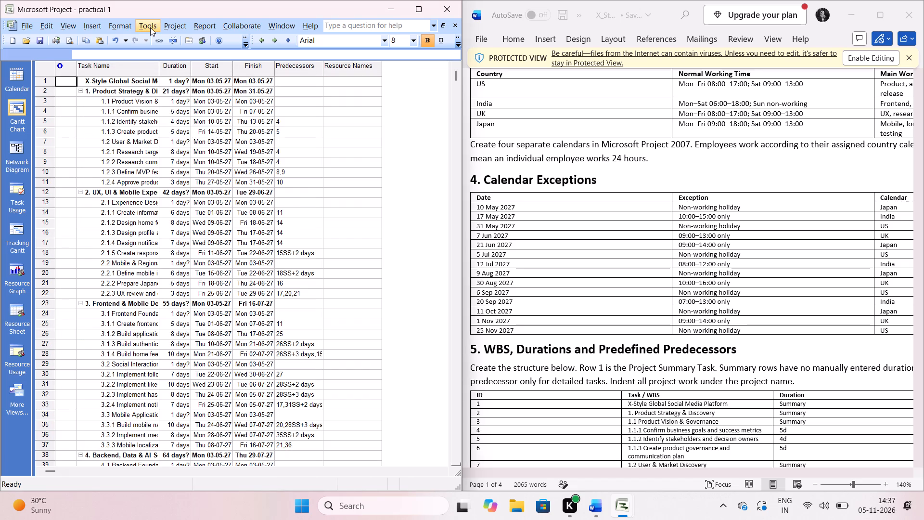
Add a second exception named 'Working timings' to the UK base calendar's working time exceptions.
{"action": "left_click", "coordinate": [150, 27]}
{"action": "left_click", "coordinate": [177, 109]}
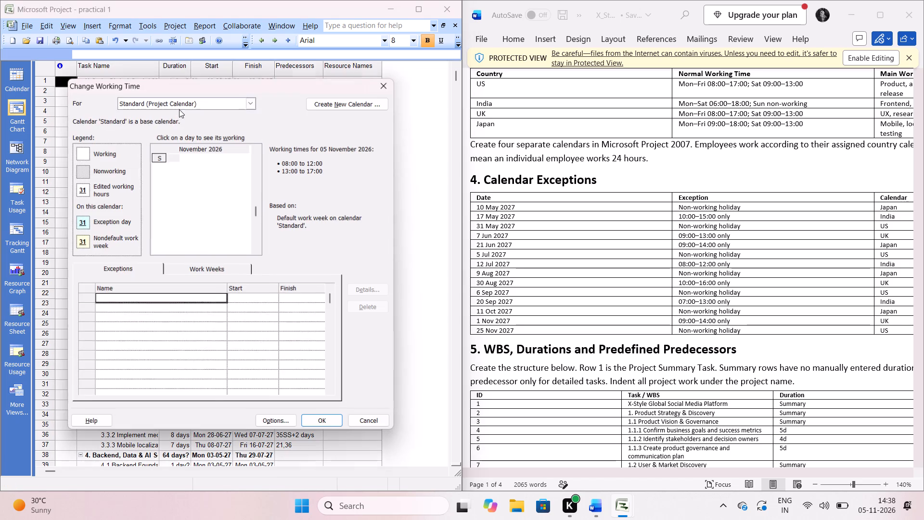
{"action": "left_click", "coordinate": [186, 109]}
{"action": "left_click", "coordinate": [185, 105]}
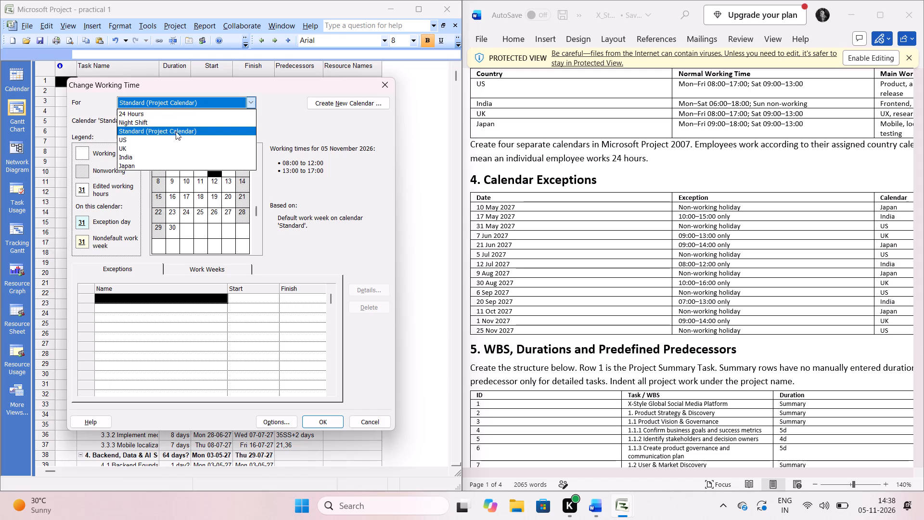
{"action": "left_click", "coordinate": [157, 152]}
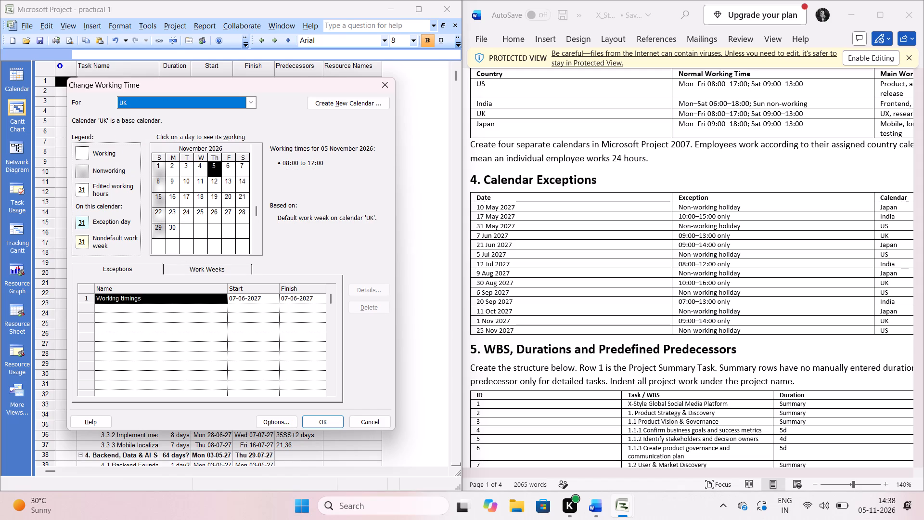
{"action": "left_click", "coordinate": [124, 307]}
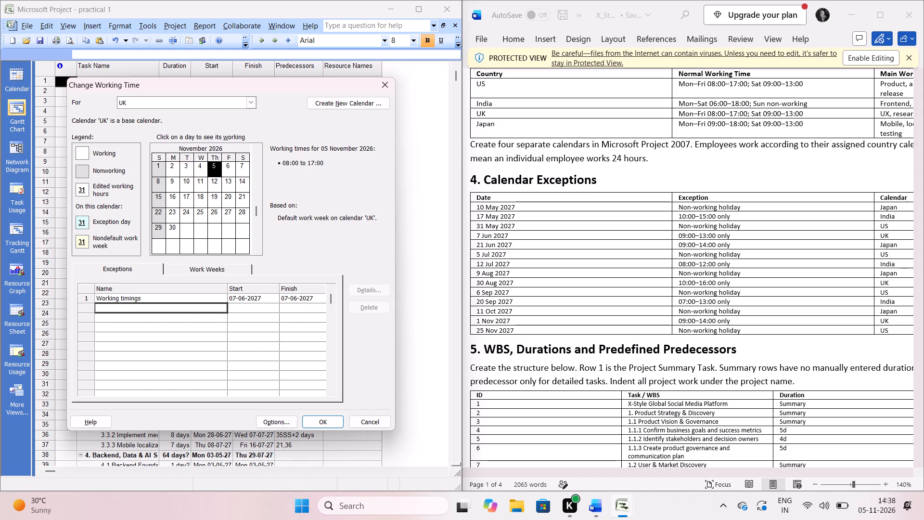
{"action": "key", "text": "w"}
{"action": "type", "text": "orking timings"}
{"action": "key", "text": "Return"}
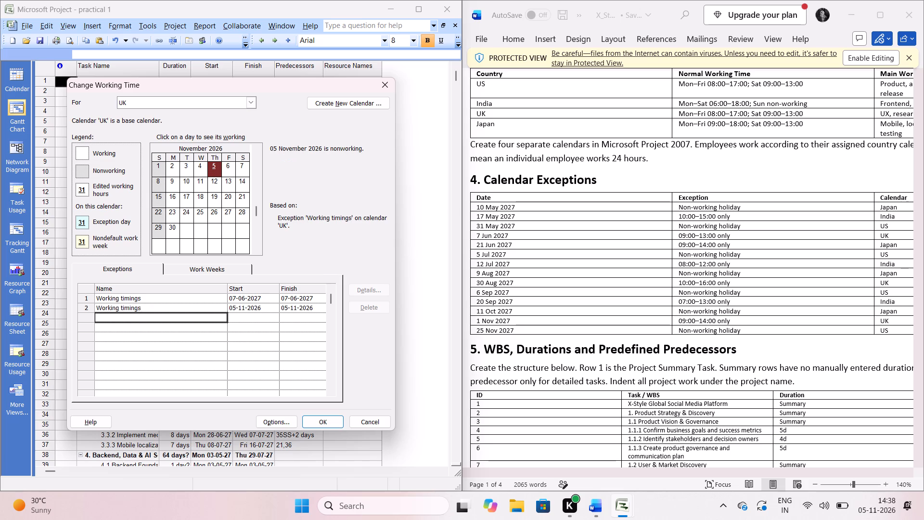
Set the start date of the UK calendar's second 'Working timings' exception to 30 August 2027.
{"action": "left_click", "coordinate": [170, 226]}
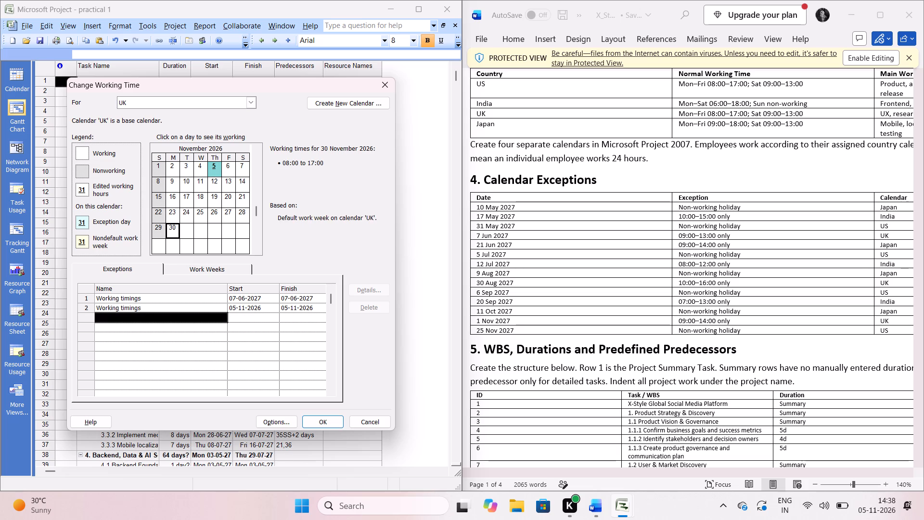
{"action": "left_click", "coordinate": [242, 311]}
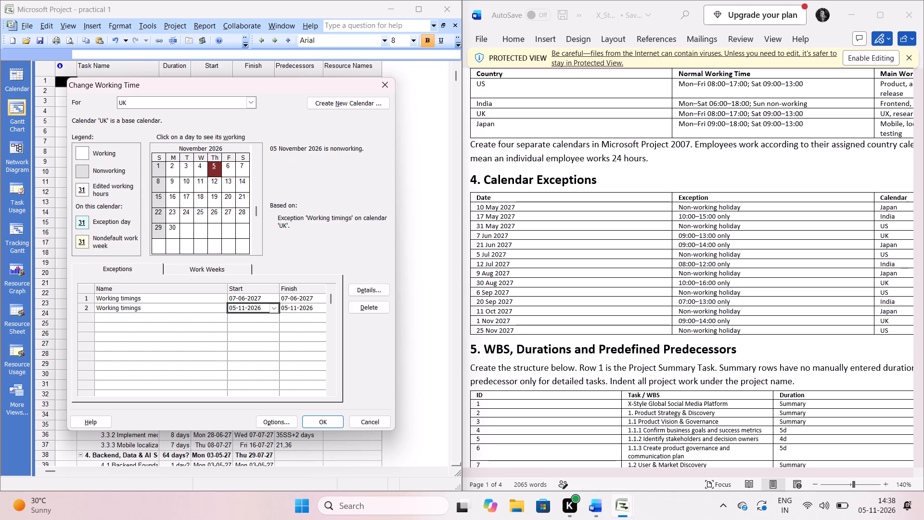
{"action": "left_click", "coordinate": [215, 172]}
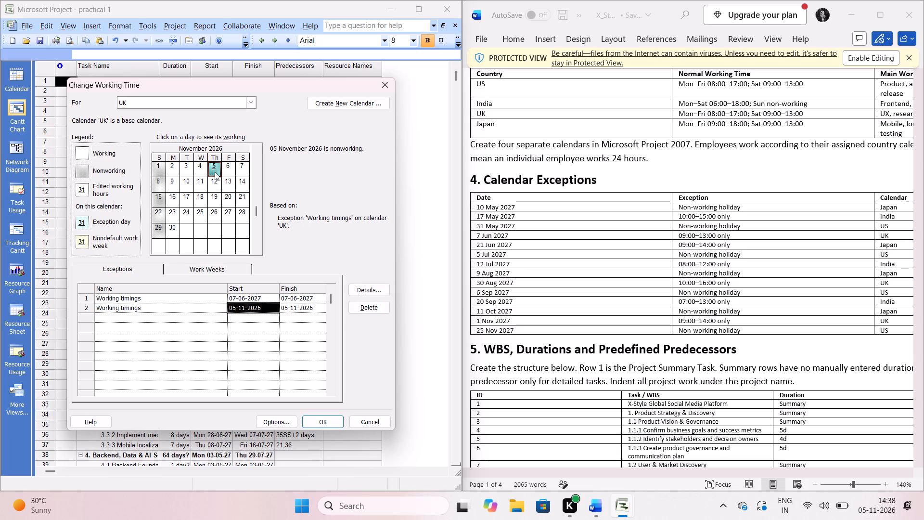
{"action": "left_click", "coordinate": [277, 309]}
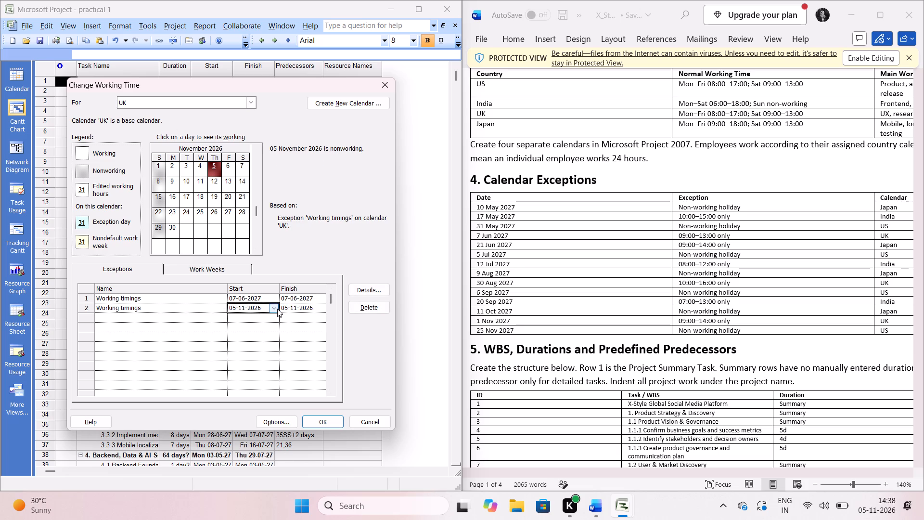
{"action": "left_click", "coordinate": [277, 309]}
{"action": "triple_click", "coordinate": [272, 320]}
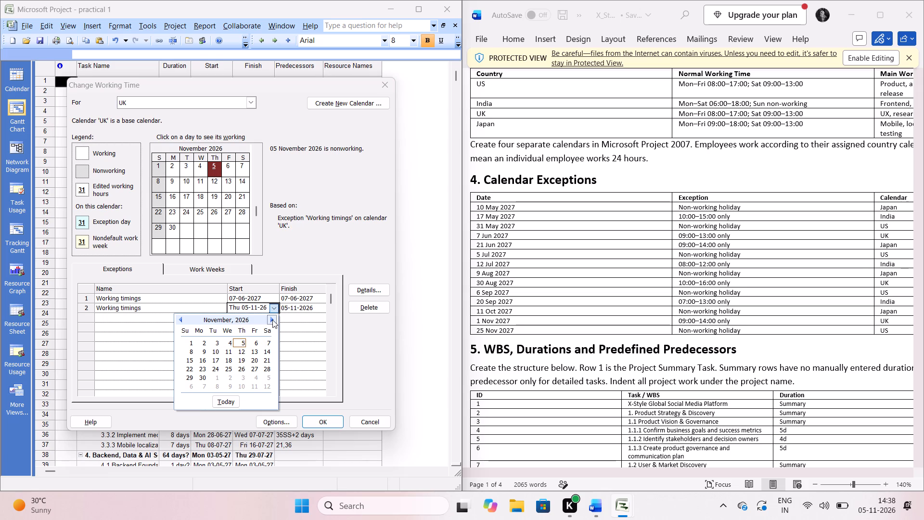
{"action": "triple_click", "coordinate": [272, 320]}
{"action": "left_click", "coordinate": [272, 320]}
{"action": "triple_click", "coordinate": [272, 320]}
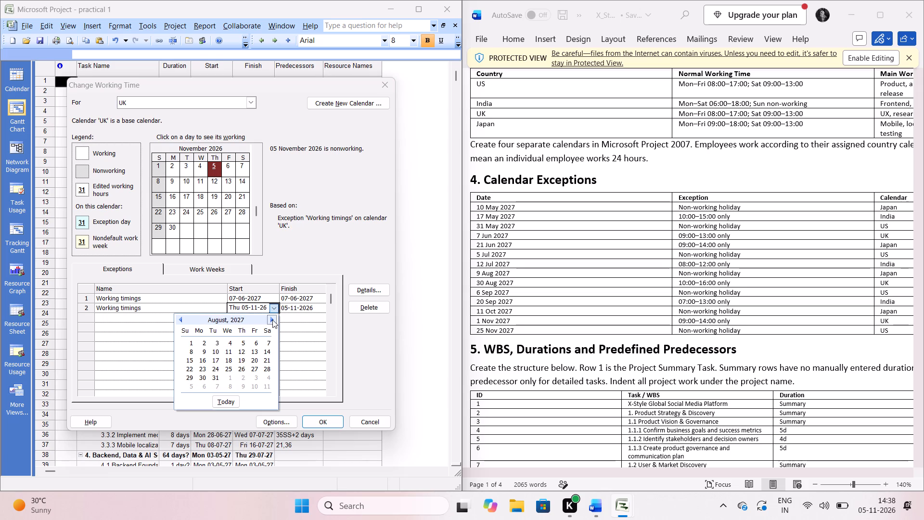
{"action": "left_click", "coordinate": [180, 322]}
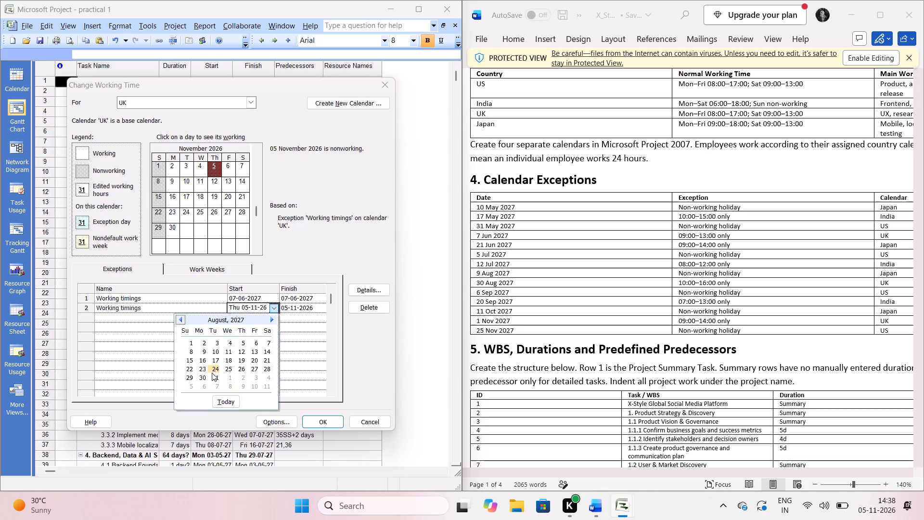
{"action": "left_click", "coordinate": [205, 378]}
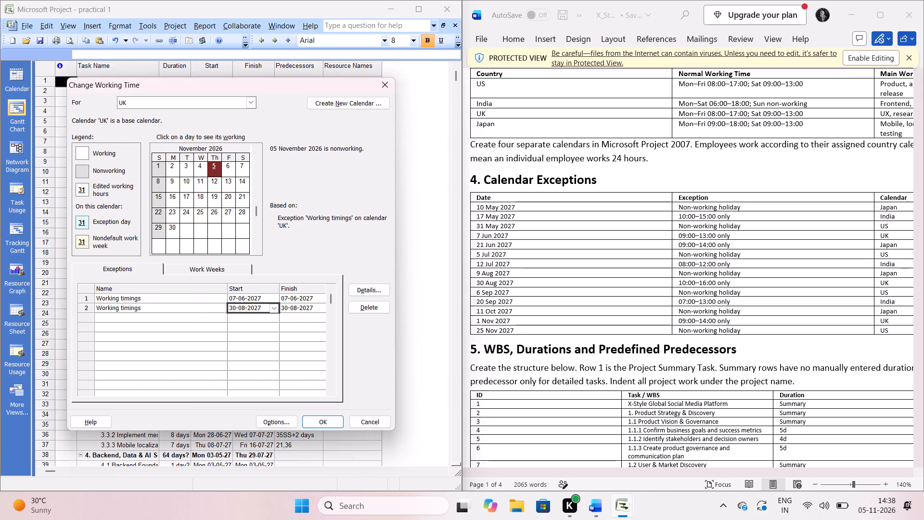
Examine 30 August 2027 in the UK calendar's month preview and compare it with the listed exceptions.
{"action": "left_click", "coordinate": [173, 234]}
{"action": "left_click", "coordinate": [215, 166]}
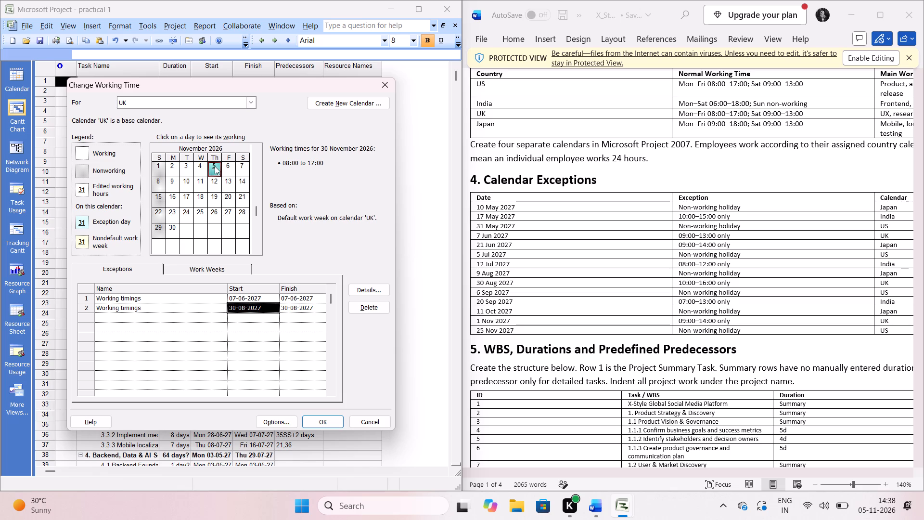
{"action": "triple_click", "coordinate": [256, 247]}
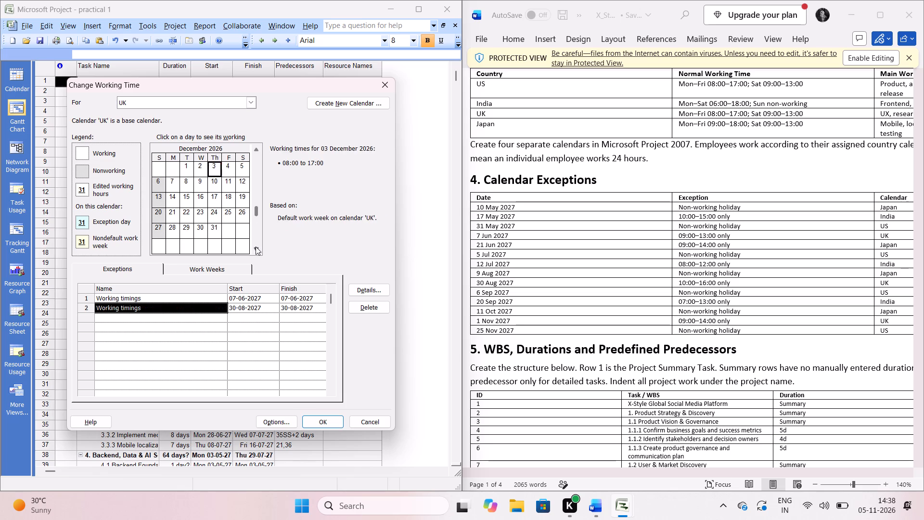
{"action": "double_click", "coordinate": [256, 247]}
{"action": "triple_click", "coordinate": [256, 247]}
{"action": "left_click", "coordinate": [256, 247]}
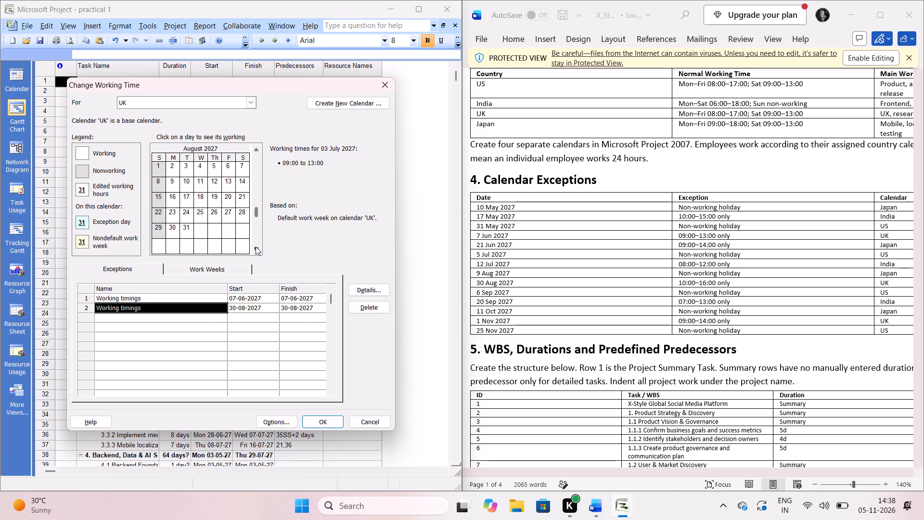
{"action": "left_click", "coordinate": [256, 247]}
{"action": "left_click", "coordinate": [256, 247]}
{"action": "left_click", "coordinate": [256, 247]}
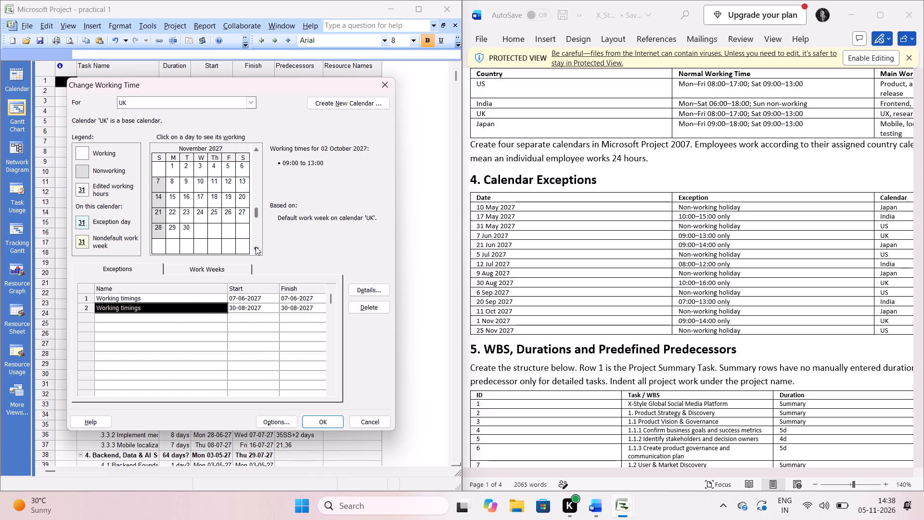
{"action": "left_click", "coordinate": [256, 247]}
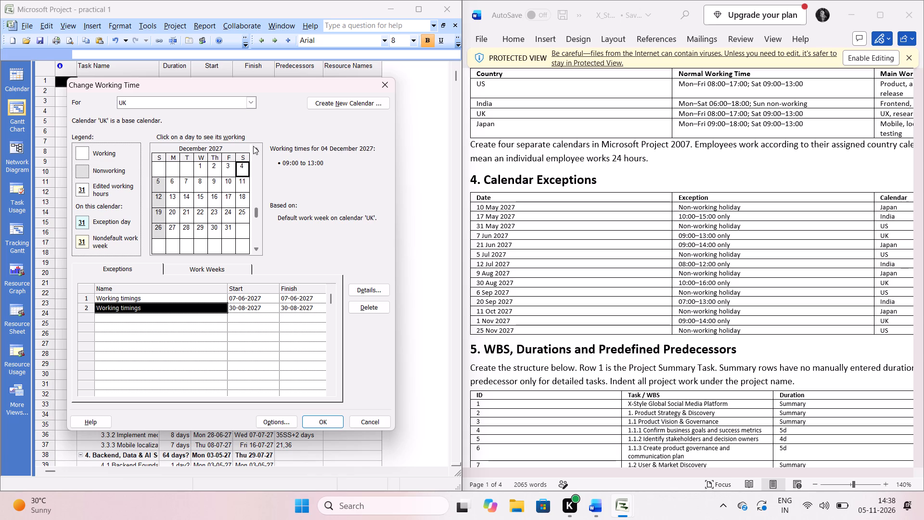
{"action": "double_click", "coordinate": [253, 146]}
{"action": "left_click", "coordinate": [253, 146]}
{"action": "left_click", "coordinate": [253, 146]}
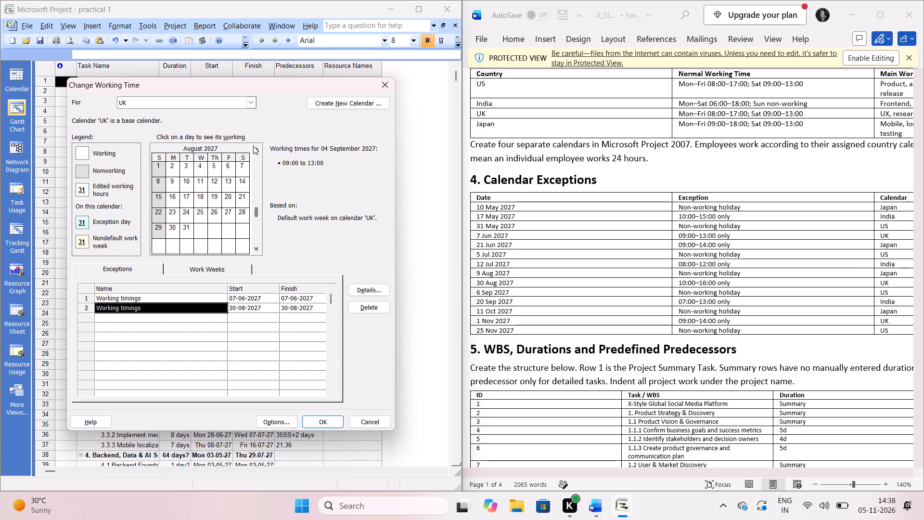
{"action": "left_click", "coordinate": [171, 228]}
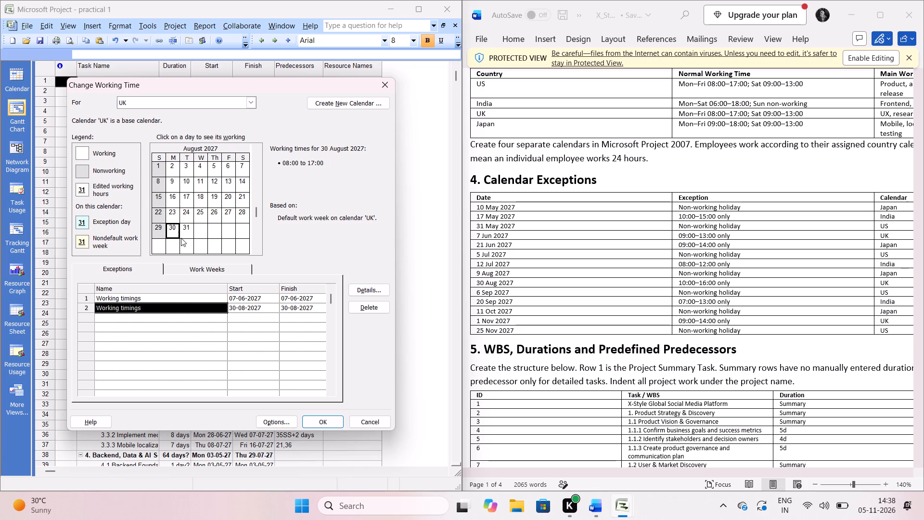
{"action": "left_click", "coordinate": [250, 316]}
{"action": "left_click", "coordinate": [250, 309]}
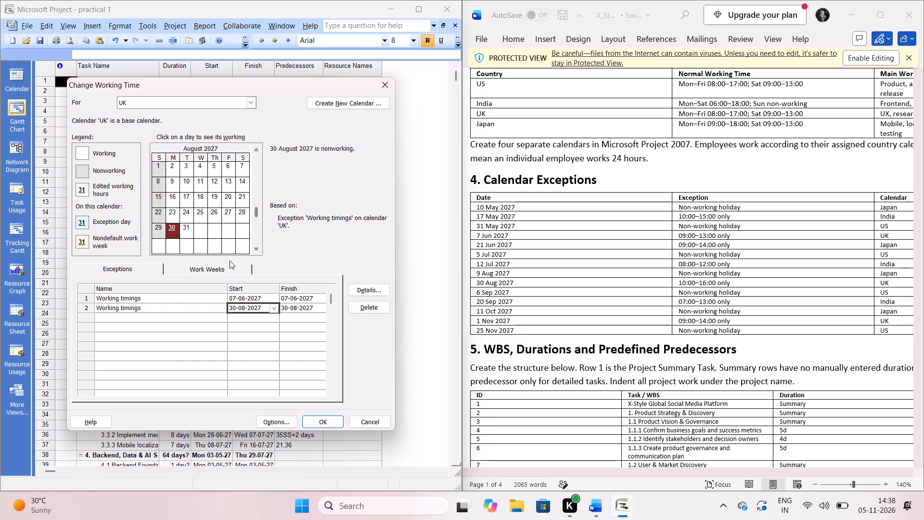
{"action": "left_click", "coordinate": [236, 297]}
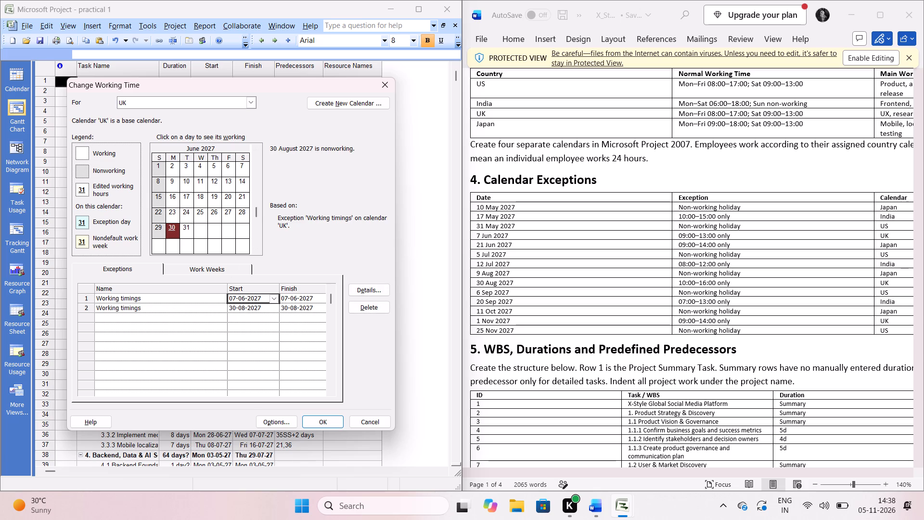
{"action": "left_click", "coordinate": [235, 311]}
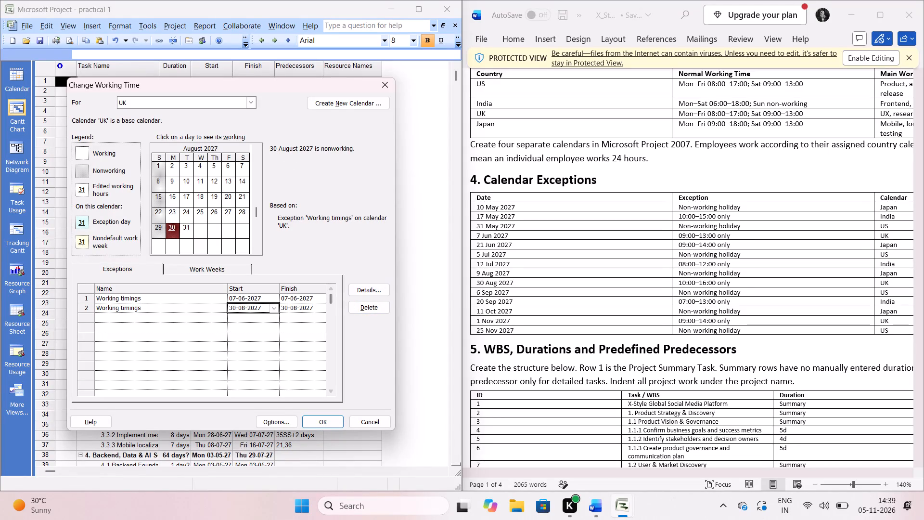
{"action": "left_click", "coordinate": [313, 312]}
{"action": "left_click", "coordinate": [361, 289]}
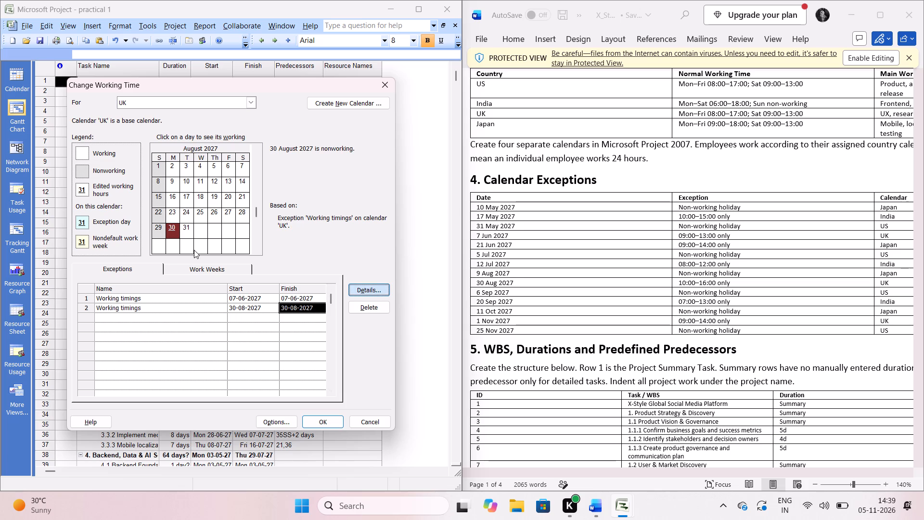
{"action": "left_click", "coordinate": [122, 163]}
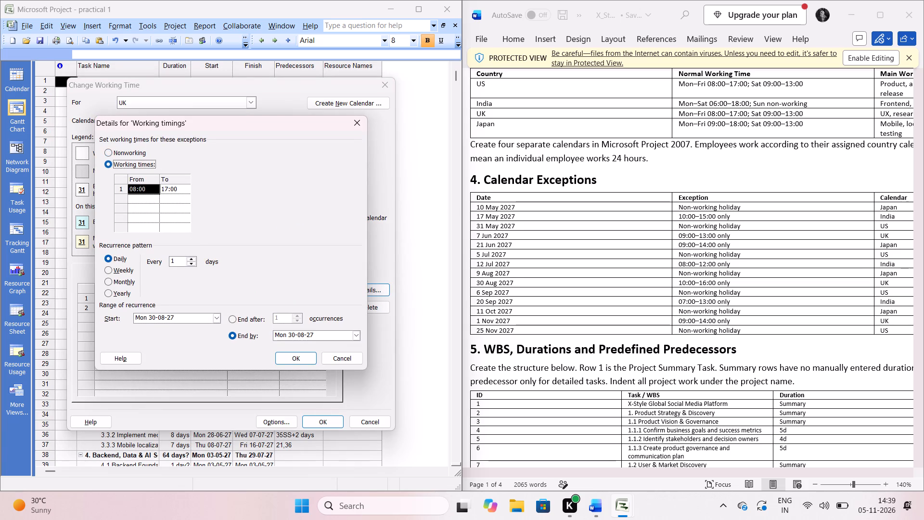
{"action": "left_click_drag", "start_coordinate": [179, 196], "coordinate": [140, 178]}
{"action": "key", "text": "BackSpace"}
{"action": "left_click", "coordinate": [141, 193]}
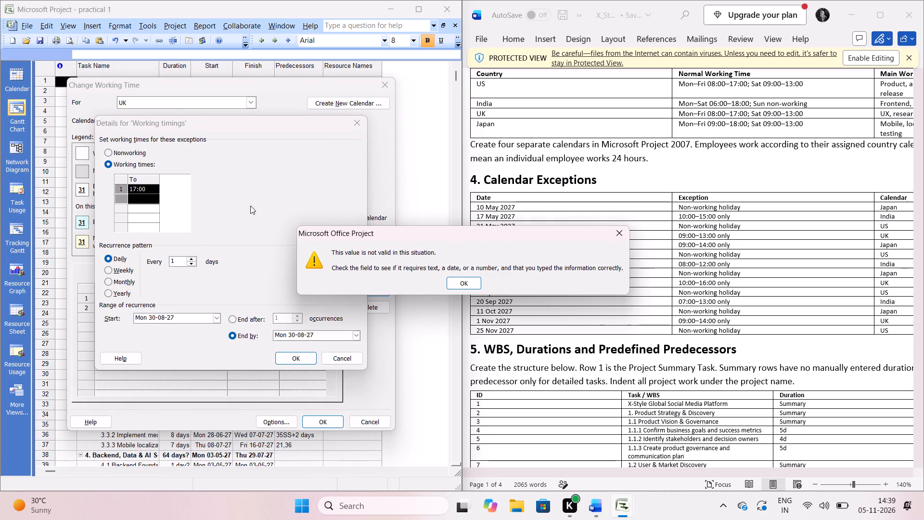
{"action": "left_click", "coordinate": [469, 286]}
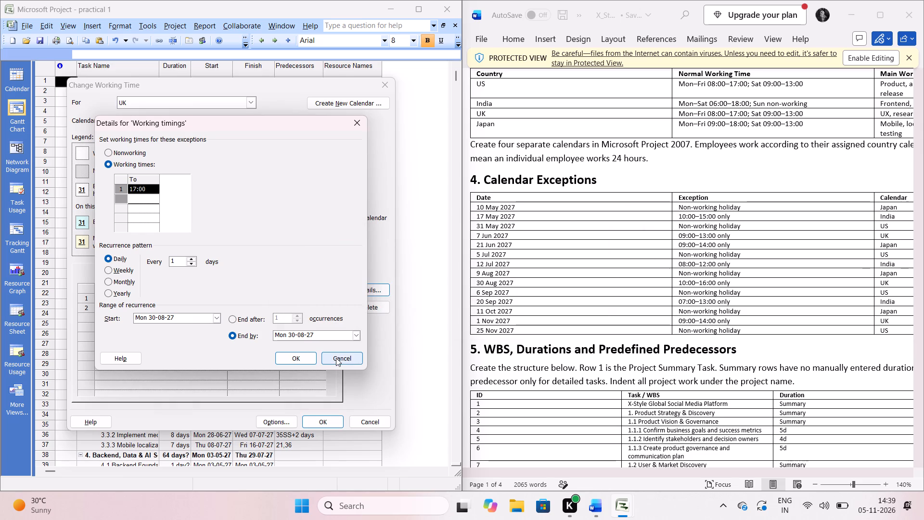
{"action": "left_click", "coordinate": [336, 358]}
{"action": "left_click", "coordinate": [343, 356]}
Set the UK calendar's 30 August 2027 exception to working times from 10:00 to 16:00.
{"action": "left_click", "coordinate": [372, 292]}
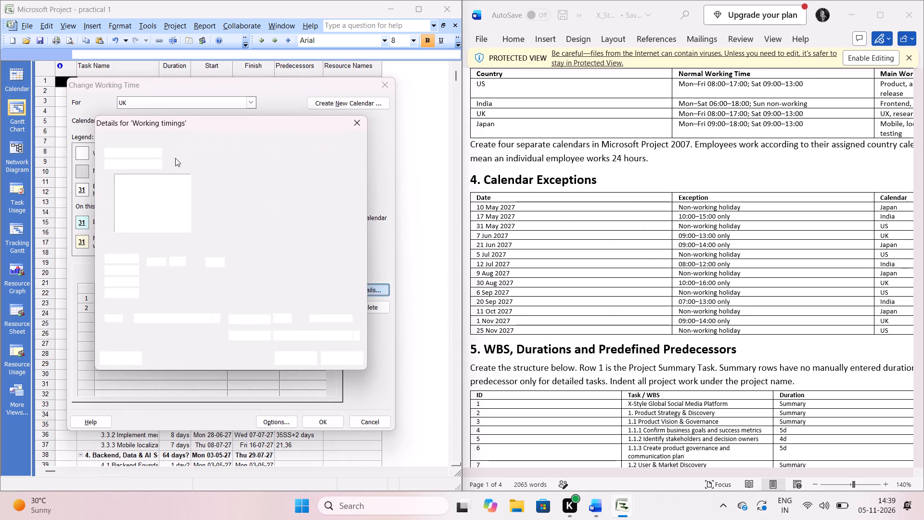
{"action": "left_click", "coordinate": [138, 161]}
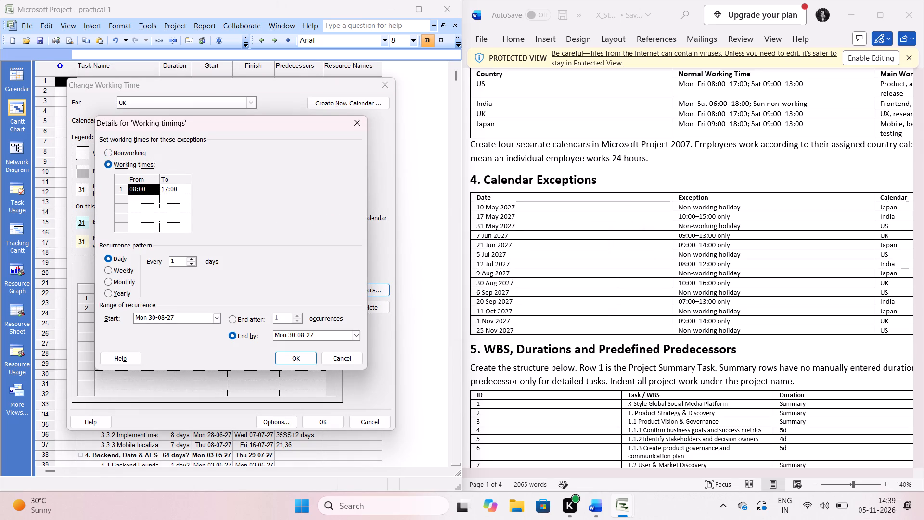
{"action": "left_click_drag", "start_coordinate": [183, 193], "coordinate": [143, 194]}
{"action": "key", "text": "Delete"}
{"action": "left_click", "coordinate": [143, 194]}
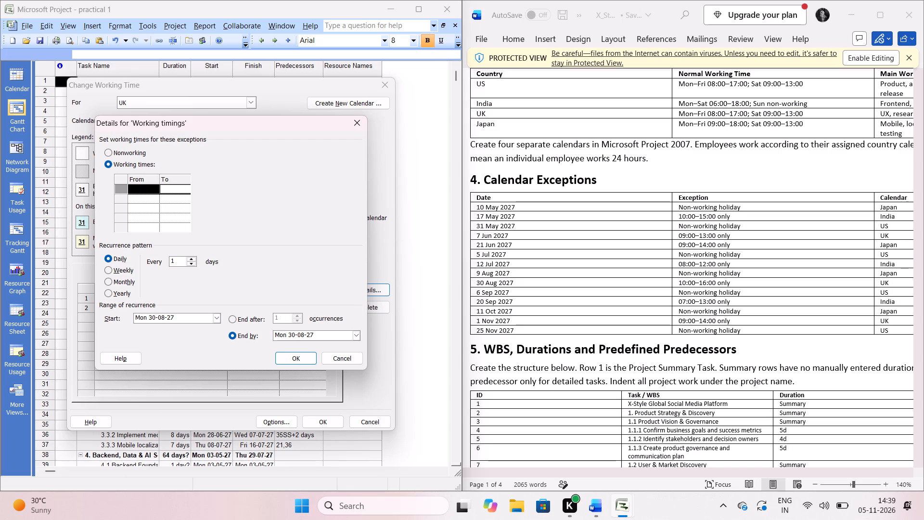
{"action": "type", "text": "10"}
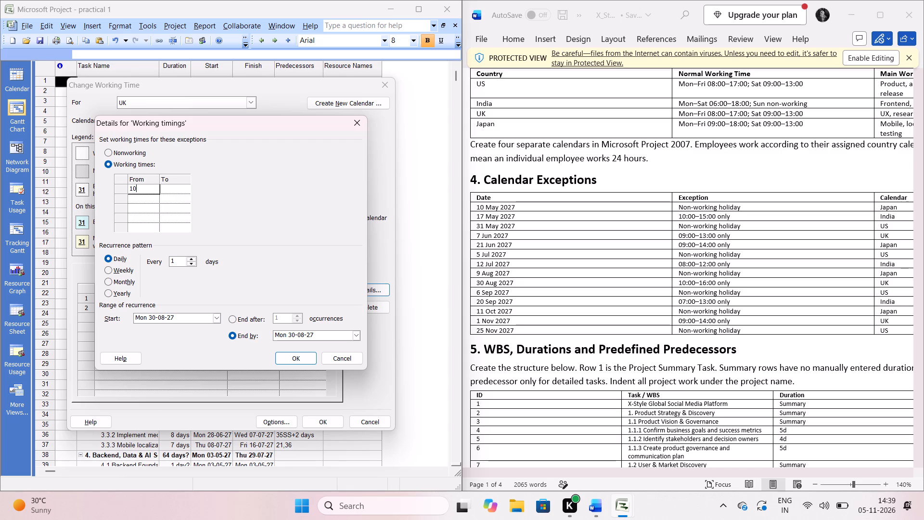
{"action": "type", "text": ":00"}
{"action": "key", "text": "Return"}
{"action": "left_click", "coordinate": [166, 189]}
{"action": "key", "text": "BackSpace"}
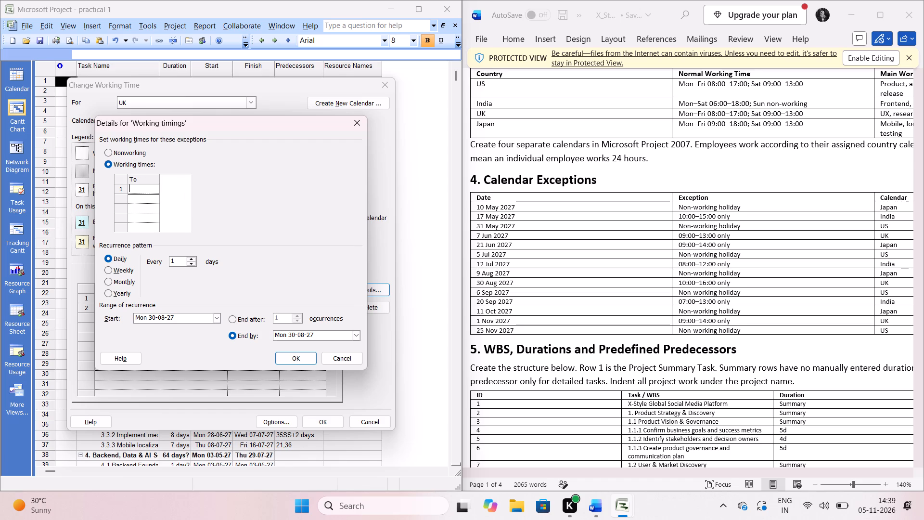
{"action": "type", "text": "16:00"}
{"action": "key", "text": "Return"}
{"action": "left_click", "coordinate": [285, 364]}
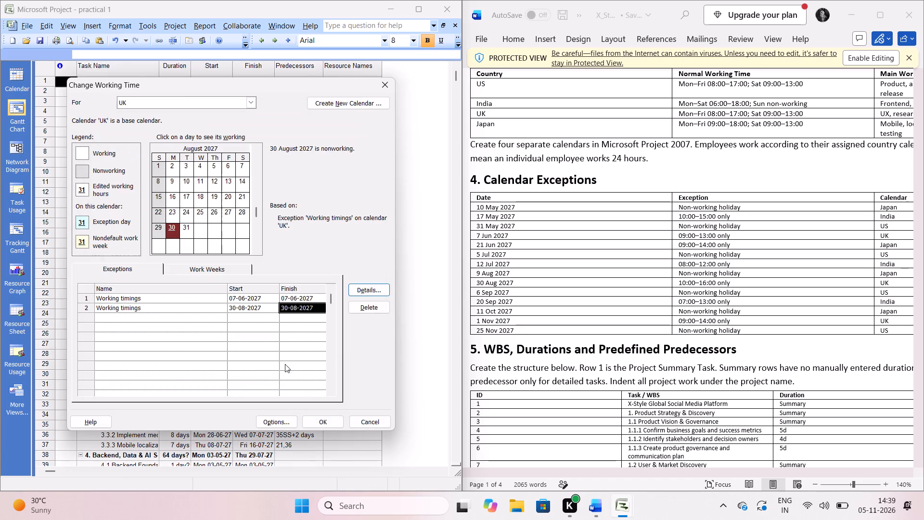
Check the working times of the UK calendar's 7 June and 30 August 2027 exceptions in the month preview.
{"action": "left_click", "coordinate": [172, 226]}
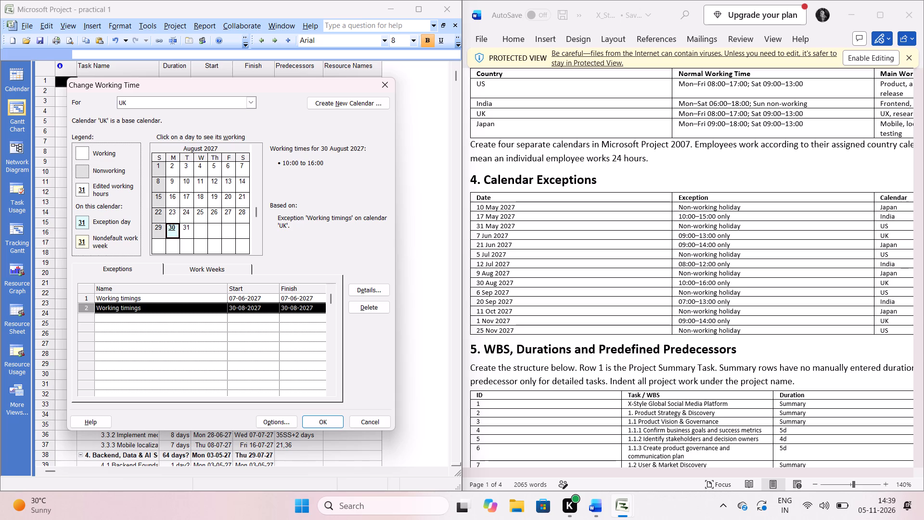
{"action": "left_click", "coordinate": [251, 302]}
{"action": "left_click", "coordinate": [173, 181]}
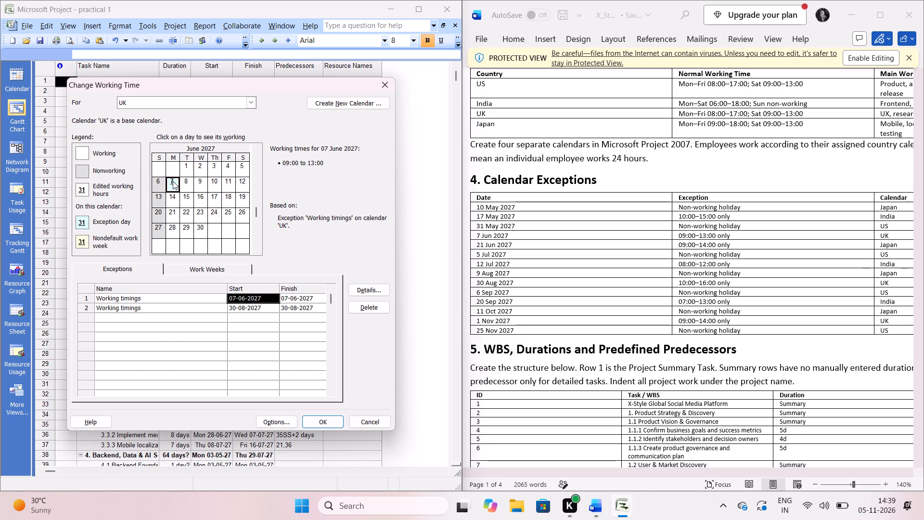
{"action": "left_click", "coordinate": [258, 307]}
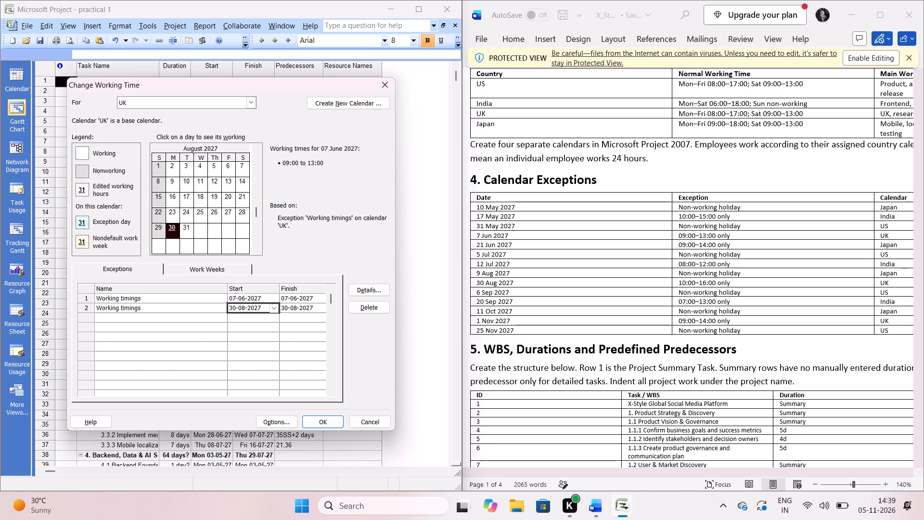
{"action": "left_click", "coordinate": [171, 229]}
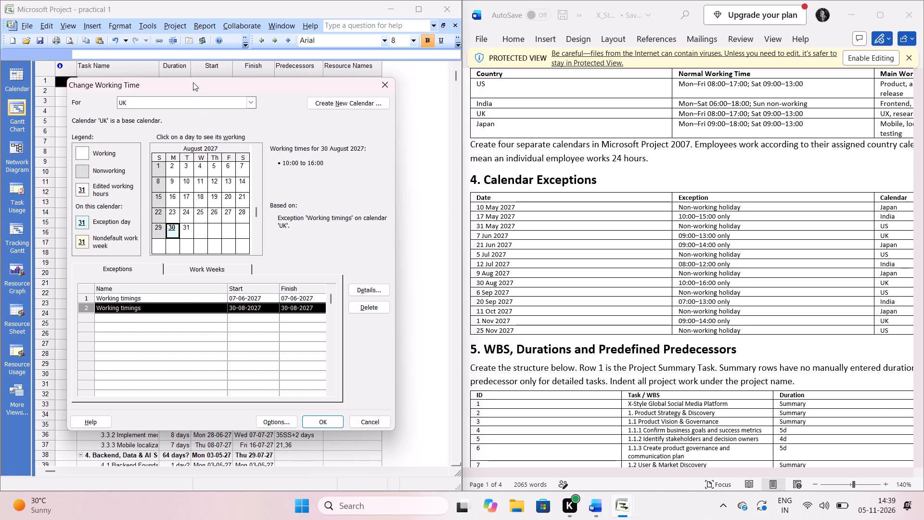
Switch to the US calendar, saving the UK base calendar changes.
{"action": "left_click", "coordinate": [190, 104]}
{"action": "left_click", "coordinate": [163, 138]}
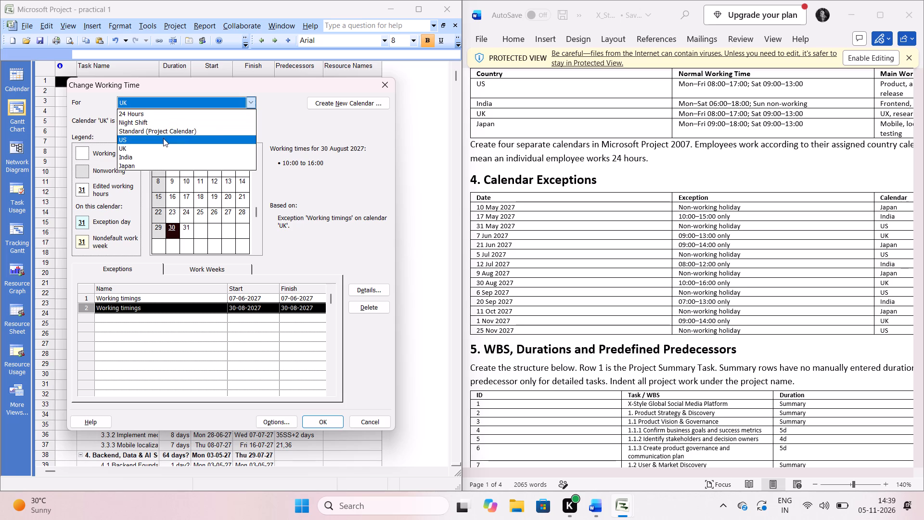
{"action": "left_click", "coordinate": [406, 280]}
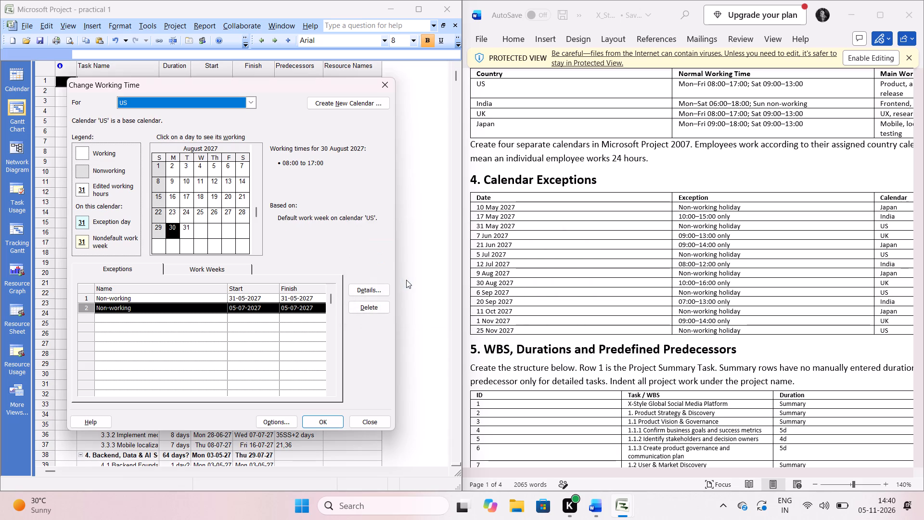
Add a third exception named 'Non-working' on 6 September 2027 to the US base calendar.
{"action": "left_click", "coordinate": [106, 317]}
{"action": "left_click", "coordinate": [262, 302]}
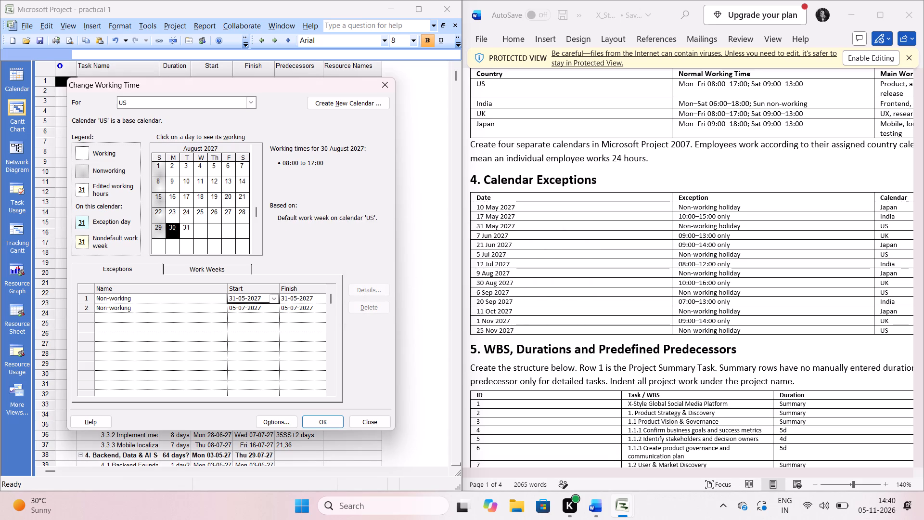
{"action": "left_click", "coordinate": [252, 314]}
{"action": "left_click", "coordinate": [254, 308]}
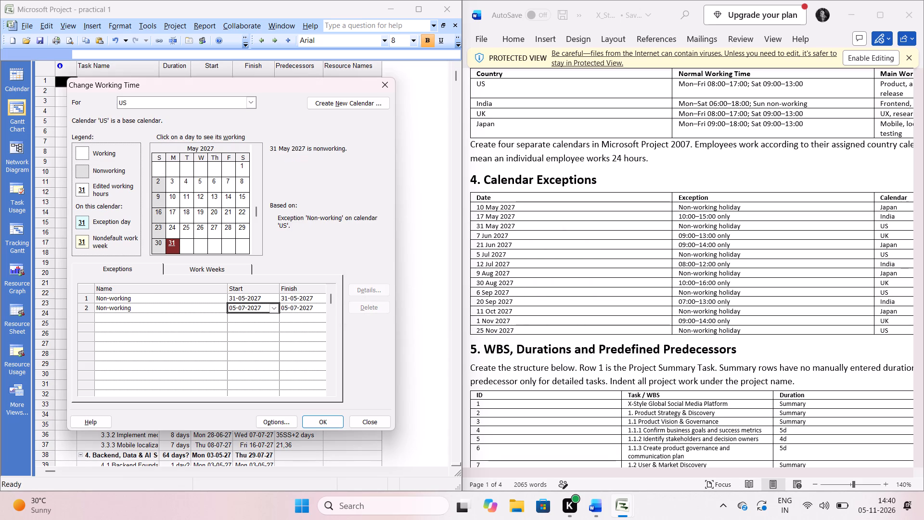
{"action": "left_click", "coordinate": [132, 318]}
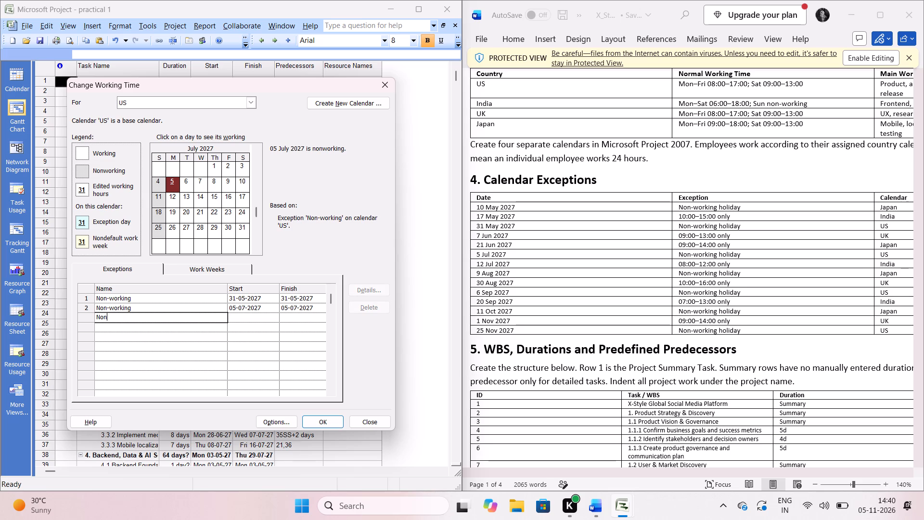
{"action": "type", "text": "working"}
{"action": "double_click", "coordinate": [257, 247]}
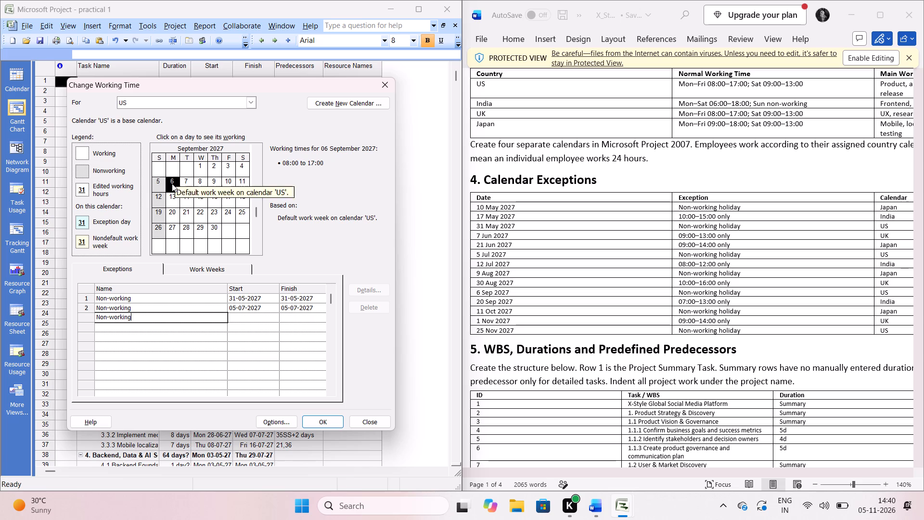
{"action": "left_click", "coordinate": [172, 183]}
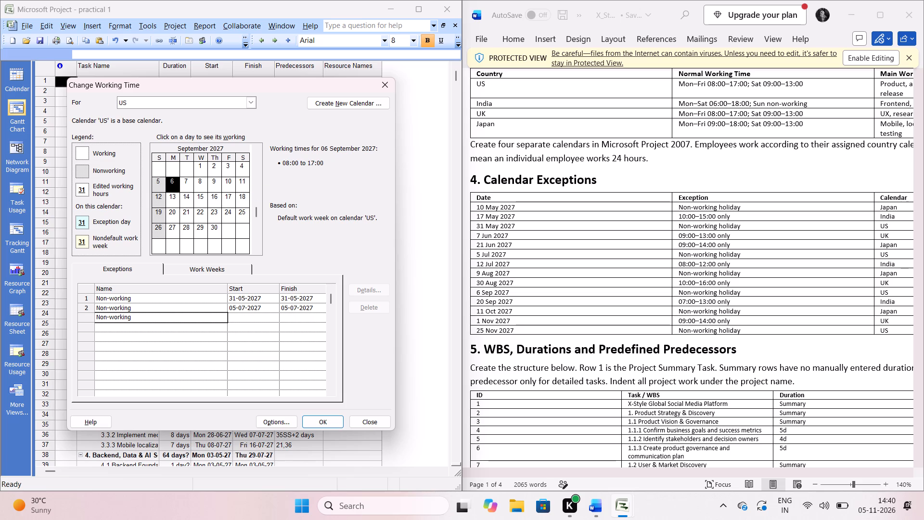
{"action": "key", "text": "Return"}
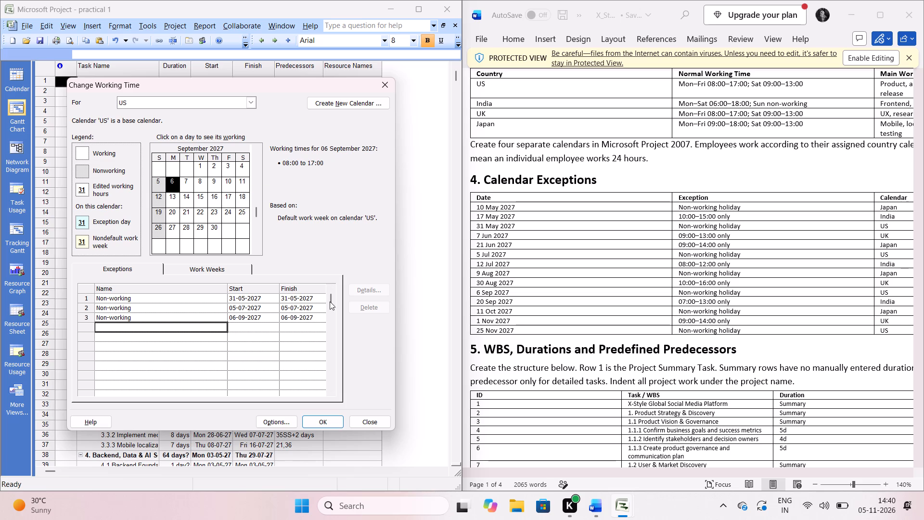
{"action": "left_click", "coordinate": [255, 322]}
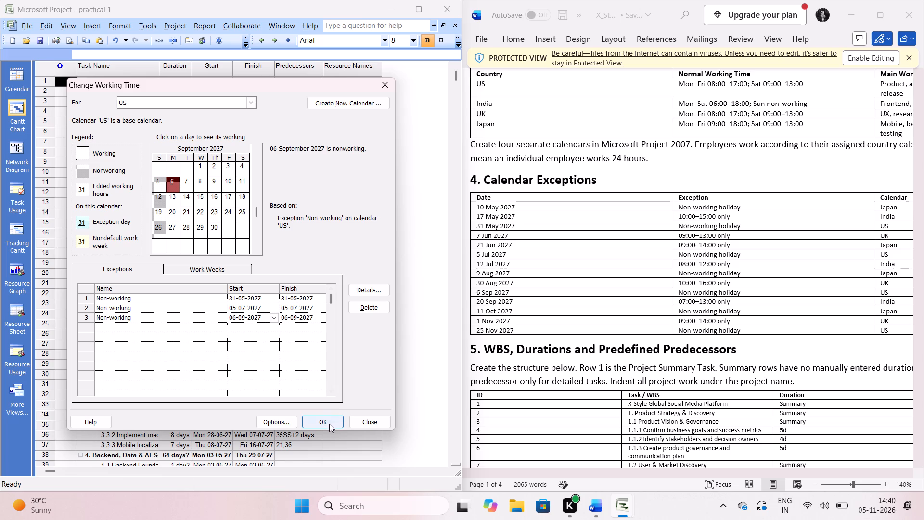
Switch to the India calendar, saving the US base calendar changes.
{"action": "left_click", "coordinate": [216, 103]}
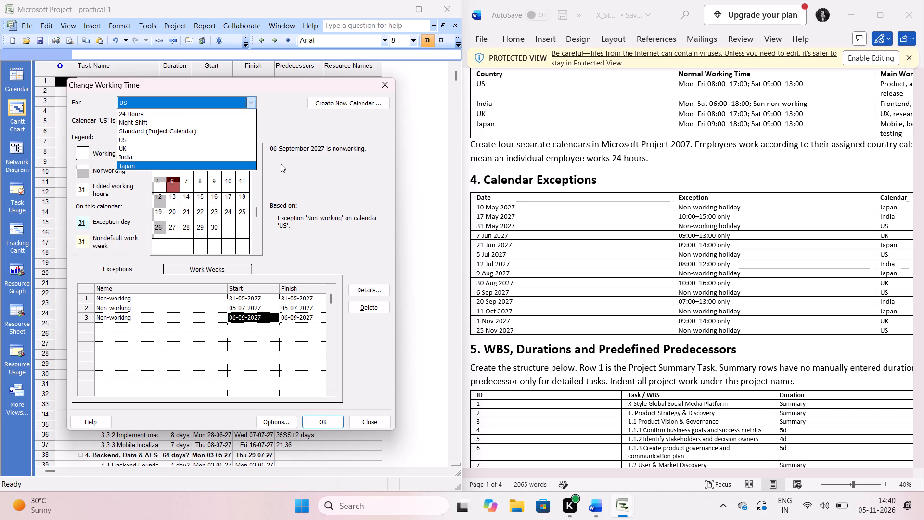
{"action": "left_click", "coordinate": [176, 155]}
{"action": "left_click", "coordinate": [413, 289]}
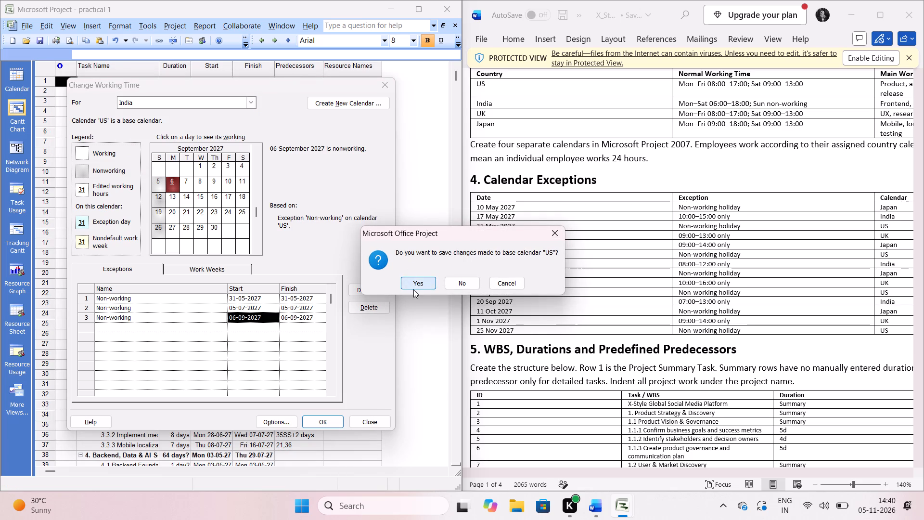
Add a third exception named 'Working timings' on 20 September 2027 to the India base calendar.
{"action": "left_click", "coordinate": [170, 215]}
{"action": "left_click", "coordinate": [141, 316]}
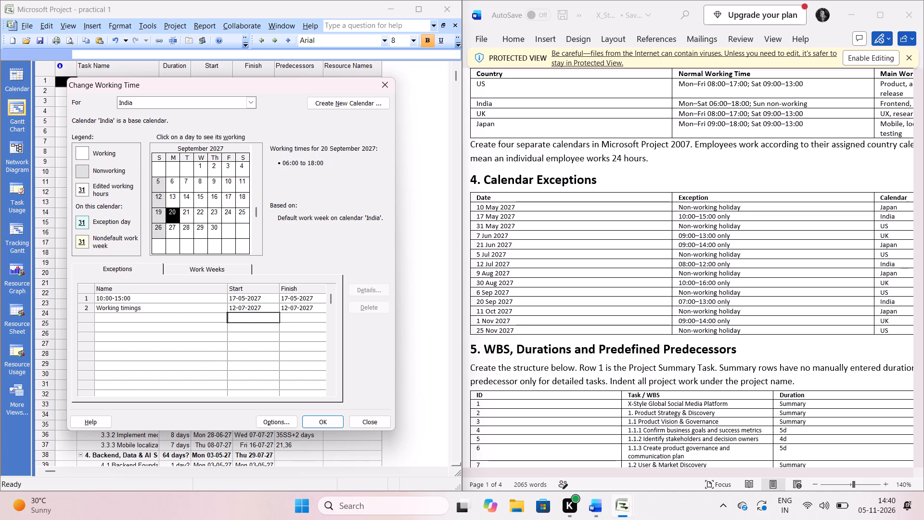
{"action": "type", "text": "orking timings"}
{"action": "key", "text": "Return"}
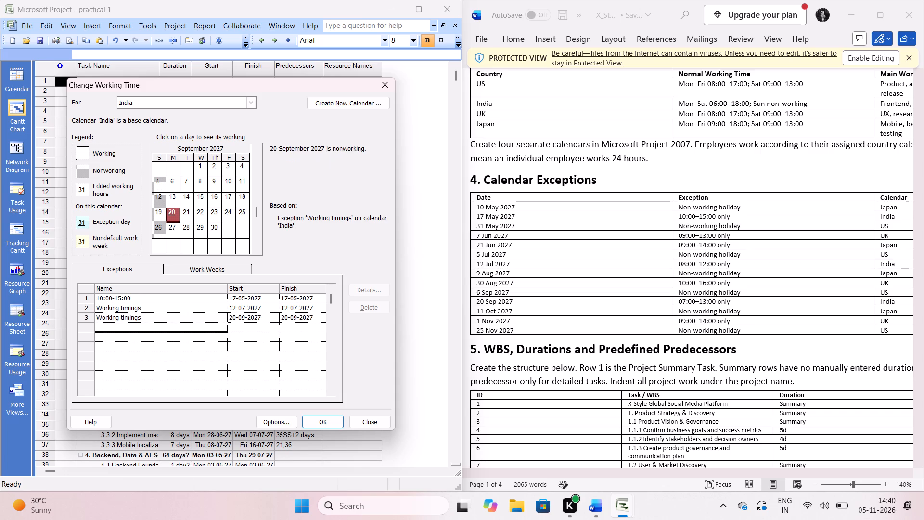
Set the India calendar's 20 September 2027 exception to working times from 07:00 to 13:00.
{"action": "left_click", "coordinate": [235, 322]}
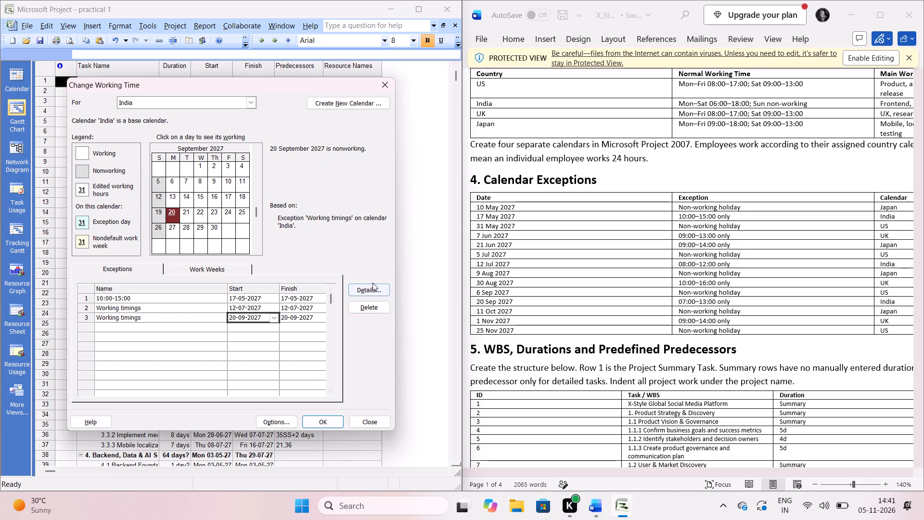
{"action": "left_click", "coordinate": [372, 283]}
{"action": "left_click", "coordinate": [372, 290]}
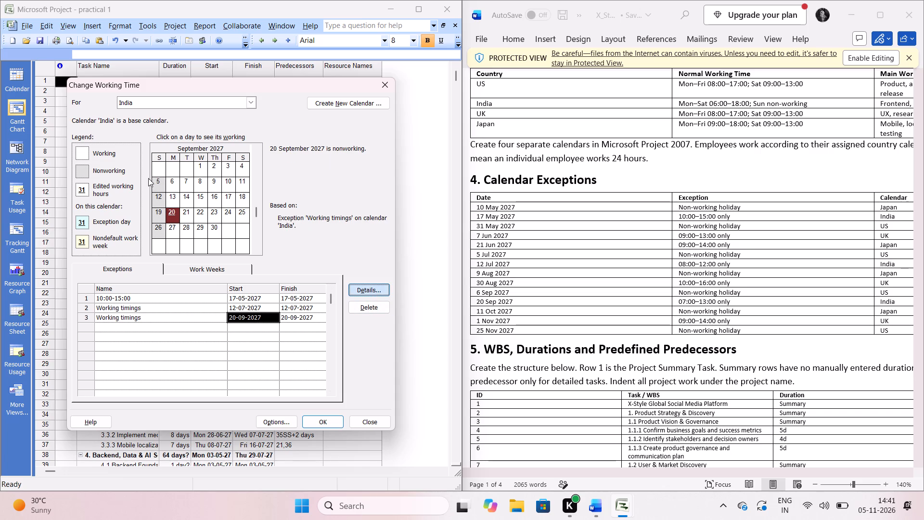
{"action": "left_click", "coordinate": [135, 165]}
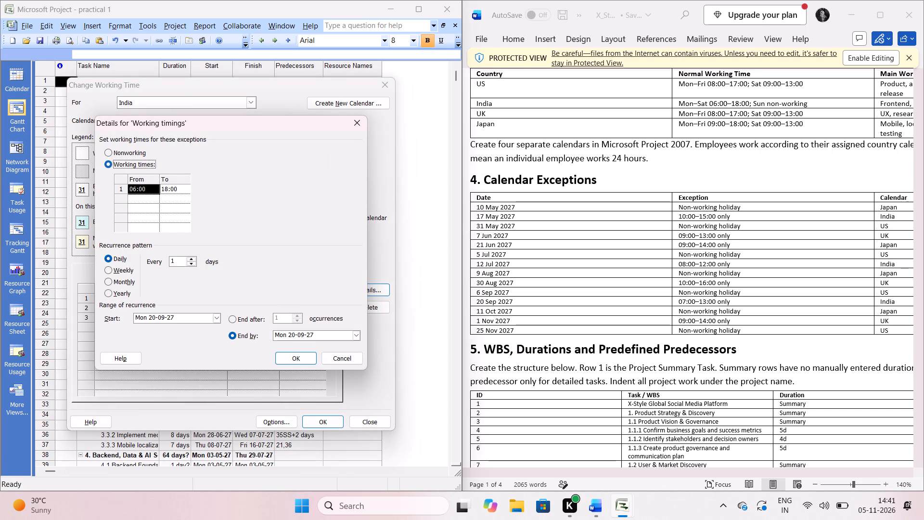
{"action": "left_click_drag", "start_coordinate": [183, 192], "coordinate": [149, 186]}
{"action": "key", "text": "Delete"}
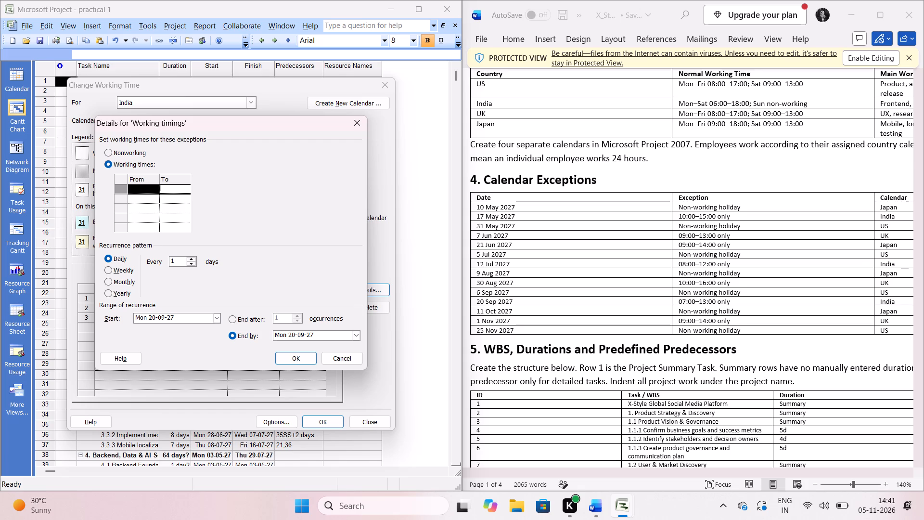
{"action": "left_click", "coordinate": [149, 186]}
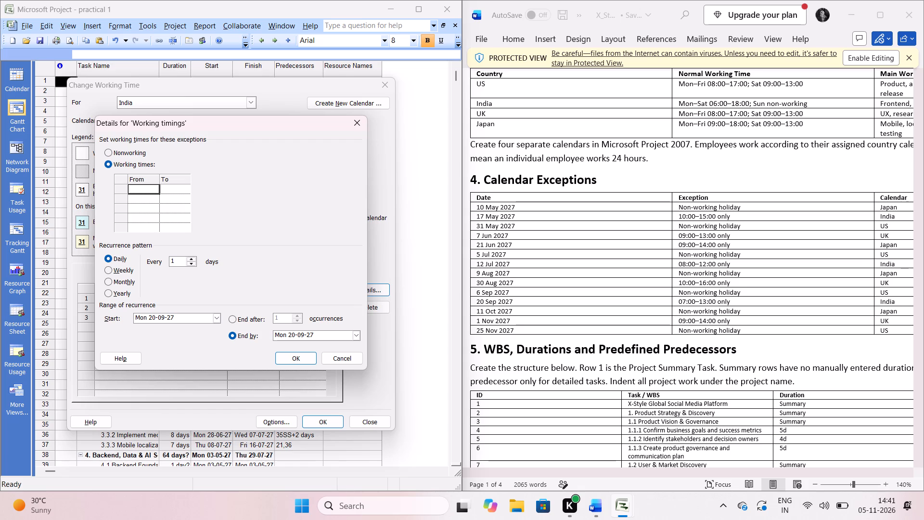
{"action": "key", "text": "7"}
{"action": "key", "text": "shift+colon"}
{"action": "type", "text": "00"}
{"action": "key", "text": "Return"}
{"action": "left_click", "coordinate": [167, 193]}
{"action": "key", "text": "BackSpace"}
{"action": "type", "text": "1:00 pm"}
{"action": "key", "text": "Return"}
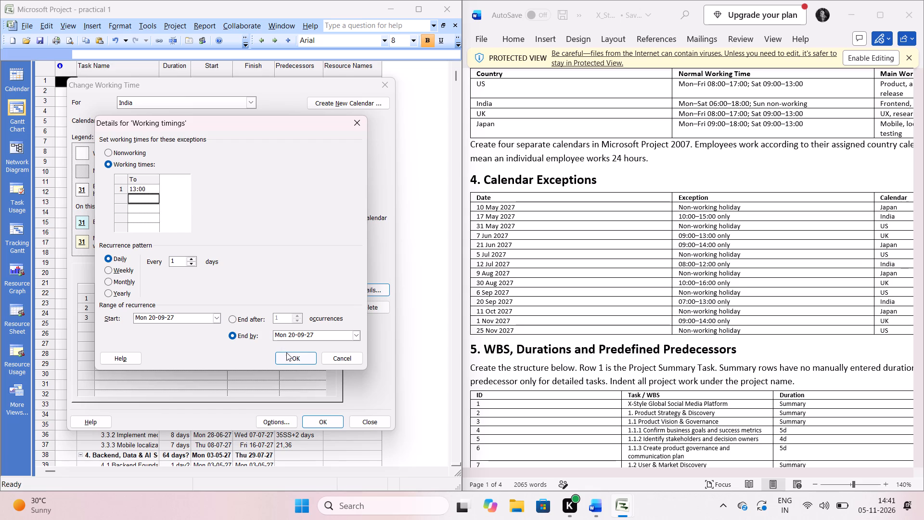
{"action": "left_click", "coordinate": [286, 352]}
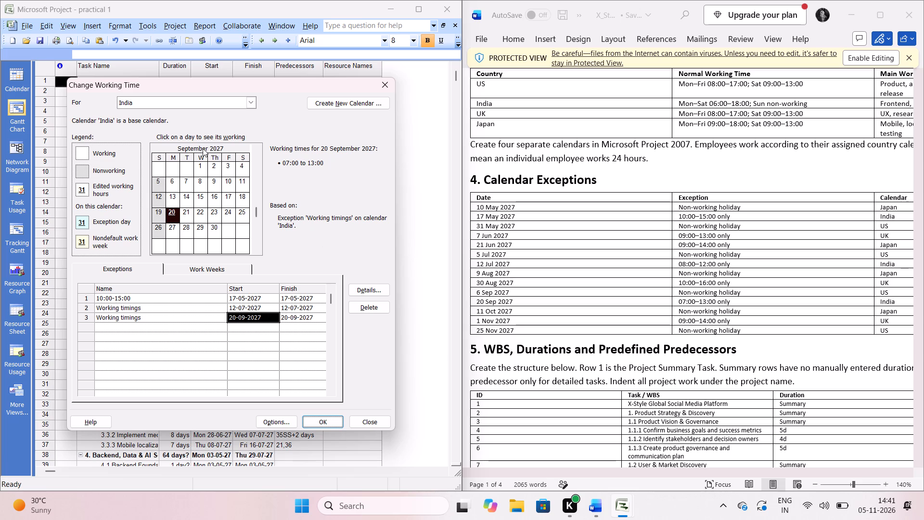
Switch to the Japan calendar, saving the India base calendar changes.
{"action": "left_click", "coordinate": [225, 104]}
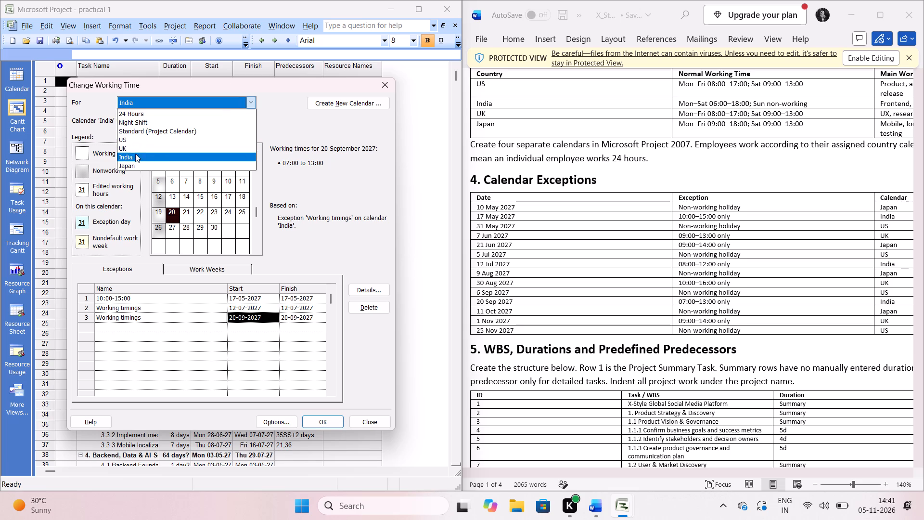
{"action": "left_click", "coordinate": [132, 166]}
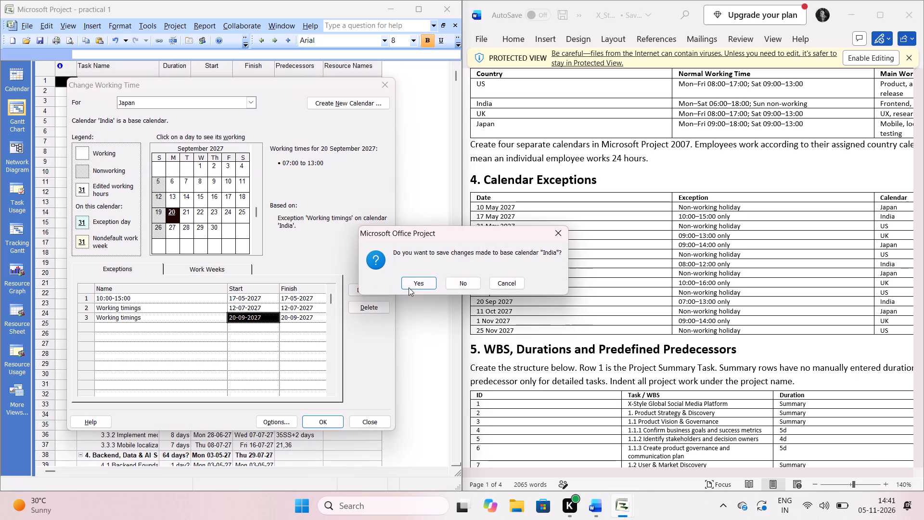
{"action": "left_click", "coordinate": [410, 287]}
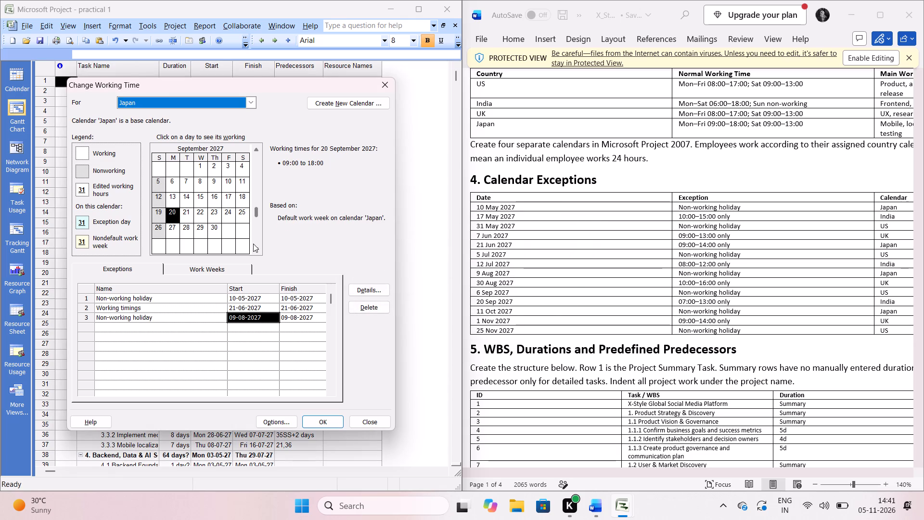
Add a fourth exception named 'Non-working holiday' on 11 October 2027 to the Japan base calendar.
{"action": "left_click", "coordinate": [256, 247]}
{"action": "left_click", "coordinate": [174, 199]}
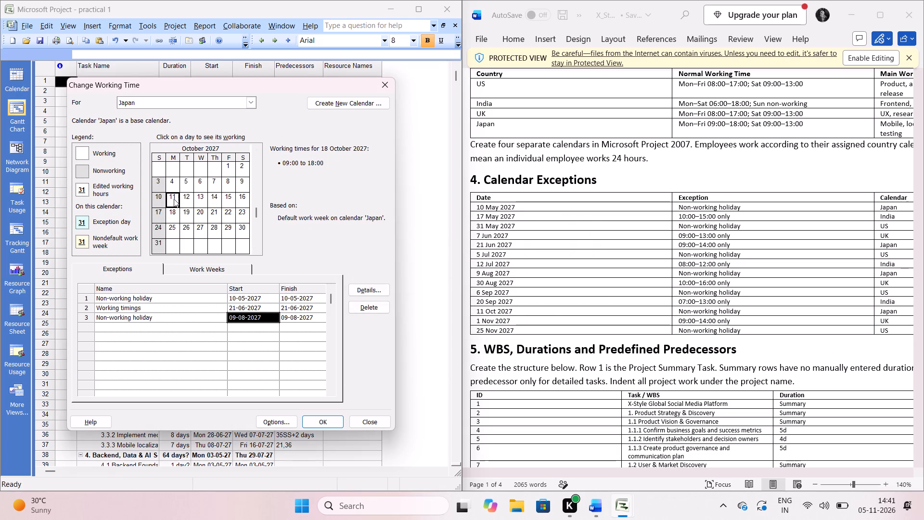
{"action": "left_click", "coordinate": [134, 325]}
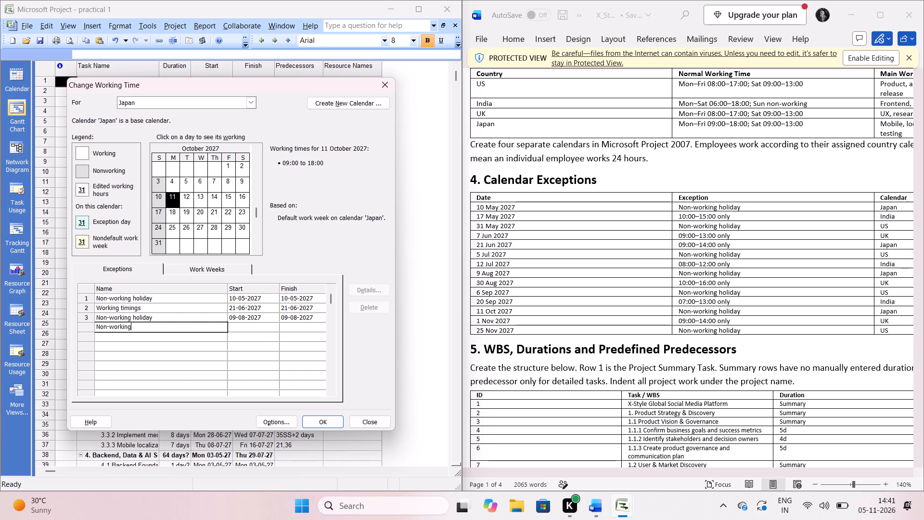
{"action": "key", "text": "space"}
{"action": "type", "text": "holiday"}
{"action": "key", "text": "Return"}
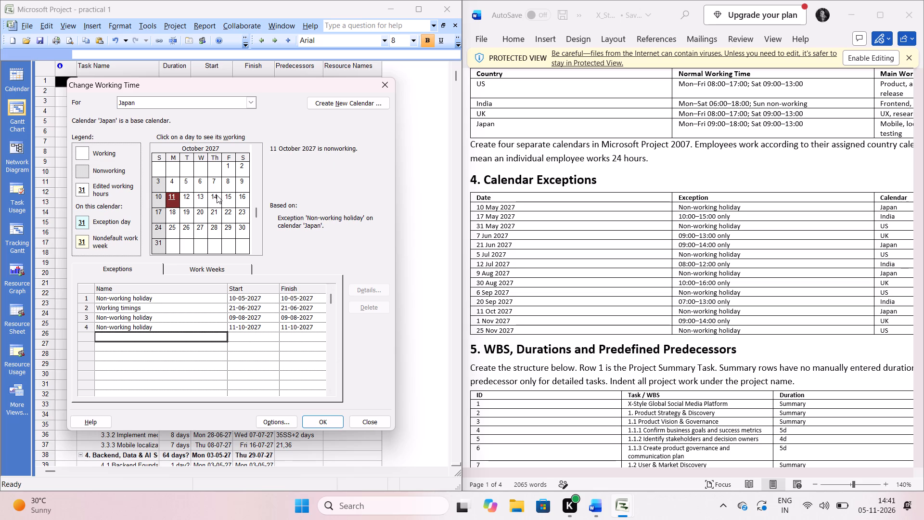
Switch to the UK calendar, saving the Japan base calendar changes.
{"action": "left_click", "coordinate": [232, 103]}
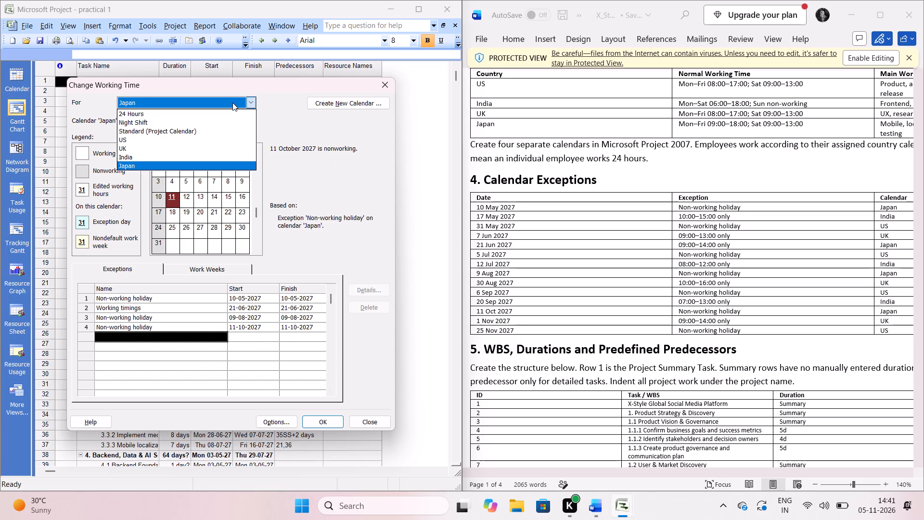
{"action": "left_click", "coordinate": [177, 149]}
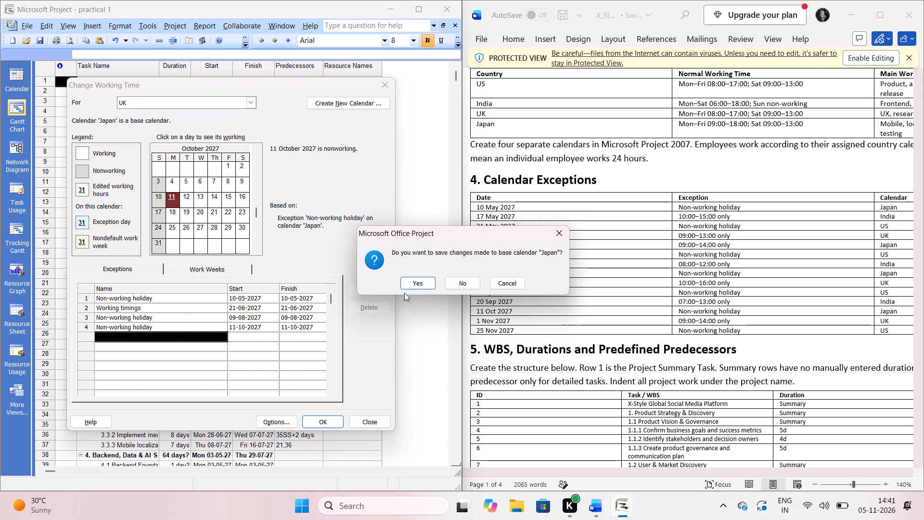
{"action": "left_click", "coordinate": [413, 286]}
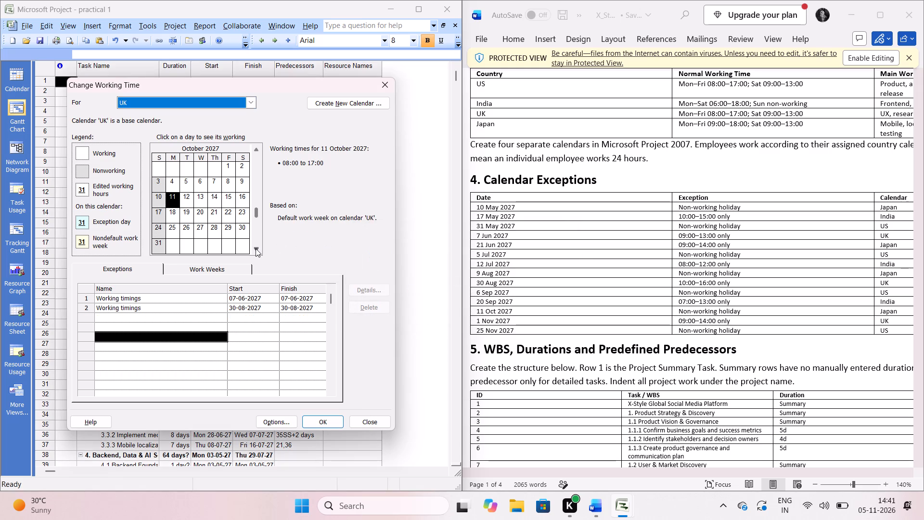
Add a third exception named 'Working timings' on 1 November 2027 to the UK base calendar.
{"action": "left_click", "coordinate": [254, 247]}
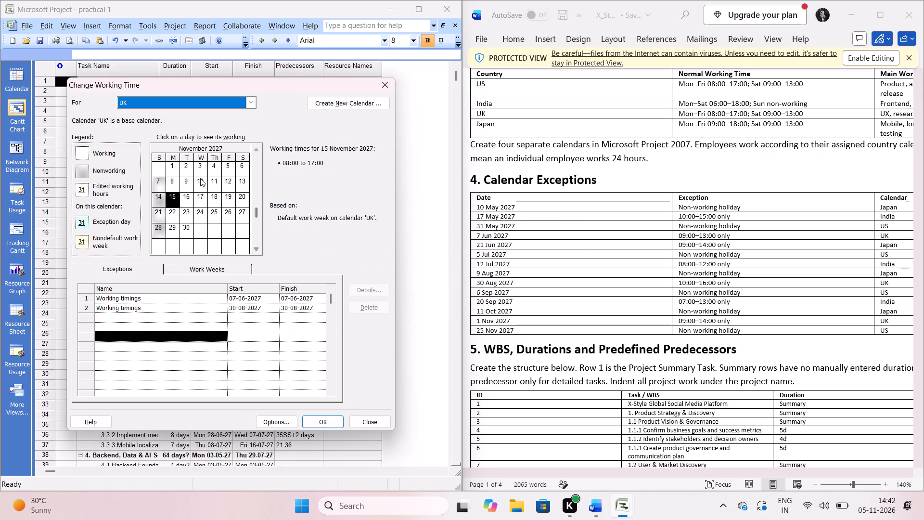
{"action": "left_click", "coordinate": [170, 162]}
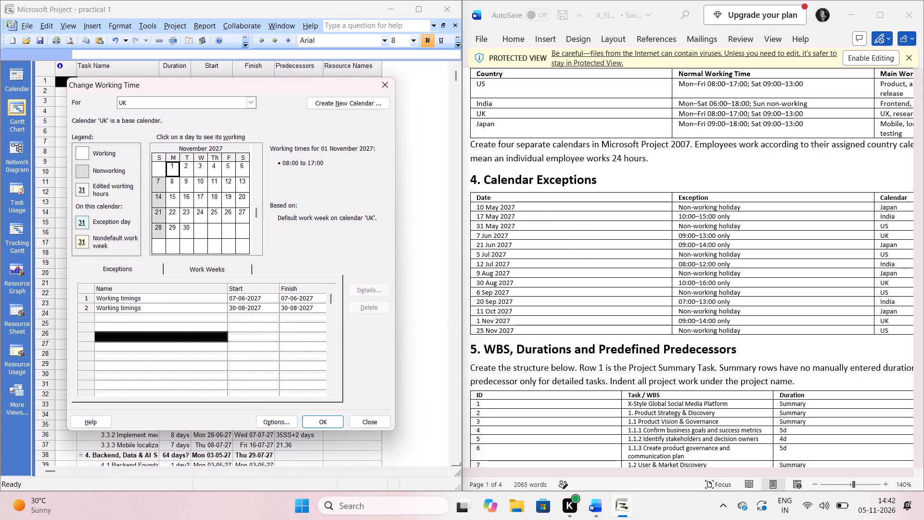
{"action": "left_click", "coordinate": [120, 319]}
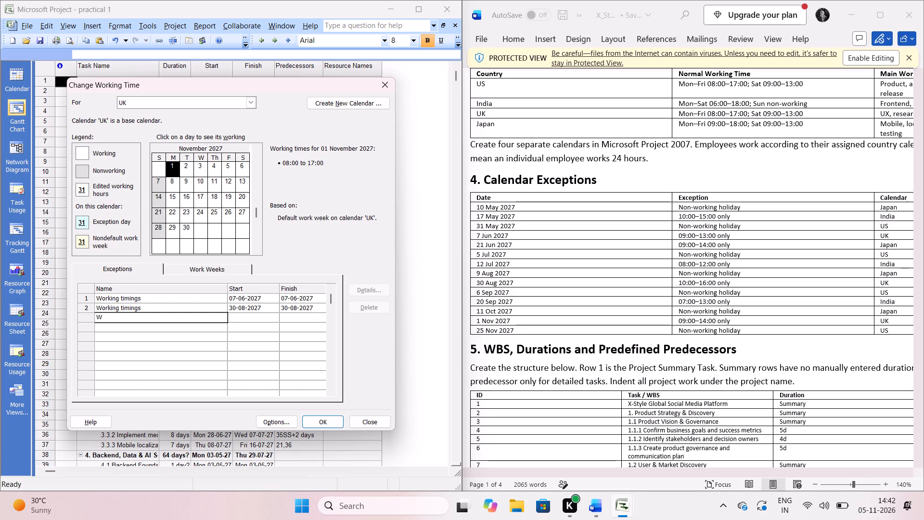
{"action": "type", "text": "orking timings"}
{"action": "key", "text": "Return"}
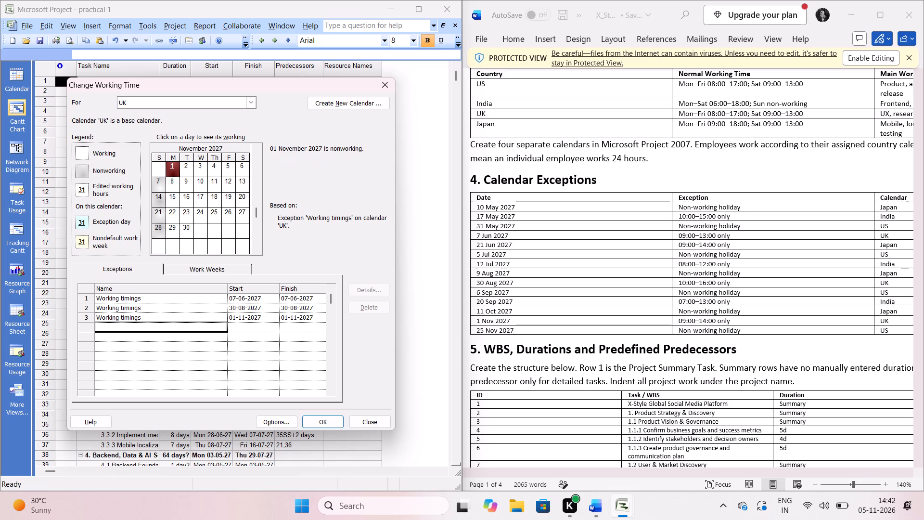
Set the UK calendar's 1 November 2027 exception to working times from 09:00 to 14:00.
{"action": "left_click", "coordinate": [296, 317]}
{"action": "left_click", "coordinate": [366, 288]}
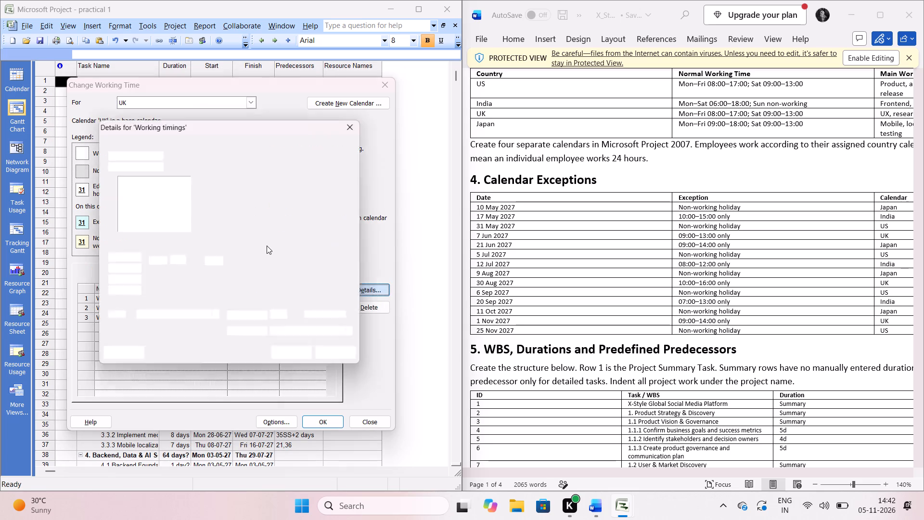
{"action": "left_click", "coordinate": [131, 163]}
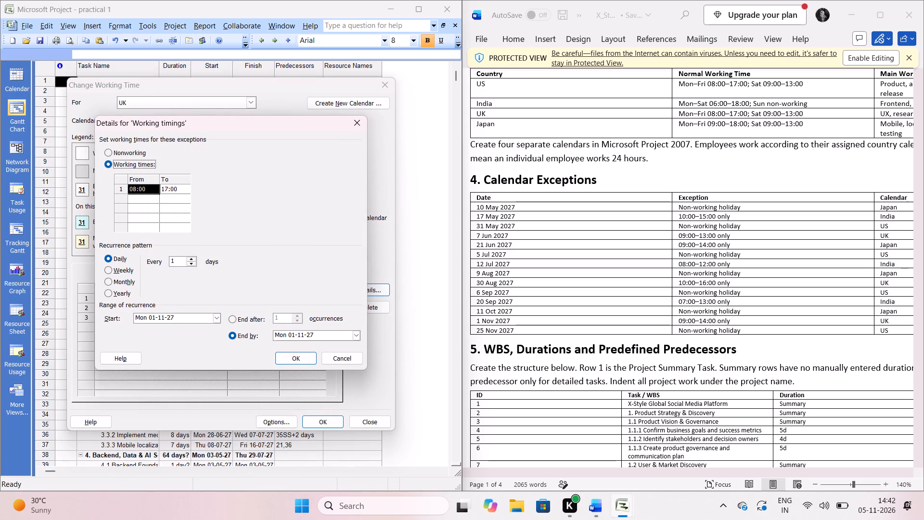
{"action": "left_click_drag", "start_coordinate": [184, 193], "coordinate": [140, 188]}
{"action": "key", "text": "Delete"}
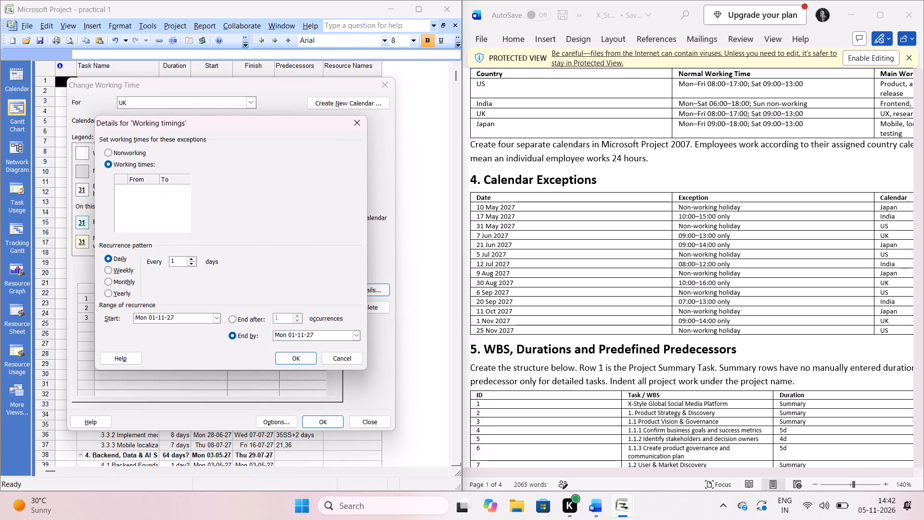
{"action": "left_click", "coordinate": [140, 188]}
{"action": "key", "text": "9"}
{"action": "type", "text": ":00"}
{"action": "key", "text": "Return"}
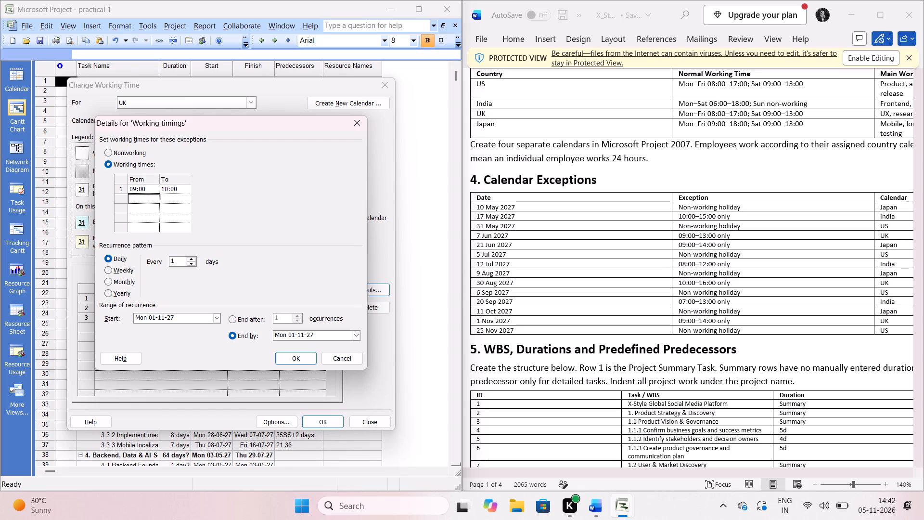
{"action": "left_click", "coordinate": [171, 187]}
{"action": "key", "text": "BackSpace"}
{"action": "type", "text": "14:00"}
{"action": "key", "text": "Return"}
{"action": "left_click", "coordinate": [308, 358]}
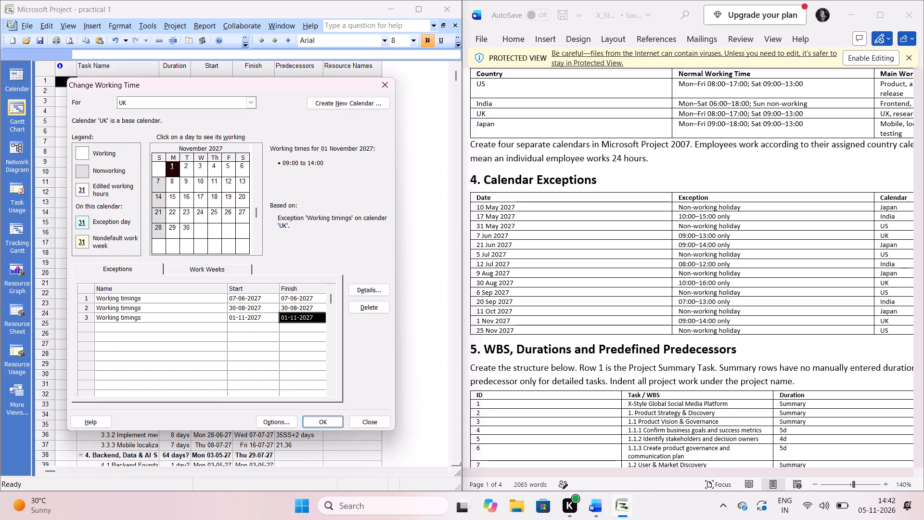
Switch to the US calendar, saving the UK base calendar changes.
{"action": "left_click", "coordinate": [229, 105]}
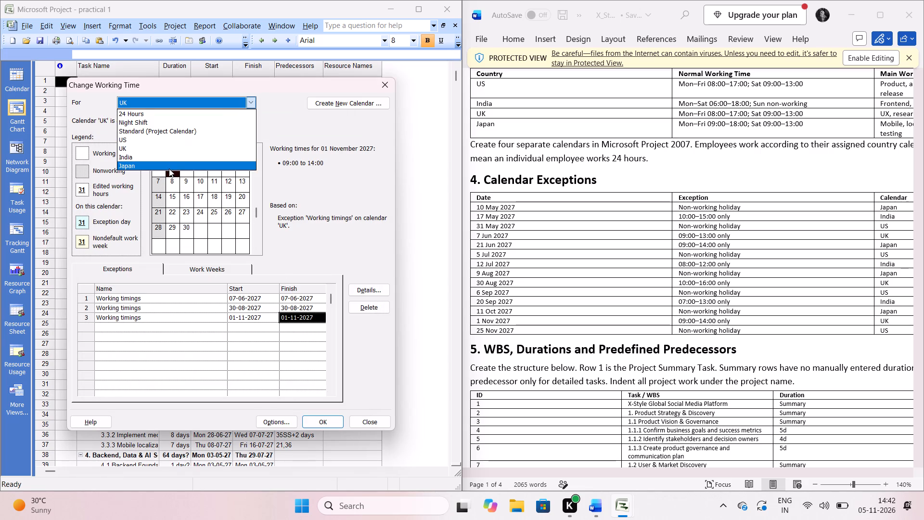
{"action": "left_click", "coordinate": [145, 140]}
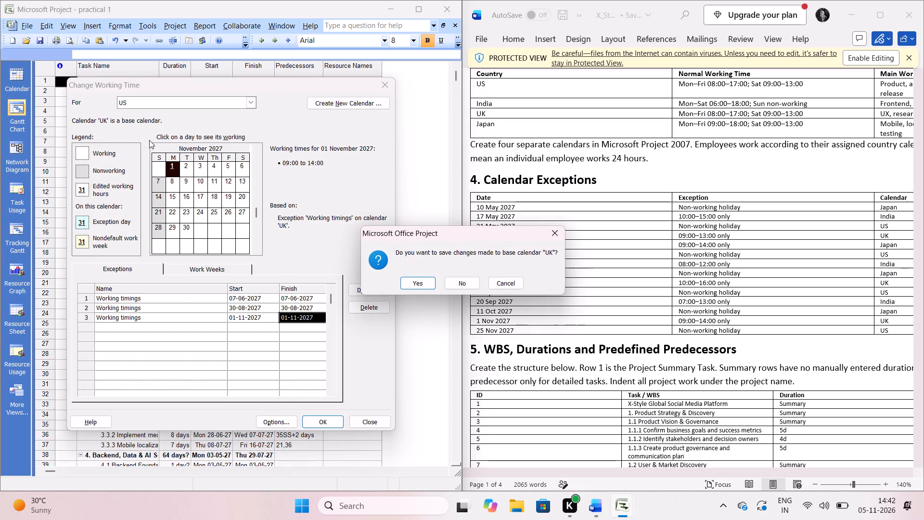
{"action": "left_click", "coordinate": [411, 283]}
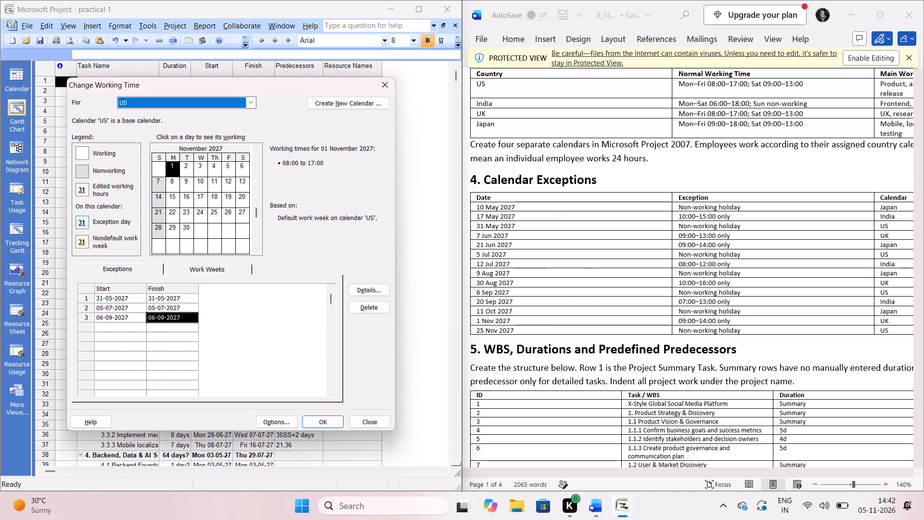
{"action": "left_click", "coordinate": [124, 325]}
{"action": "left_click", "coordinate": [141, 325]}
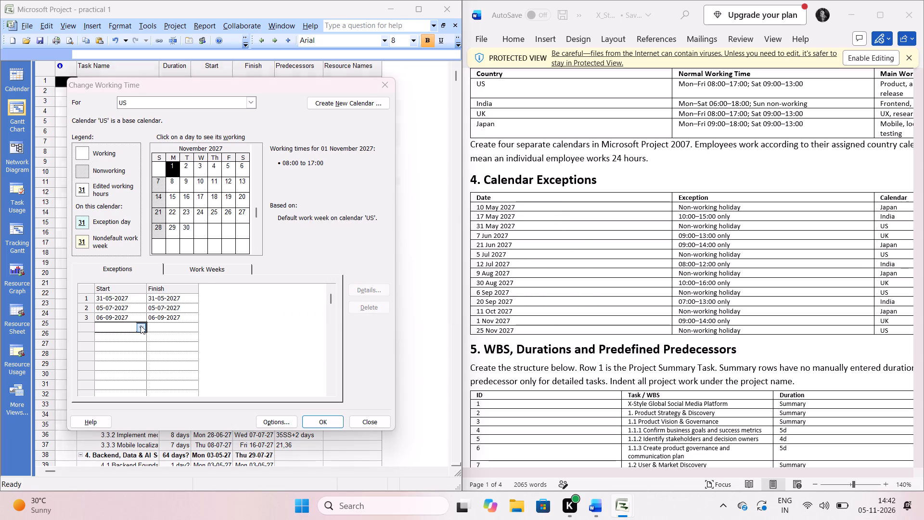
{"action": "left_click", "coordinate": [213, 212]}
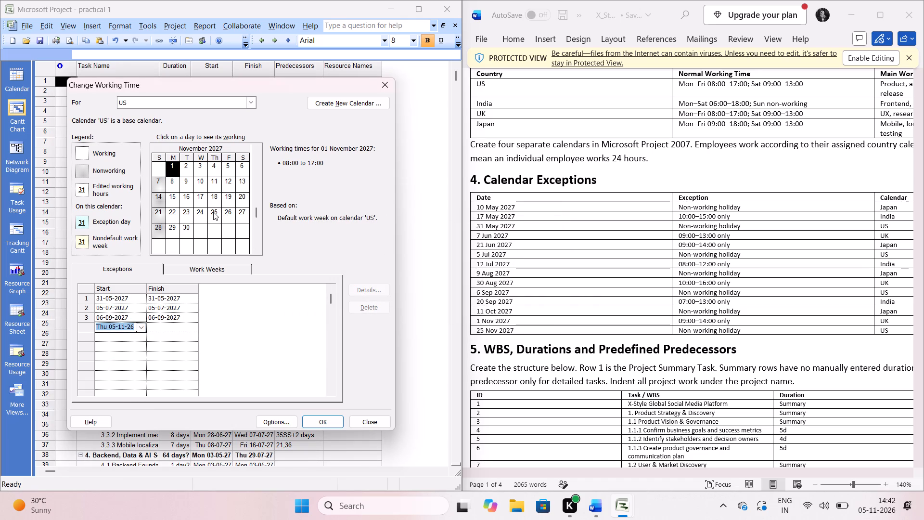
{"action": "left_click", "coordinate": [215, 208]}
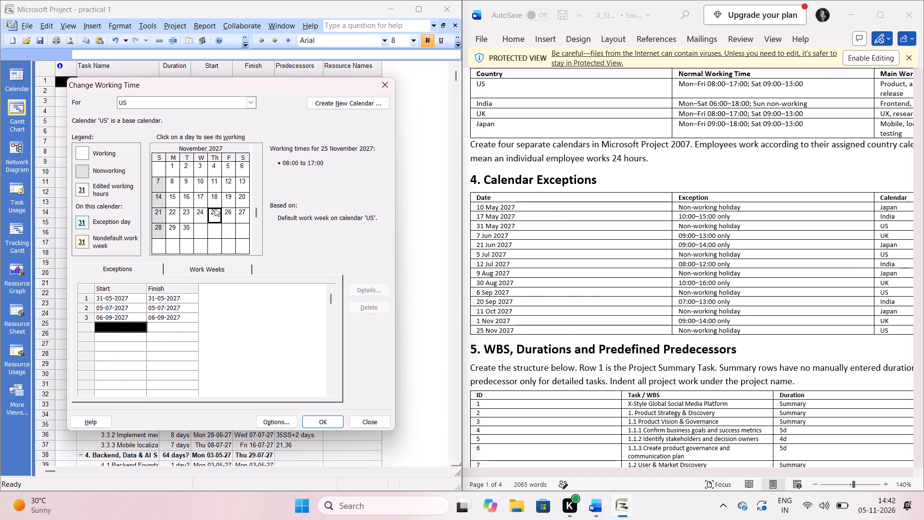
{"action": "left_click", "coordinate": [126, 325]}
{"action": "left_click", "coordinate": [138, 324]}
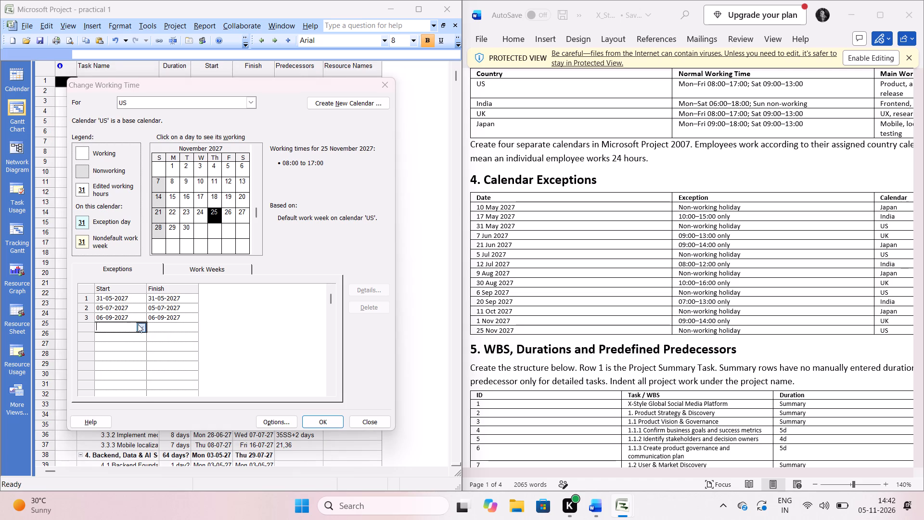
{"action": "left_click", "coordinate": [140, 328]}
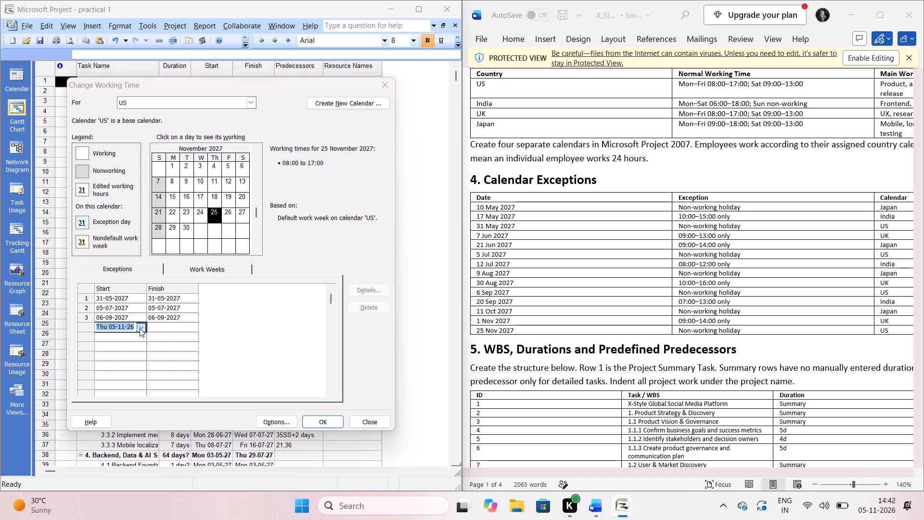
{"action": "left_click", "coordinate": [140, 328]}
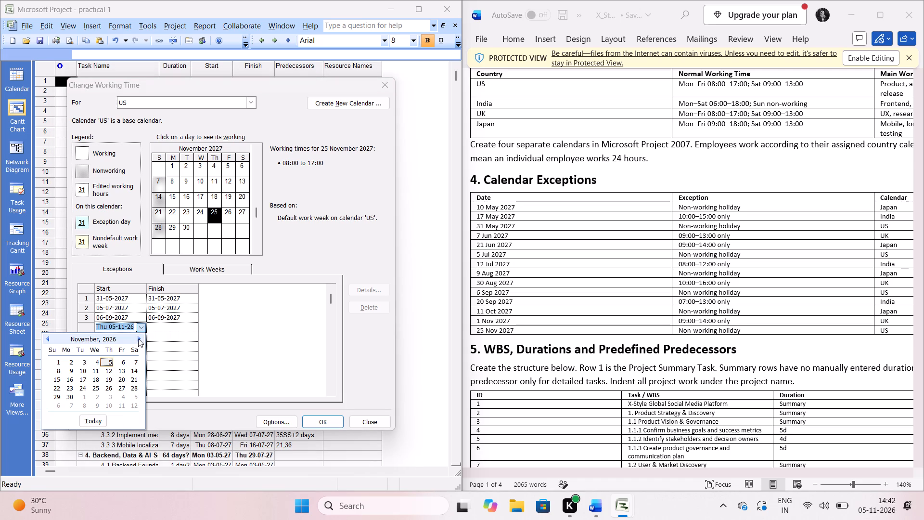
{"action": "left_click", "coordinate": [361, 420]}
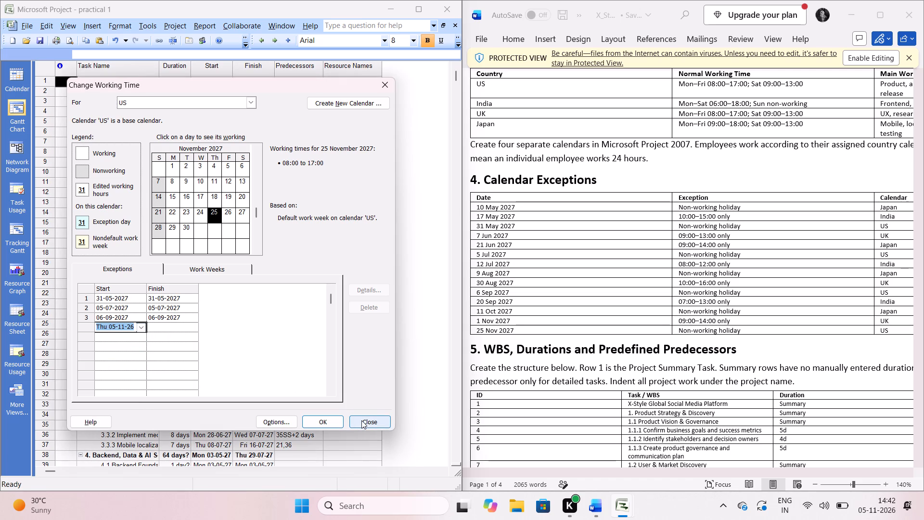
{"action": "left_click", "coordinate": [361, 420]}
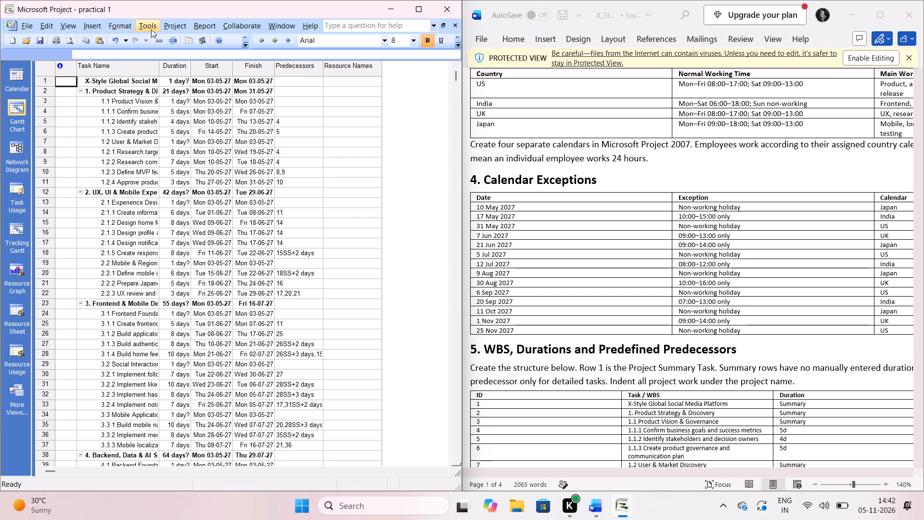
Add a fourth exception named 'Non-working' on 25 November 2027 to the US base calendar and save the working time changes.
{"action": "left_click", "coordinate": [151, 29]}
{"action": "left_click", "coordinate": [162, 103]}
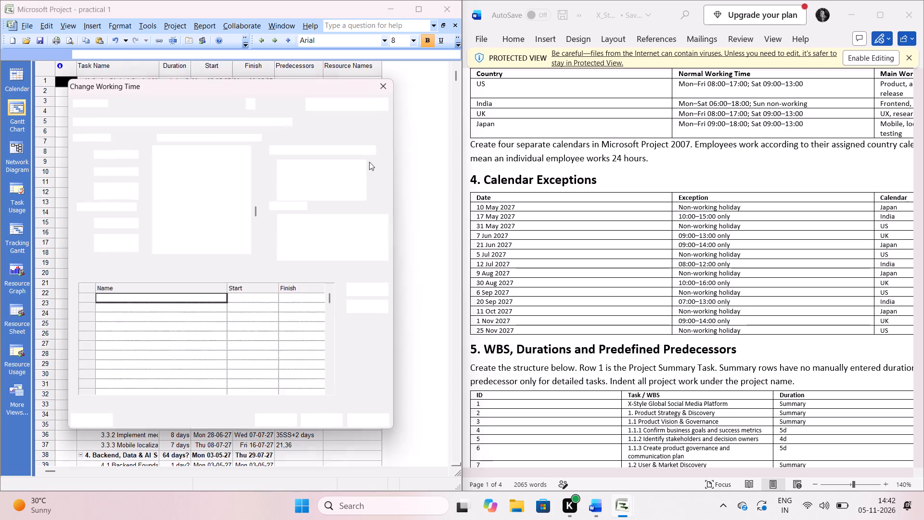
{"action": "left_click", "coordinate": [192, 107]}
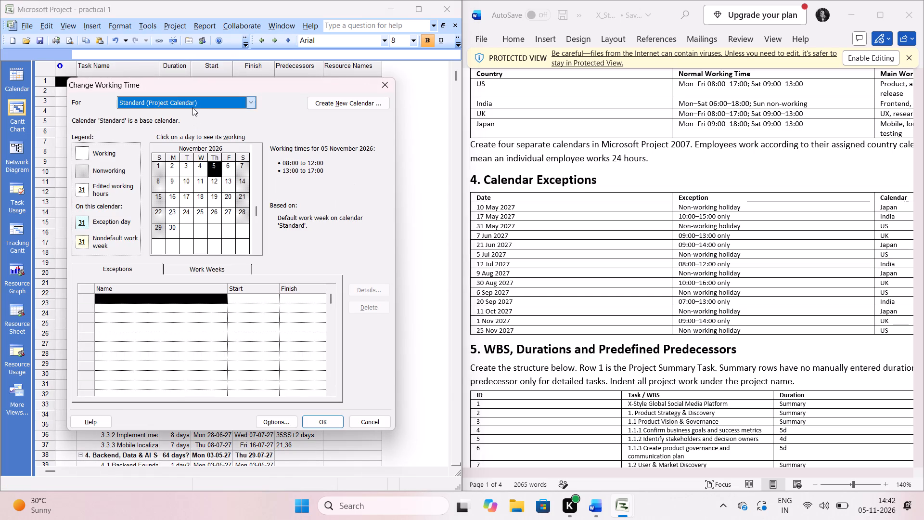
{"action": "left_click", "coordinate": [155, 138]}
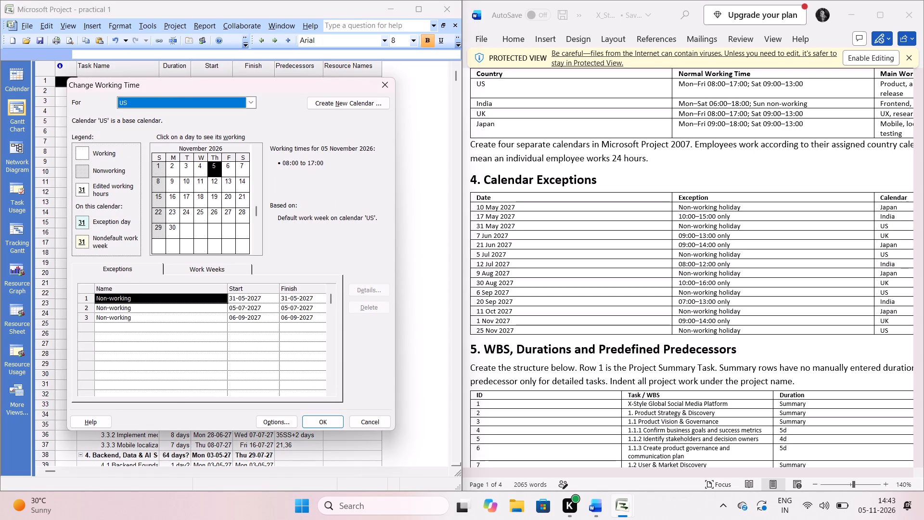
{"action": "left_click", "coordinate": [133, 328]}
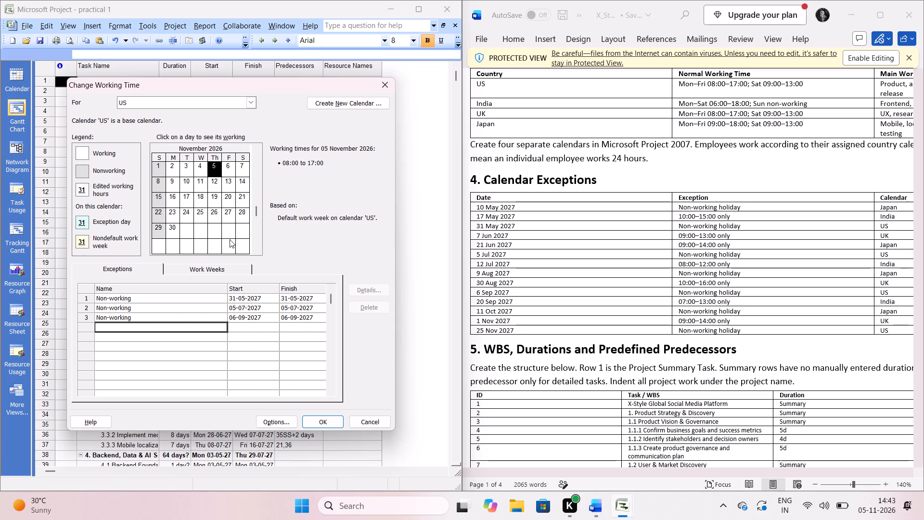
{"action": "triple_click", "coordinate": [255, 248]}
{"action": "triple_click", "coordinate": [255, 248]}
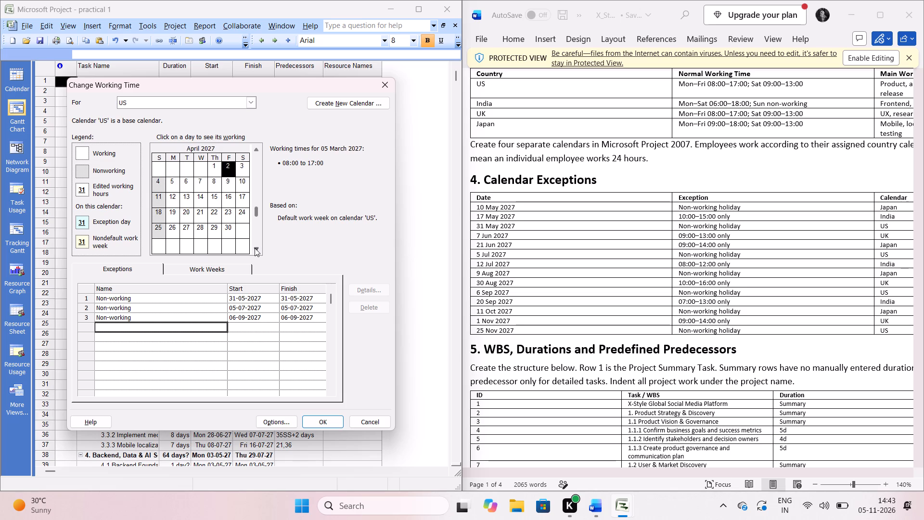
{"action": "left_click", "coordinate": [255, 248]}
{"action": "triple_click", "coordinate": [255, 248]}
{"action": "left_click", "coordinate": [255, 248]}
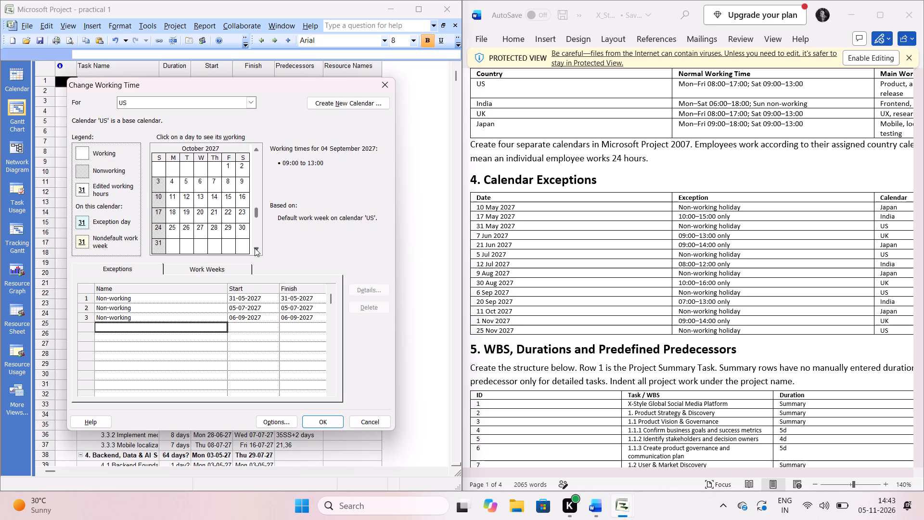
{"action": "left_click", "coordinate": [255, 248]}
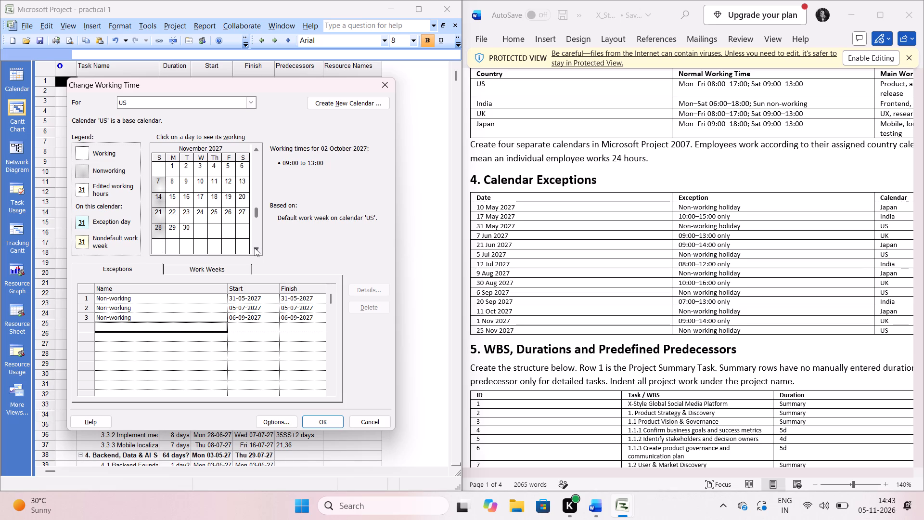
{"action": "left_click", "coordinate": [217, 218]}
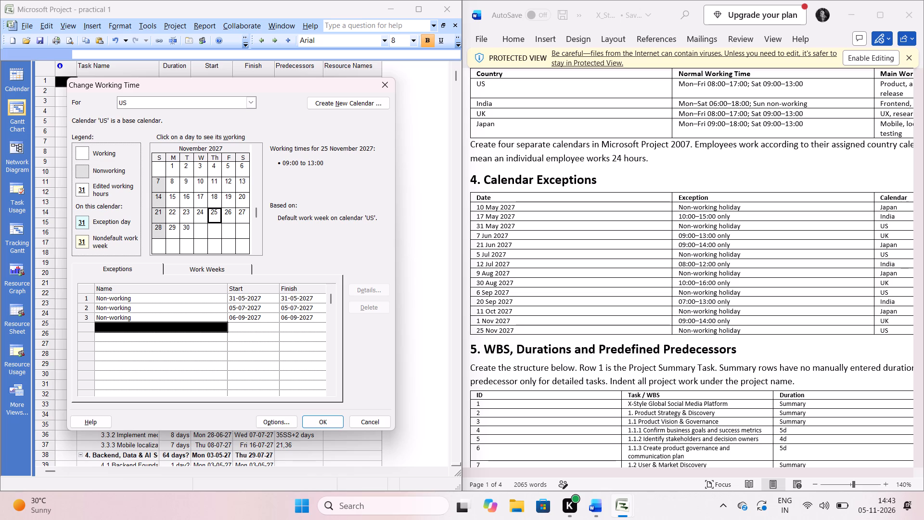
{"action": "left_click", "coordinate": [133, 327]}
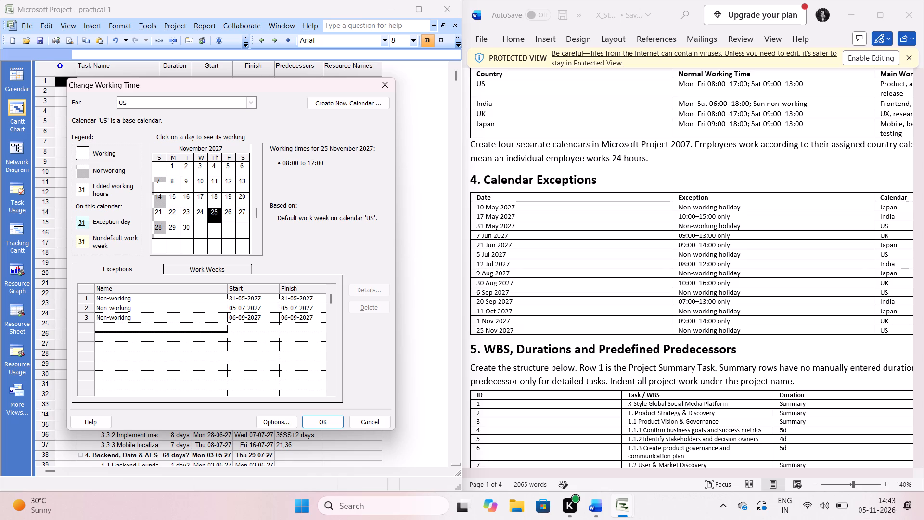
{"action": "type", "text": "on-working"}
{"action": "key", "text": "space"}
{"action": "key", "text": "Return"}
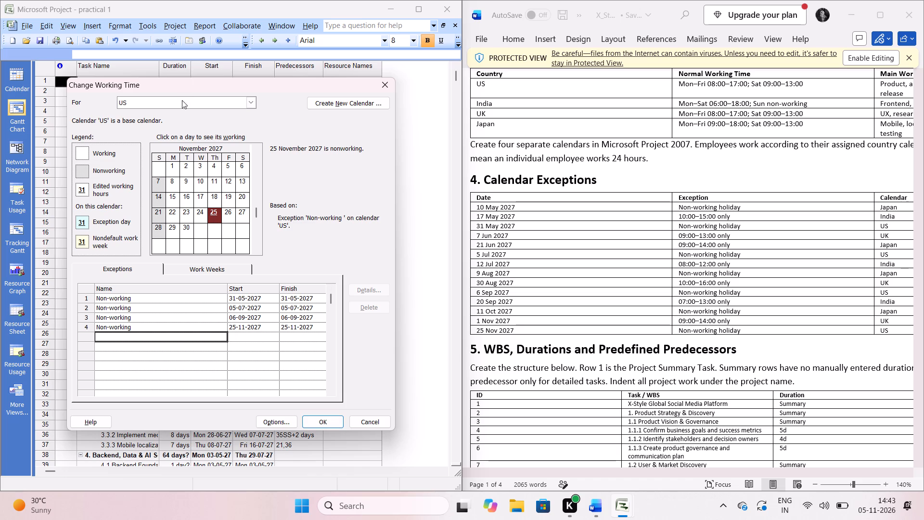
{"action": "left_click", "coordinate": [231, 311]}
{"action": "left_click", "coordinate": [234, 304]}
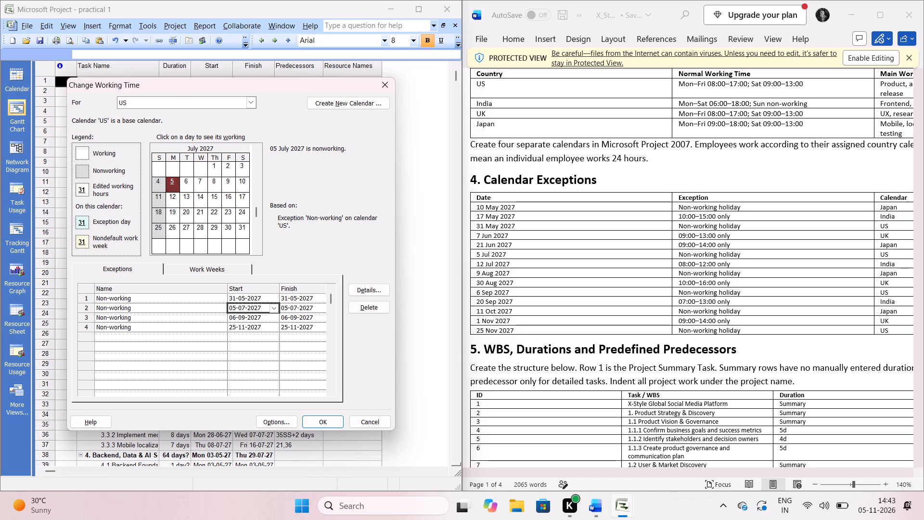
{"action": "left_click", "coordinate": [333, 418]}
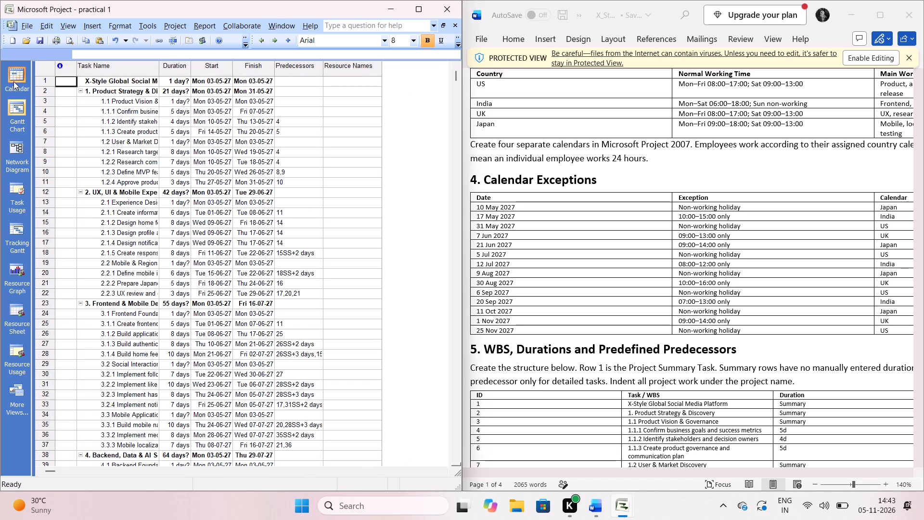
Examine how the tasks are laid out month by month in the Calendar view from May 2027 onwards.
{"action": "left_click", "coordinate": [13, 81]}
{"action": "scroll", "coordinate": [173, 193], "scroll_direction": "down", "scroll_amount": 1}
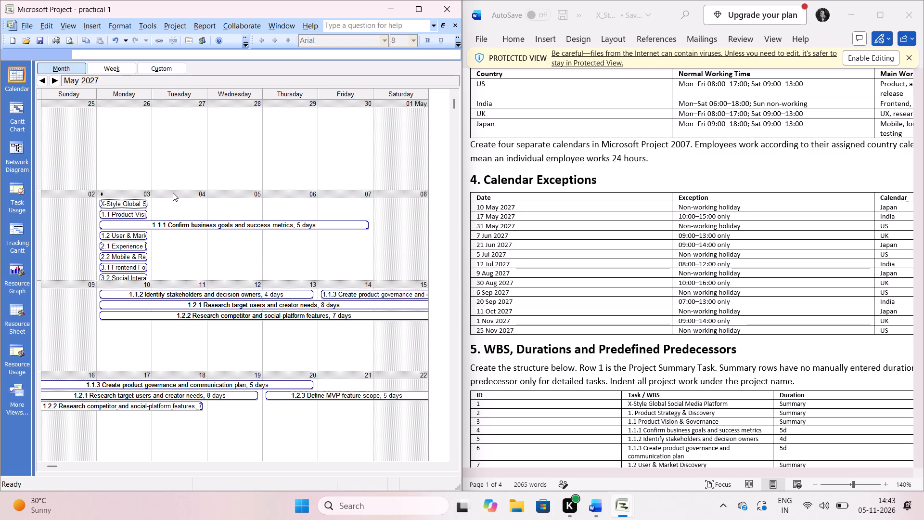
{"action": "scroll", "coordinate": [173, 193], "scroll_direction": "down", "scroll_amount": 1}
{"action": "scroll", "coordinate": [173, 193], "scroll_direction": "down", "scroll_amount": 20}
{"action": "scroll", "coordinate": [173, 193], "scroll_direction": "down", "scroll_amount": 7}
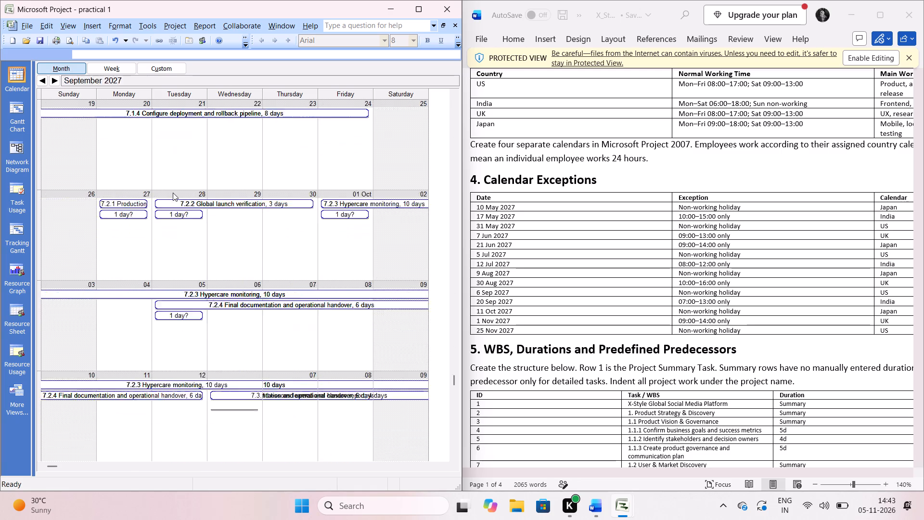
{"action": "scroll", "coordinate": [173, 193], "scroll_direction": "down", "scroll_amount": 1}
{"action": "scroll", "coordinate": [173, 193], "scroll_direction": "up", "scroll_amount": 8}
{"action": "scroll", "coordinate": [173, 193], "scroll_direction": "down", "scroll_amount": 7}
{"action": "scroll", "coordinate": [173, 193], "scroll_direction": "up", "scroll_amount": 20}
{"action": "scroll", "coordinate": [173, 193], "scroll_direction": "up", "scroll_amount": 8}
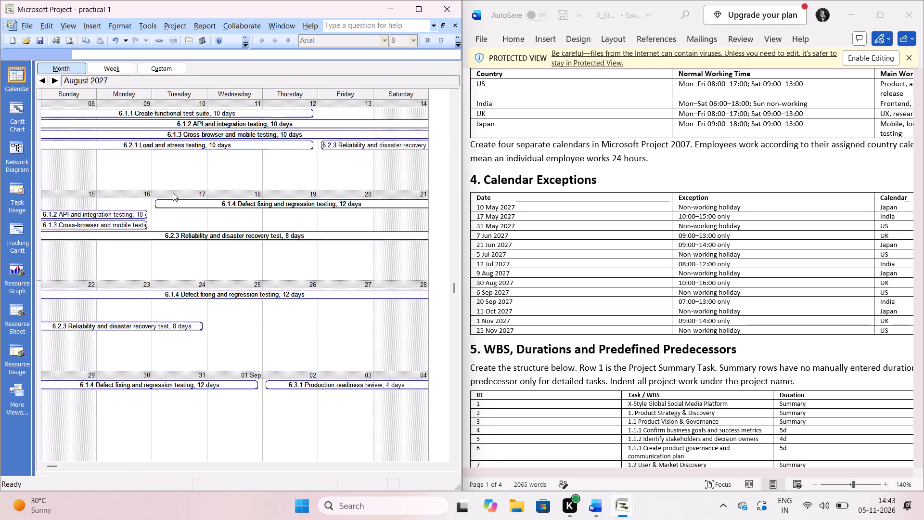
{"action": "scroll", "coordinate": [173, 193], "scroll_direction": "up", "scroll_amount": 20}
{"action": "scroll", "coordinate": [173, 193], "scroll_direction": "up", "scroll_amount": 20}
{"action": "scroll", "coordinate": [173, 193], "scroll_direction": "up", "scroll_amount": 20}
View the schedule in the Gantt Chart and Network Diagram, ending in the Task Usage view.
{"action": "left_click", "coordinate": [21, 116]}
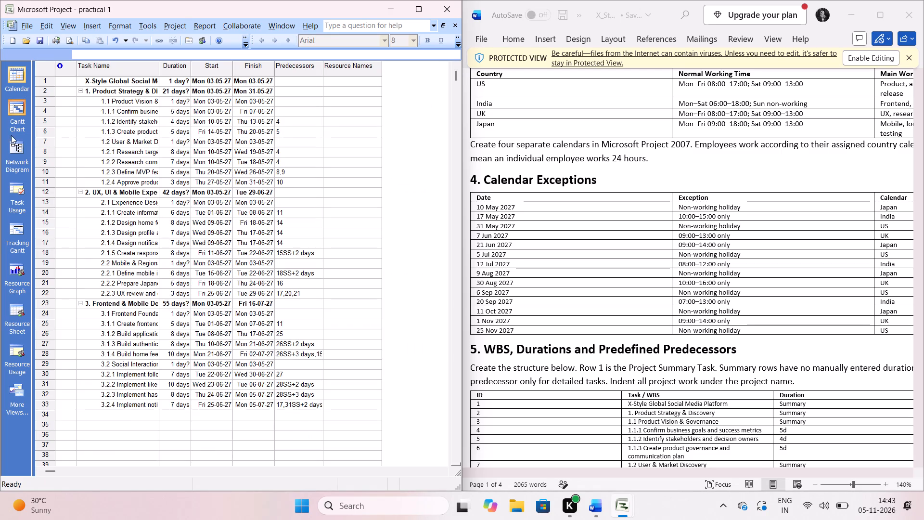
{"action": "left_click", "coordinate": [9, 148]}
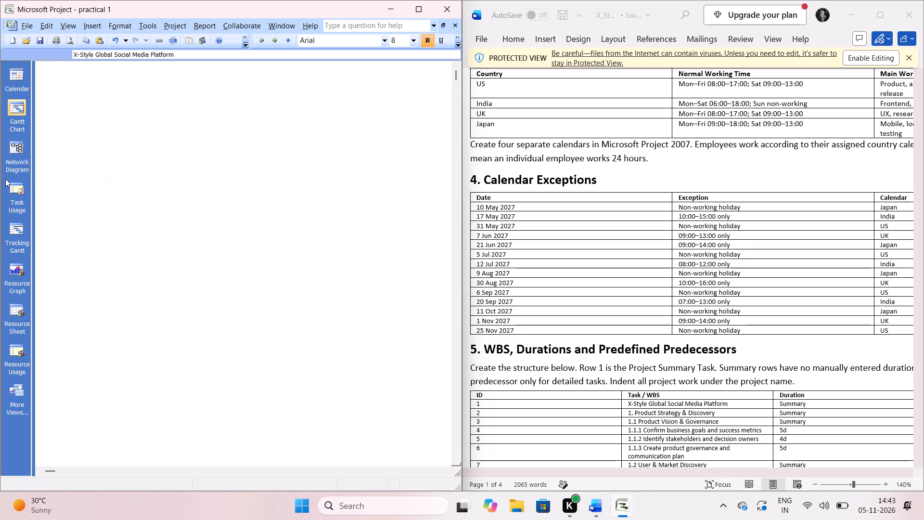
{"action": "left_click", "coordinate": [6, 188]}
{"action": "left_click", "coordinate": [10, 190]}
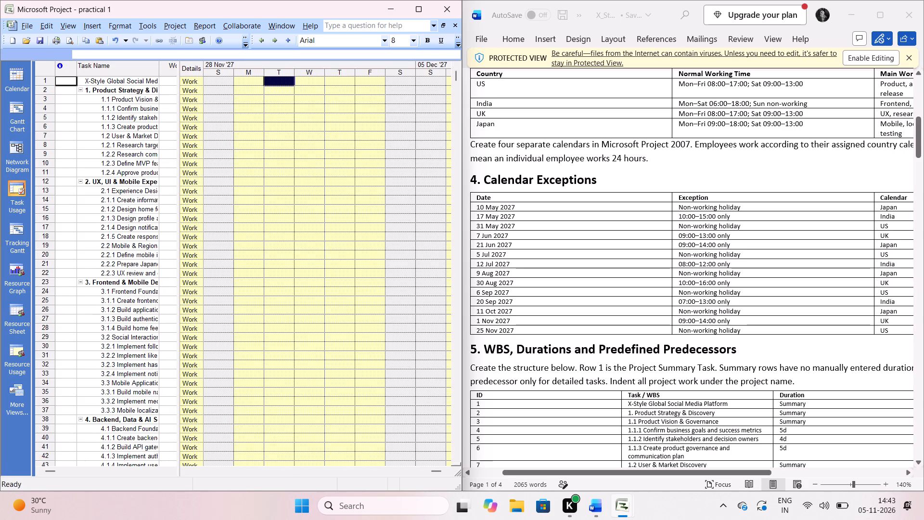
Look through the rest of the Word brief, from the Resource Sheet Exercise to the closing rules on page 4.
{"action": "scroll", "coordinate": [533, 258], "scroll_direction": "down", "scroll_amount": 12}
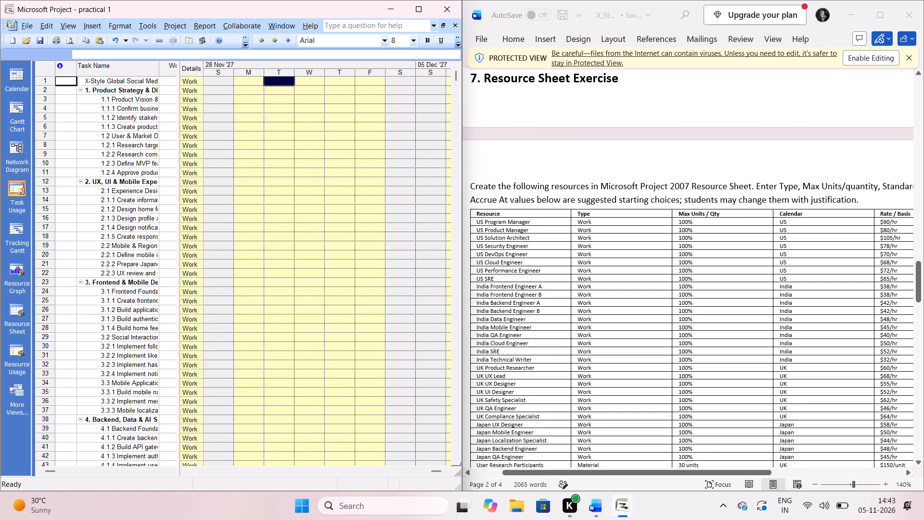
{"action": "scroll", "coordinate": [533, 258], "scroll_direction": "down", "scroll_amount": 4}
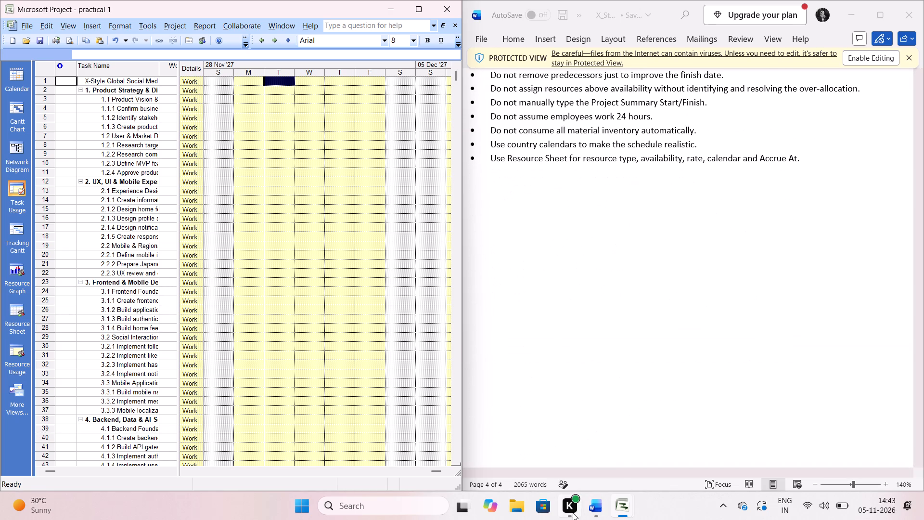